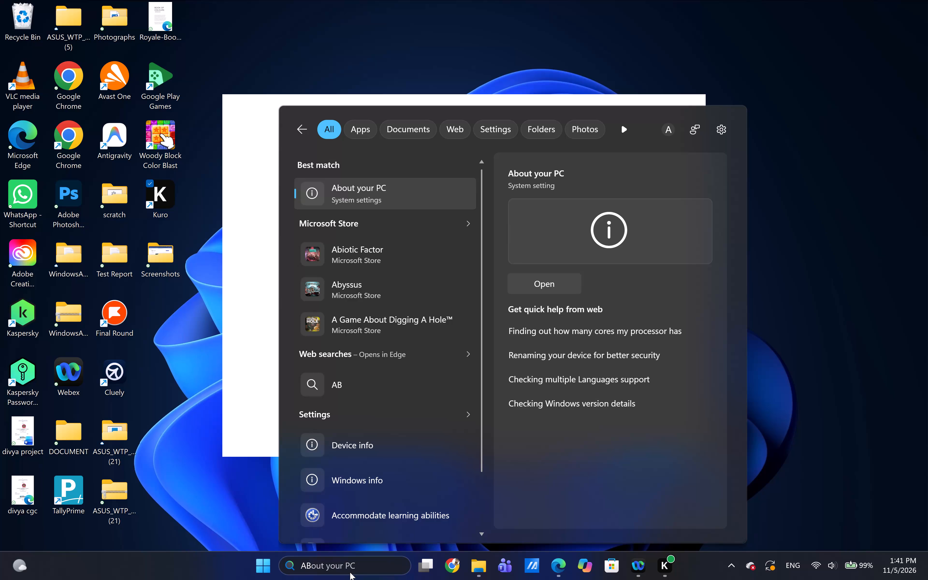
Launch Adobe Animate 2024 and skip the tutorial suggestions.
key("BackSpace")
key("d")
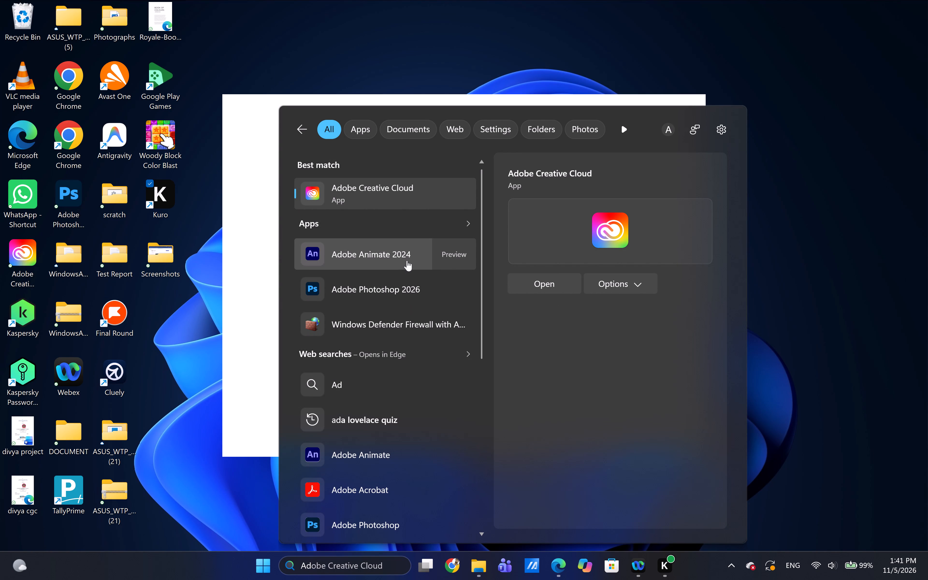
left_click(375, 262)
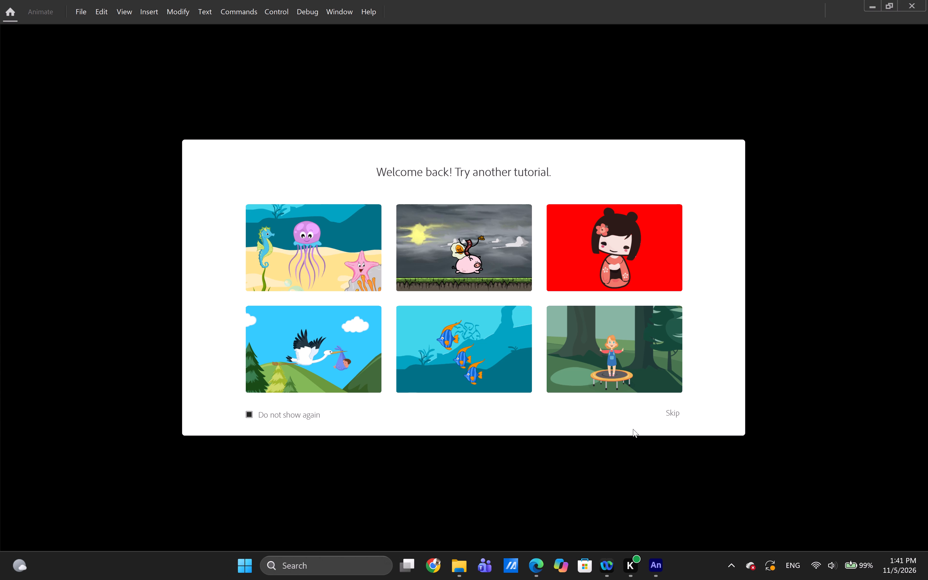
left_click(678, 412)
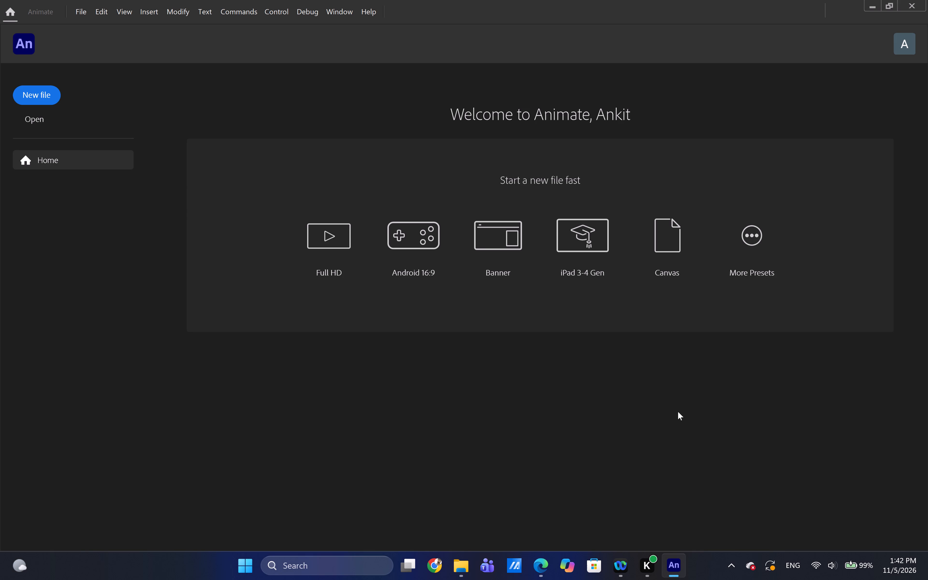
Create a new Full HD (1920 x 1080) ActionScript 3.0 character animation document with a frame rate of 60.00.
left_click(753, 252)
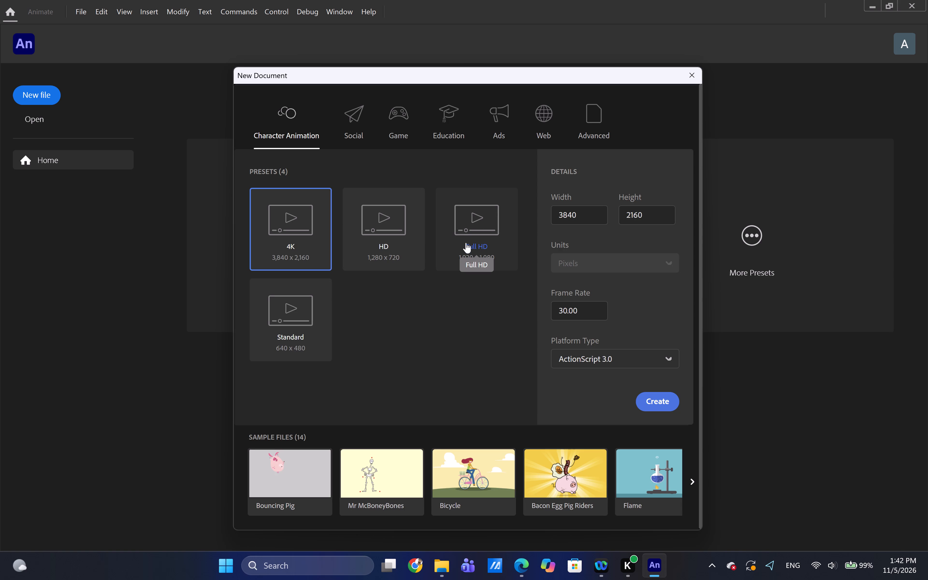
left_click(466, 243)
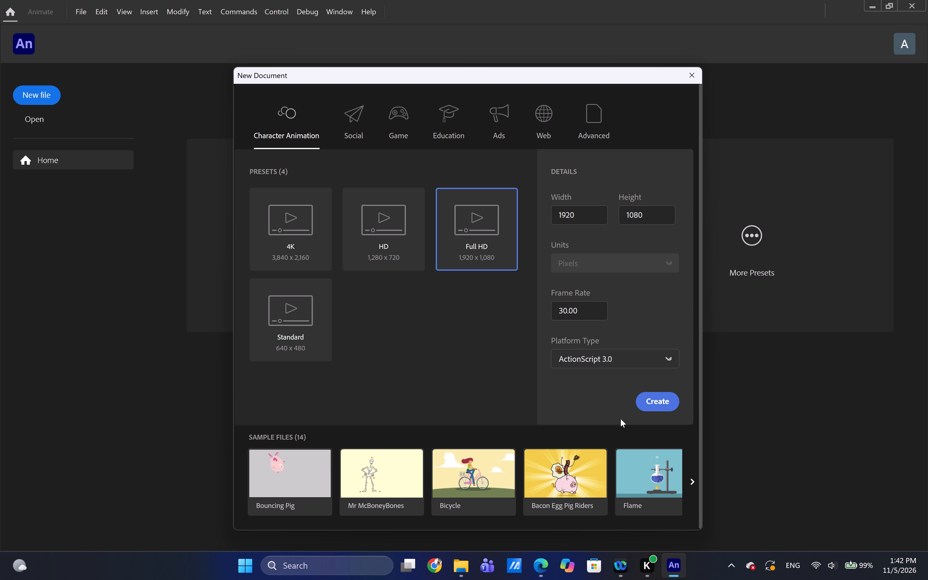
left_click(567, 311)
key("BackSpace")
key("BackSpace")
type("60")
key("BackSpace")
key("BackSpace")
key("BackSpace")
key("BackSpace")
key("BackSpace")
key("BackSpace")
key("Left")
key("Left")
key("Left")
type("60")
key("Right")
key("Right")
key("Right")
key("BackSpace")
key("0")
left_click(657, 407)
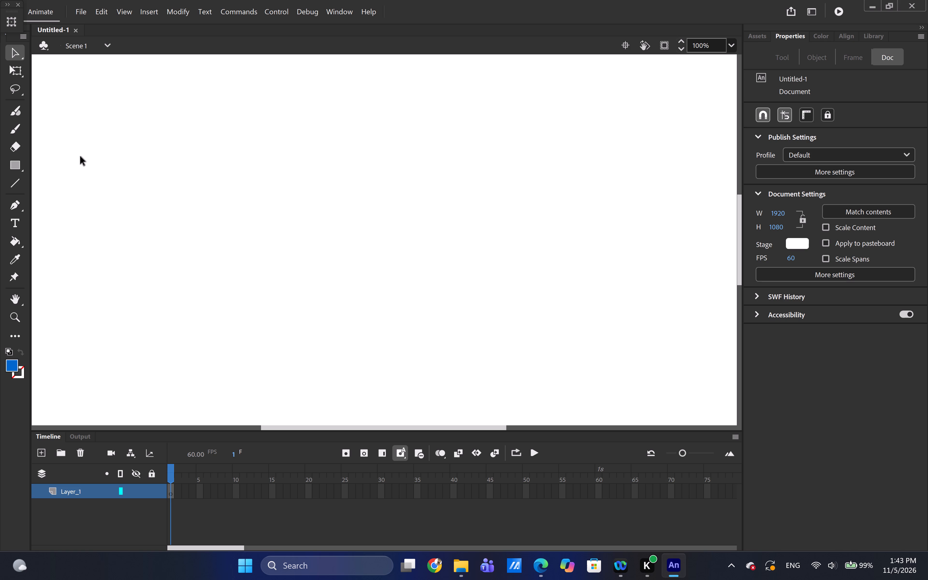
Import the image "WhatsApp Image 2026-11-05 at 1.40.26 PM" from the Downloads folder to the stage.
left_click(85, 7)
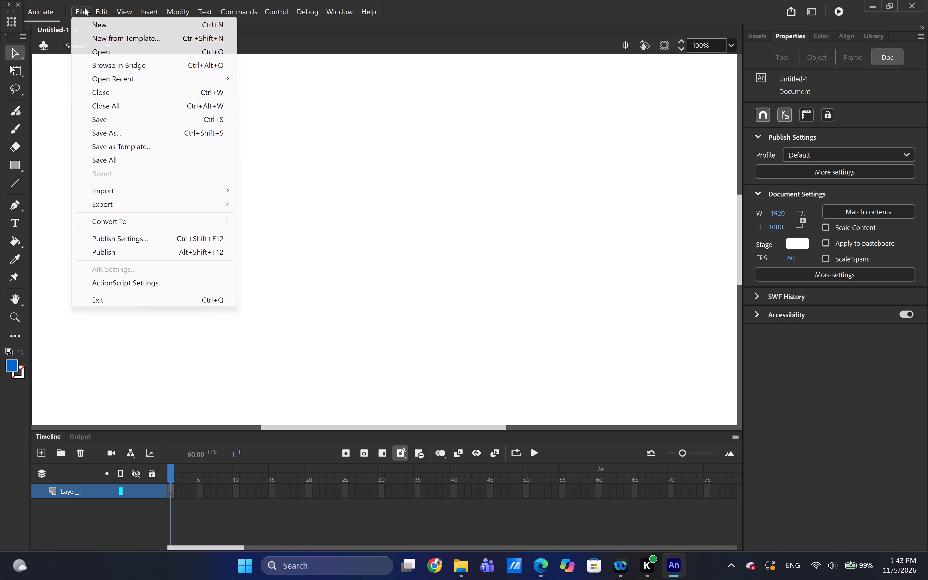
left_click(126, 186)
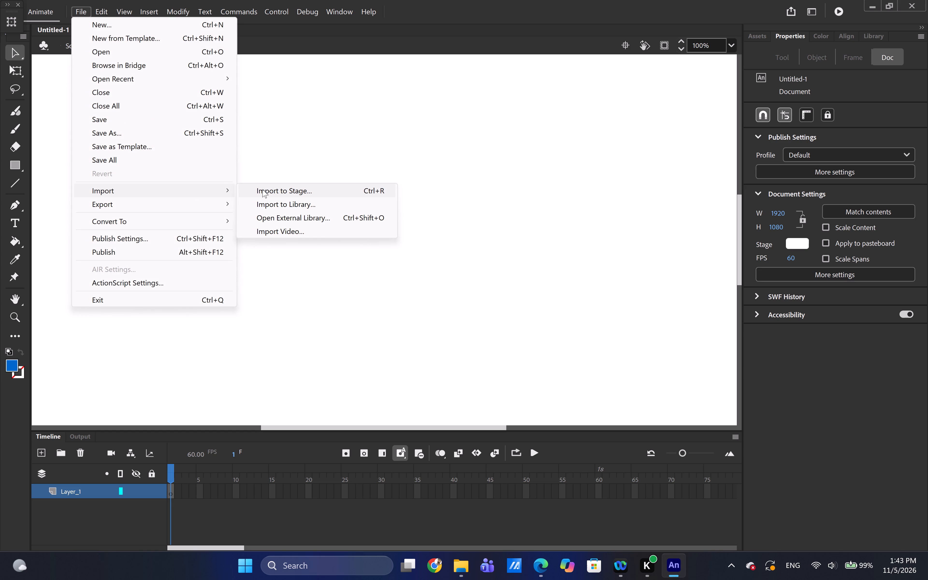
left_click(262, 189)
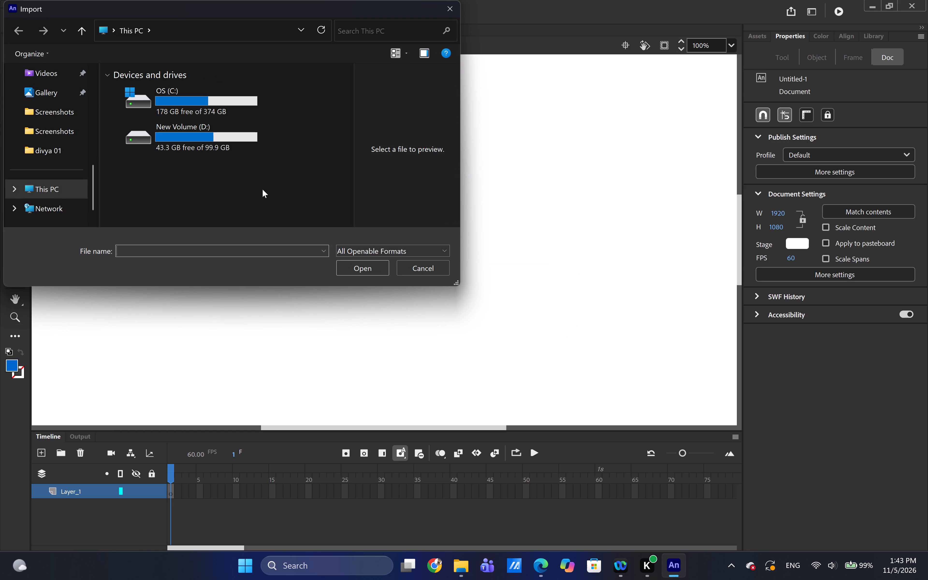
scroll(52, 159, "down", 1)
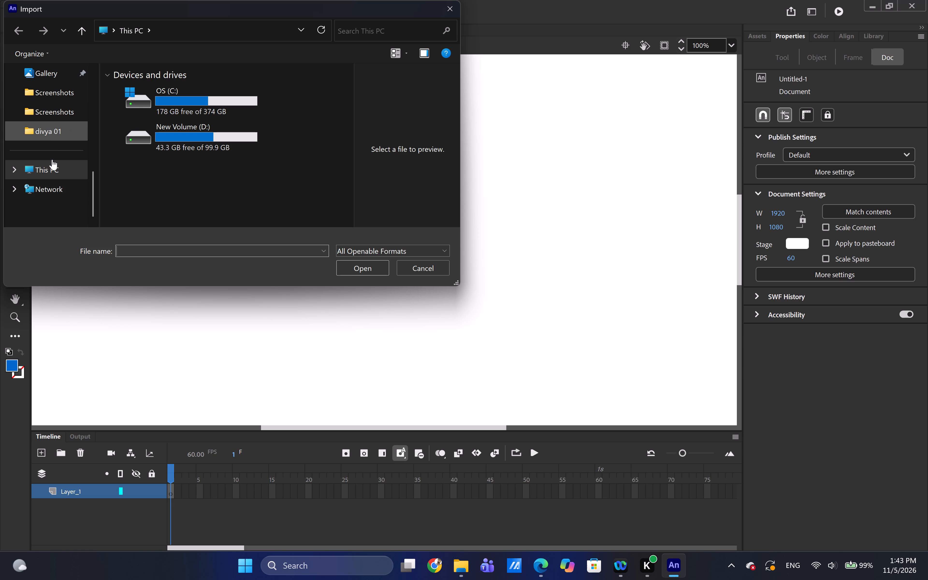
scroll(52, 159, "down", 1)
scroll(52, 159, "up", 1)
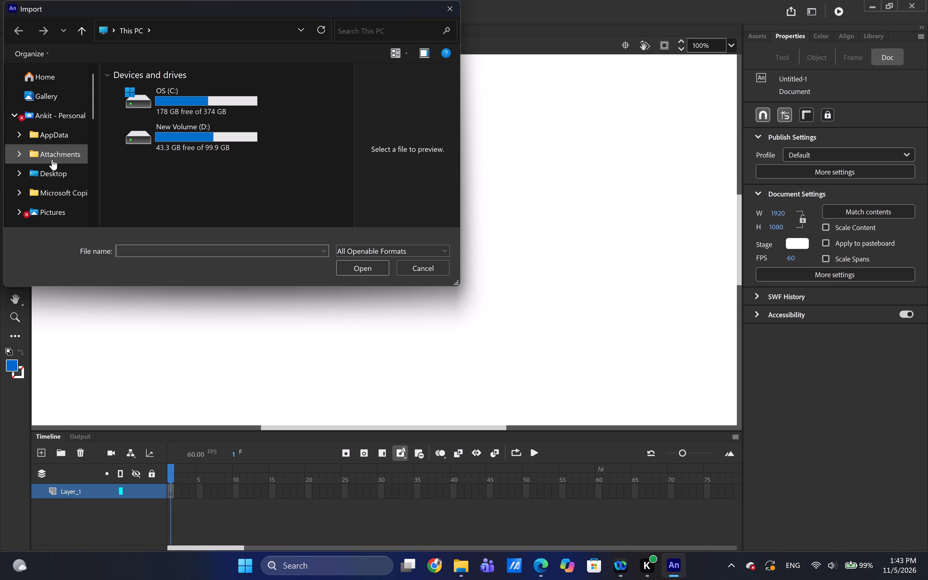
scroll(52, 159, "down", 1)
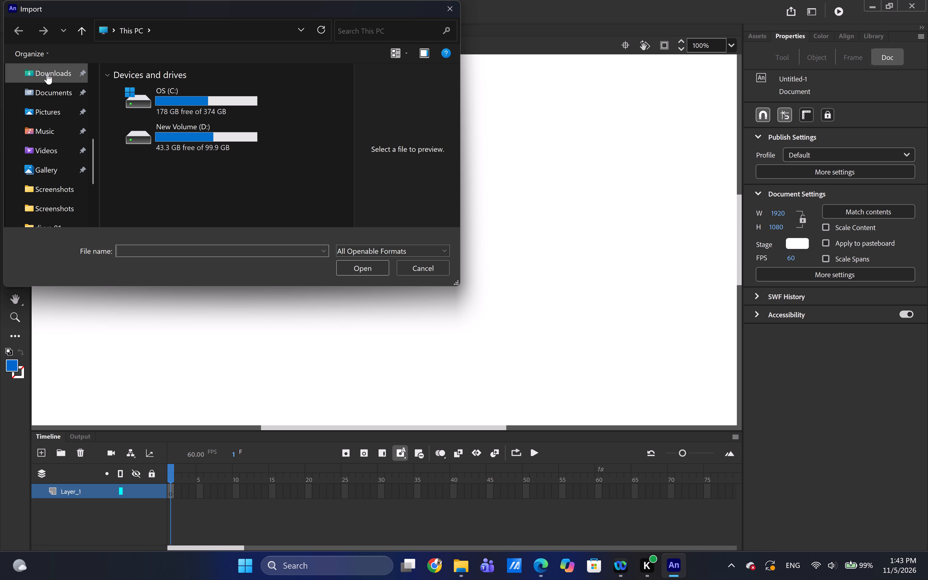
left_click(47, 74)
left_click(154, 106)
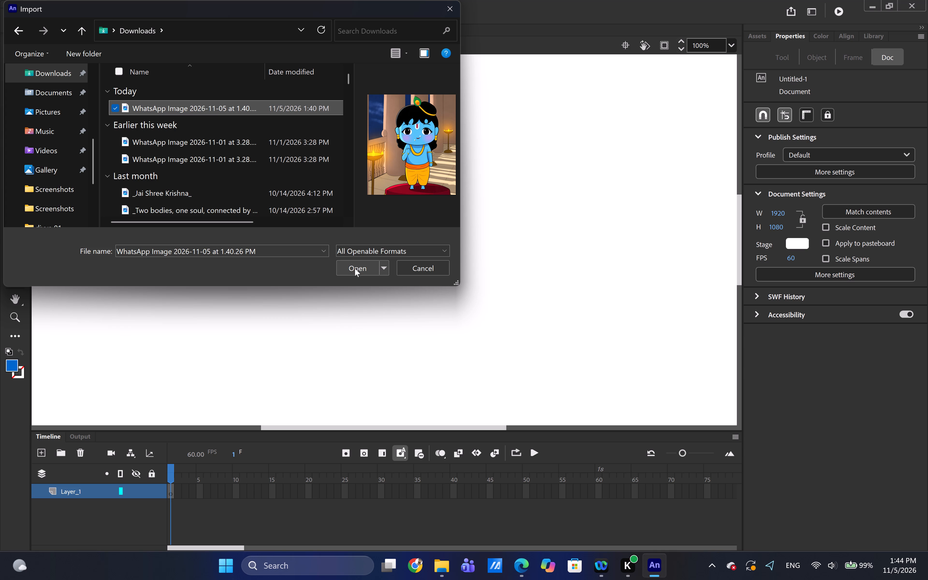
left_click(360, 265)
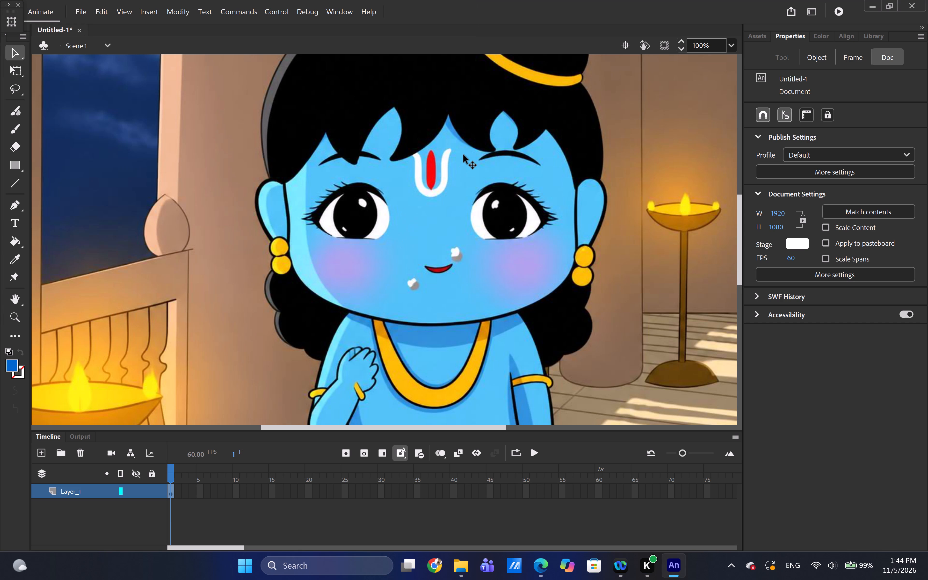
Move the imported character bitmap down and slightly to the left on the stage, bringing more of the head into view.
left_click_drag(464, 155, 441, 187)
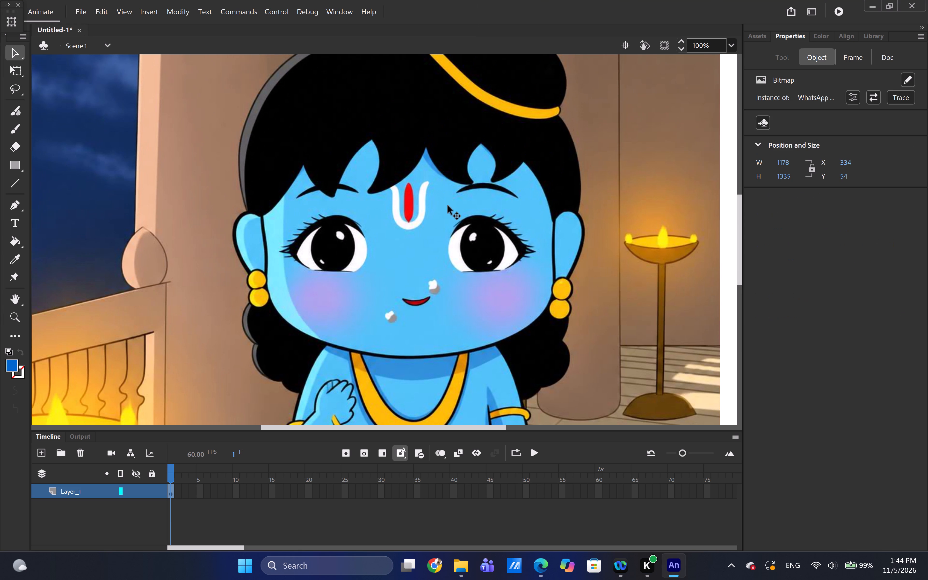
left_click_drag(448, 224, 442, 263)
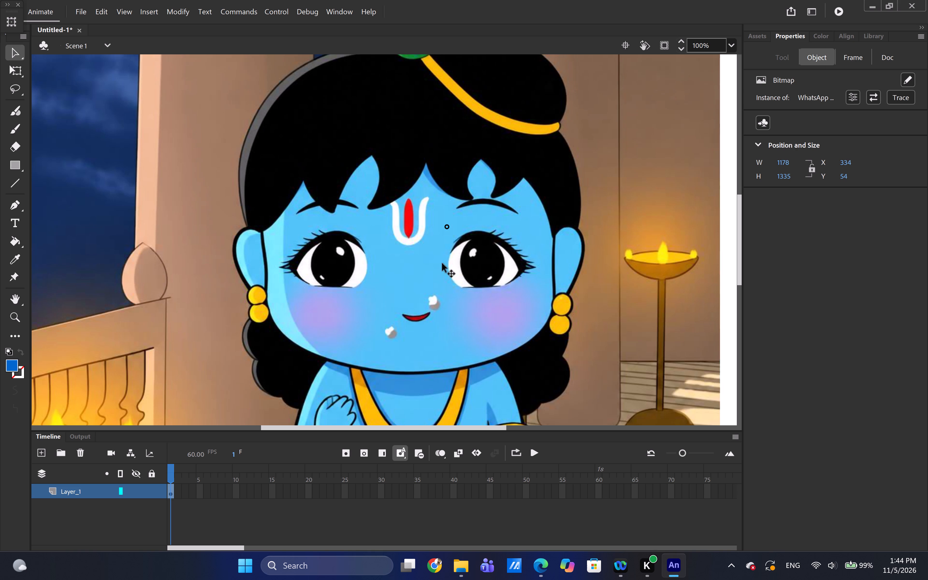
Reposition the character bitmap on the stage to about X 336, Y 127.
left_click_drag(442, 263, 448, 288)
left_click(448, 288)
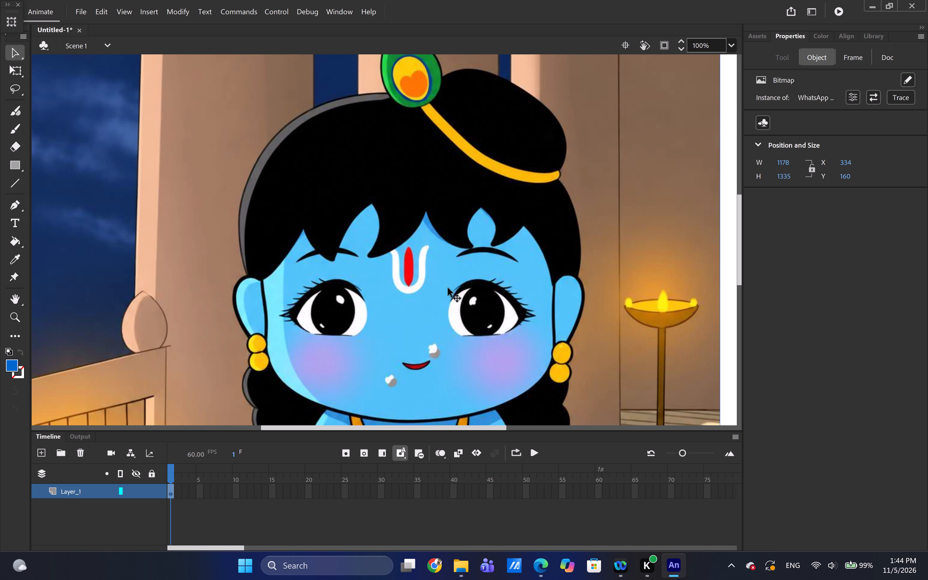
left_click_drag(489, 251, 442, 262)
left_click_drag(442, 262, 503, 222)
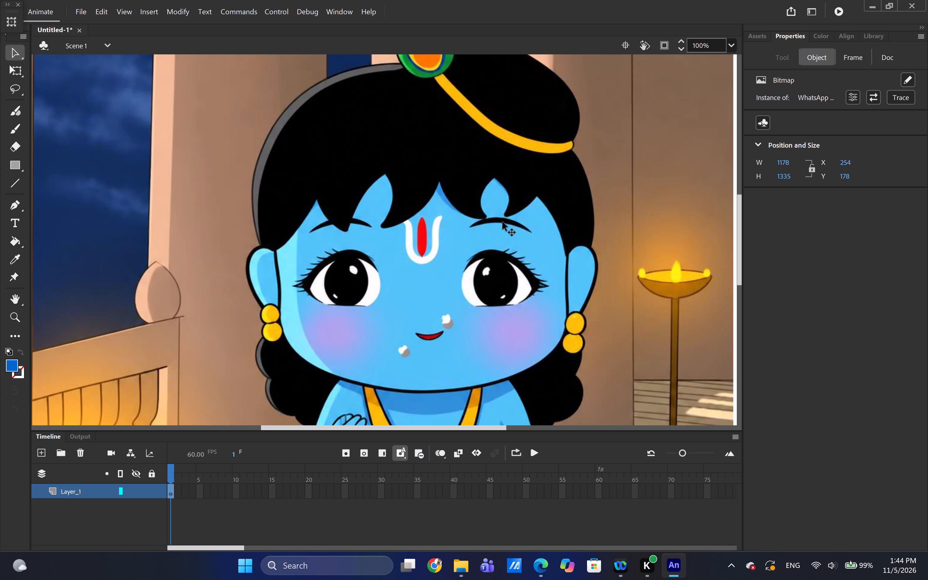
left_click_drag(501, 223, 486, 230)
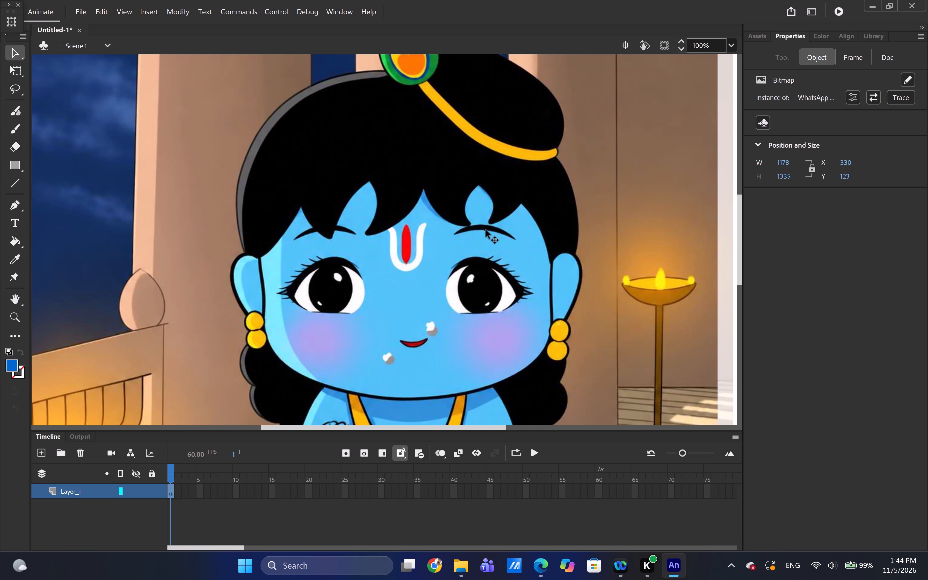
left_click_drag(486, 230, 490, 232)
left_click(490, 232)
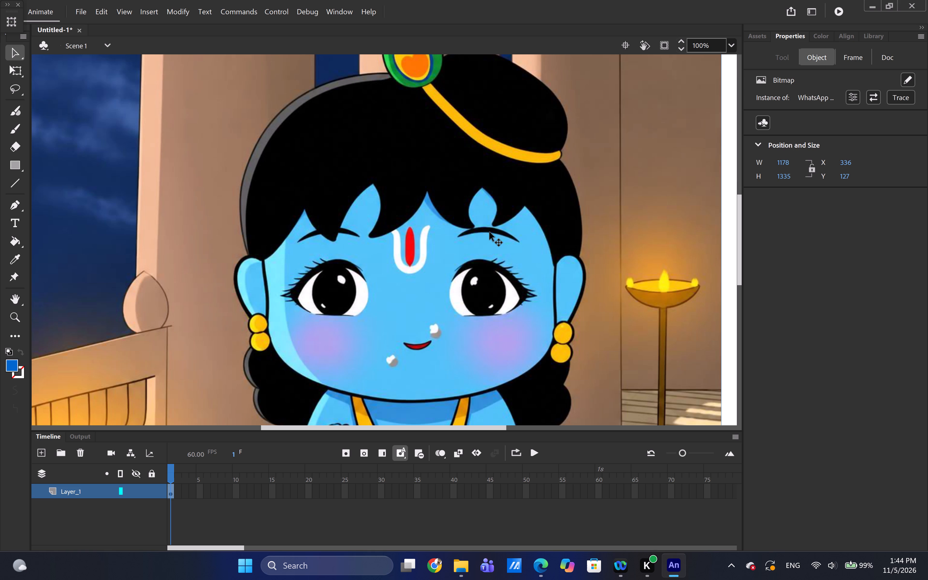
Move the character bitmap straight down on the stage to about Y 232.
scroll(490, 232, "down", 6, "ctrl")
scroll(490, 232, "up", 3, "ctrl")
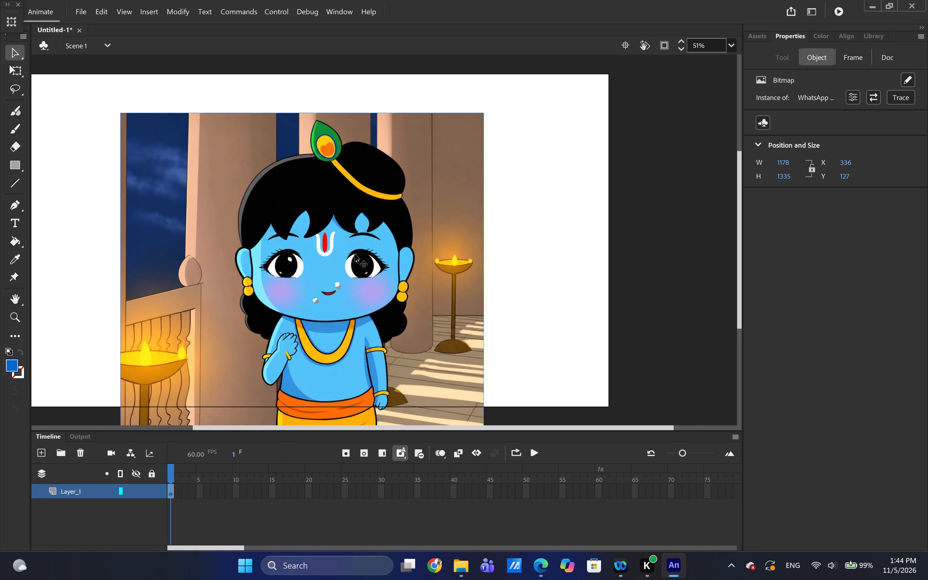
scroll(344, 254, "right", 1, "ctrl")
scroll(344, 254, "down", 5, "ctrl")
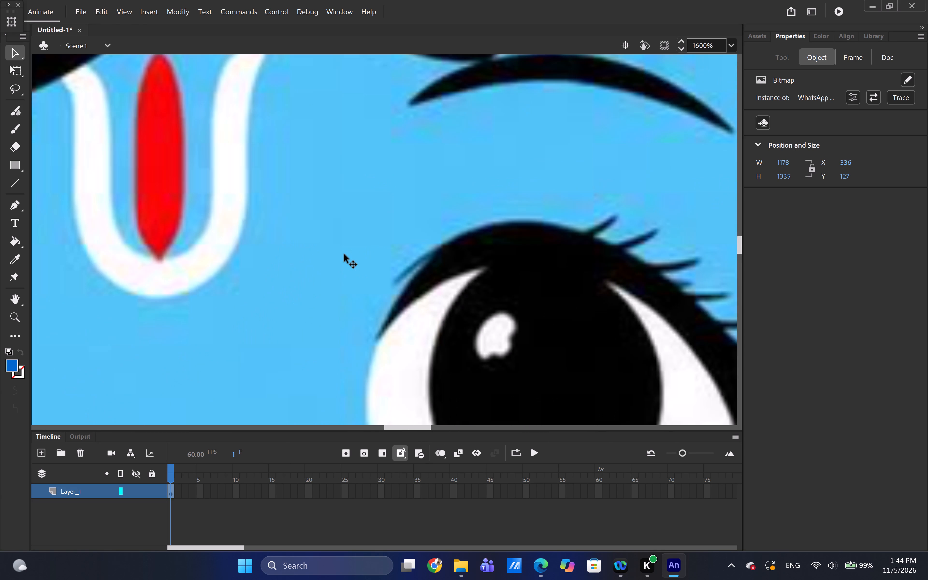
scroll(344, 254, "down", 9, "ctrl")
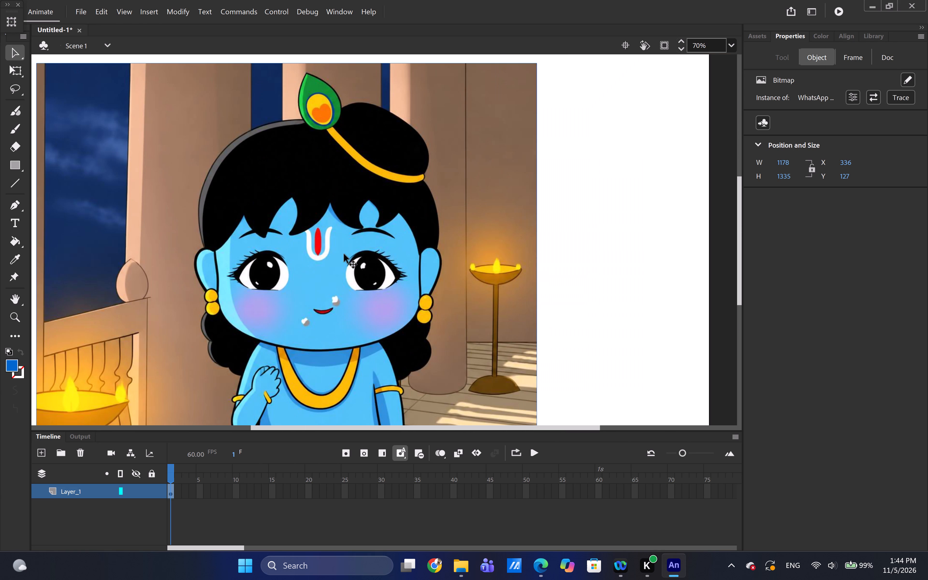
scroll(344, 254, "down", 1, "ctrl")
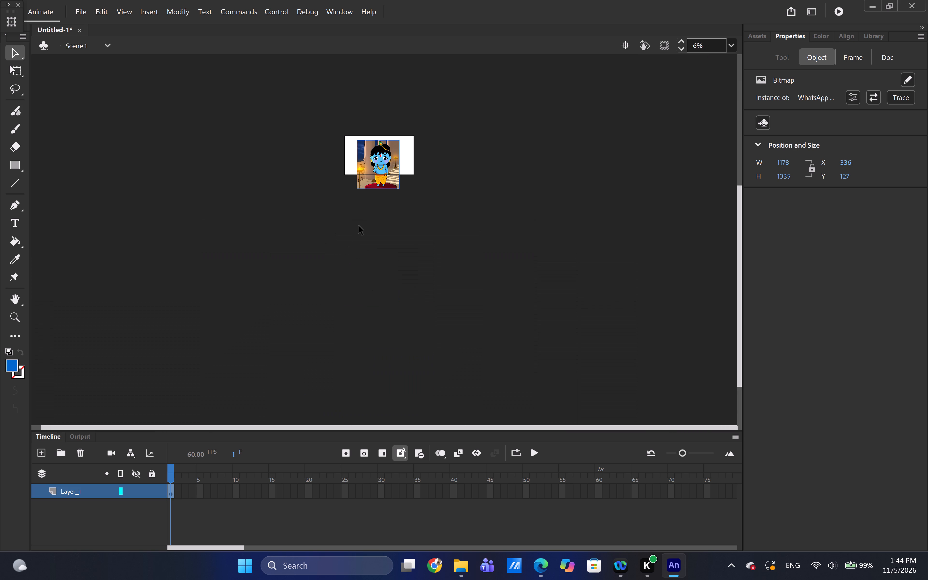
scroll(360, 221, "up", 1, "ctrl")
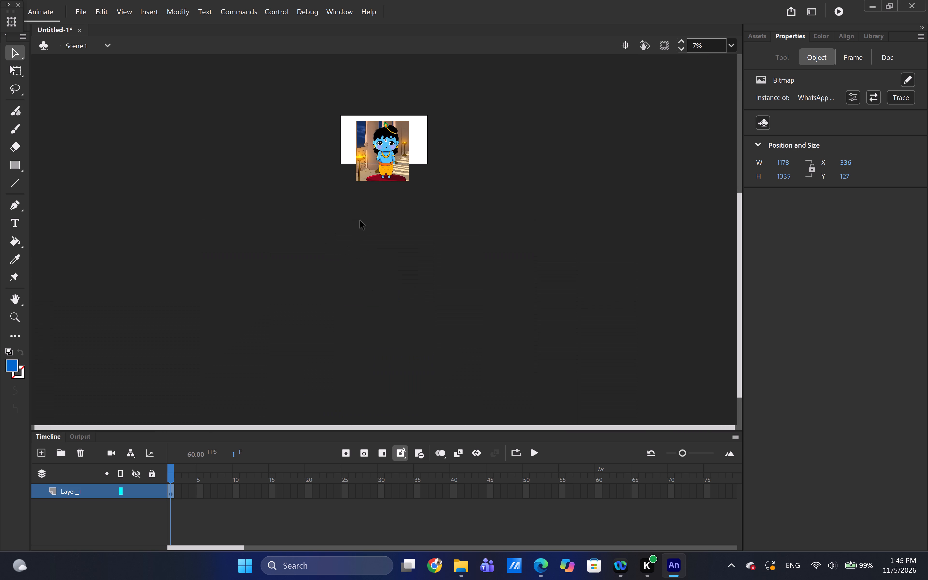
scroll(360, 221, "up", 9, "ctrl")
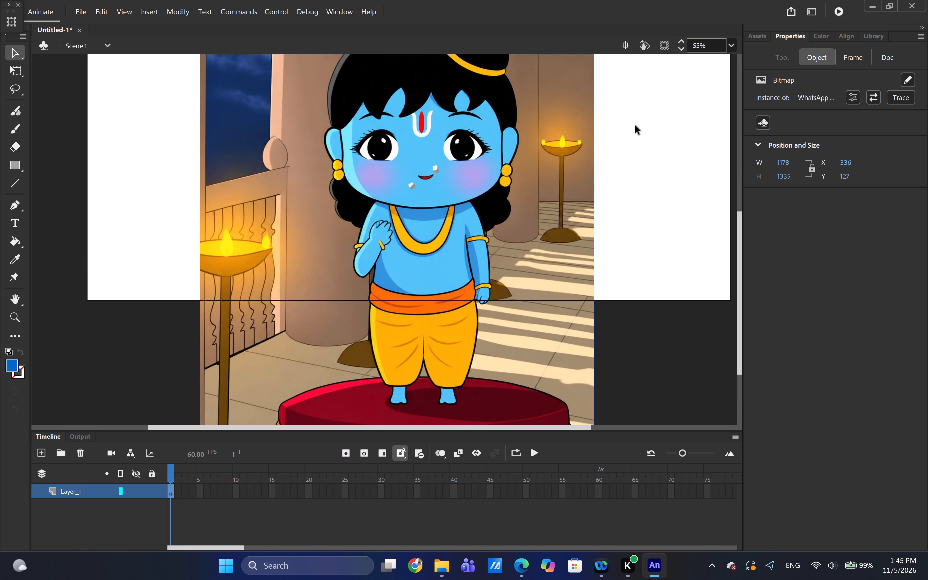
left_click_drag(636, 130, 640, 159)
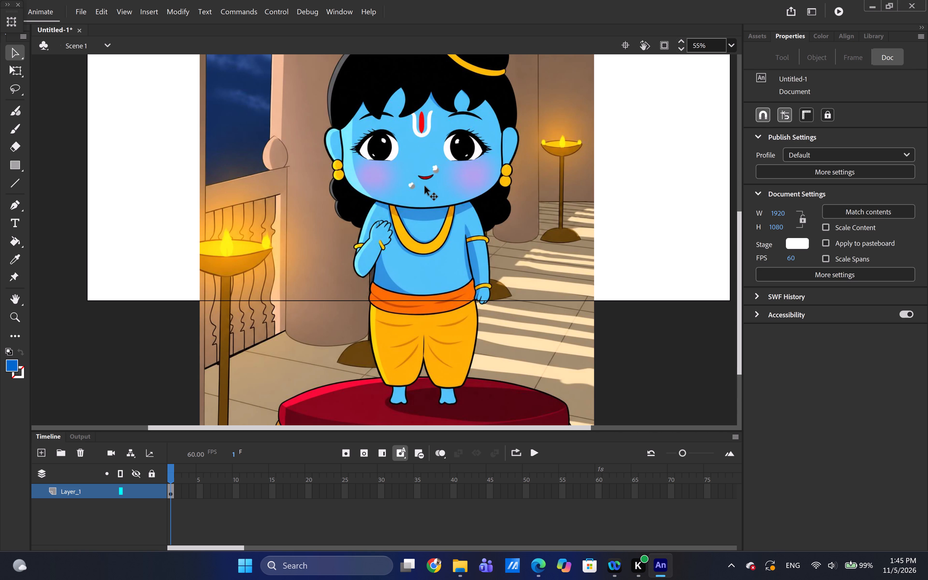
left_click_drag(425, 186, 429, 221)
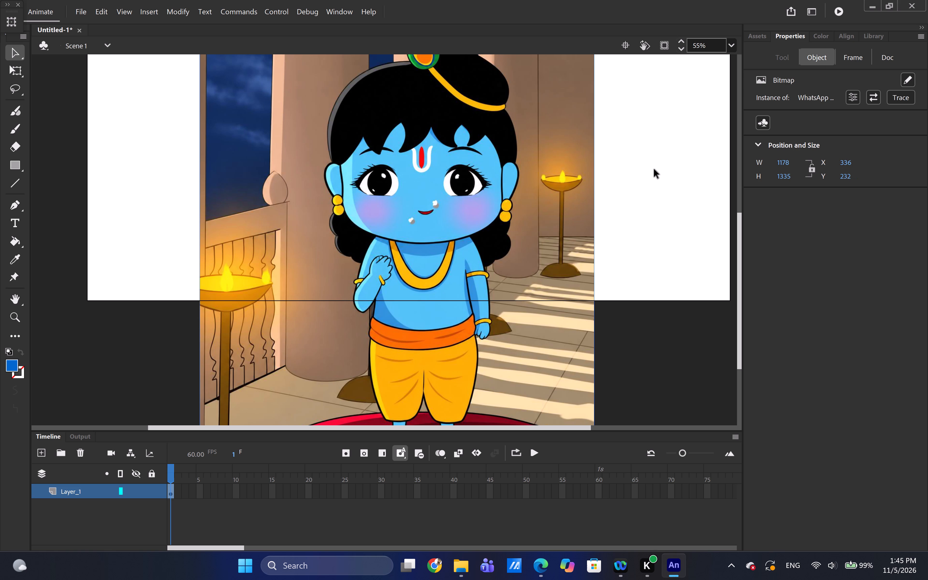
Move the character bitmap up over the stage to about X 368, Y -35.
scroll(654, 169, "up", 4, "ctrl")
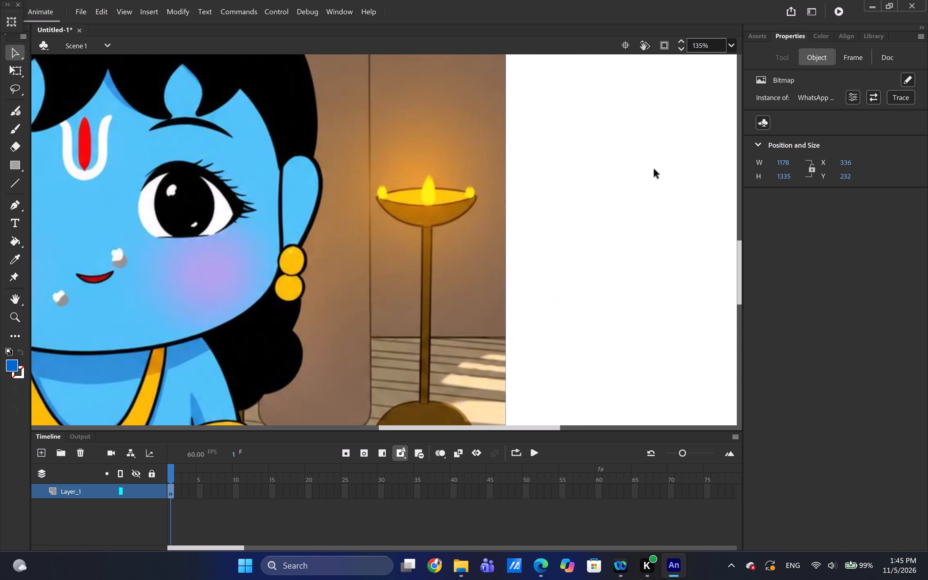
left_click(735, 43)
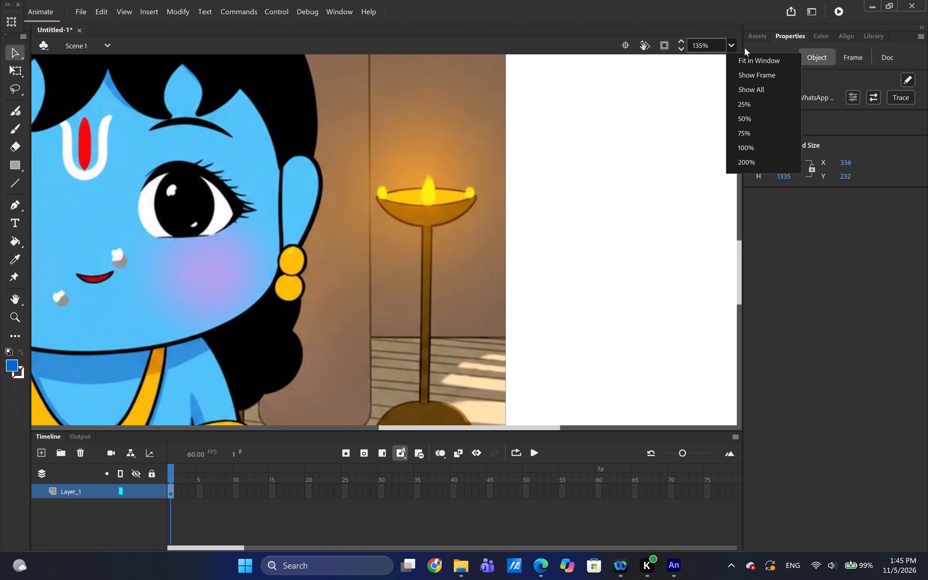
left_click(748, 56)
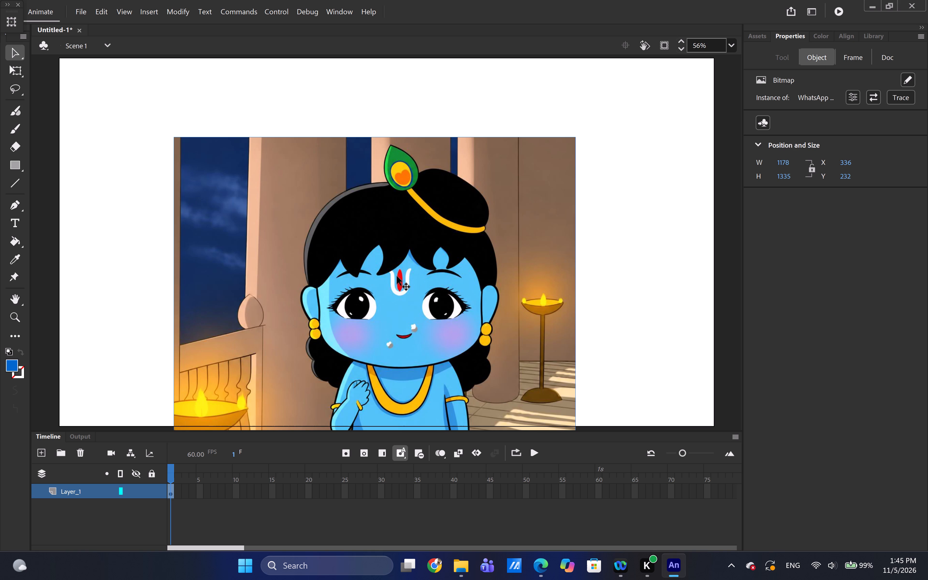
left_click(731, 43)
left_click(740, 59)
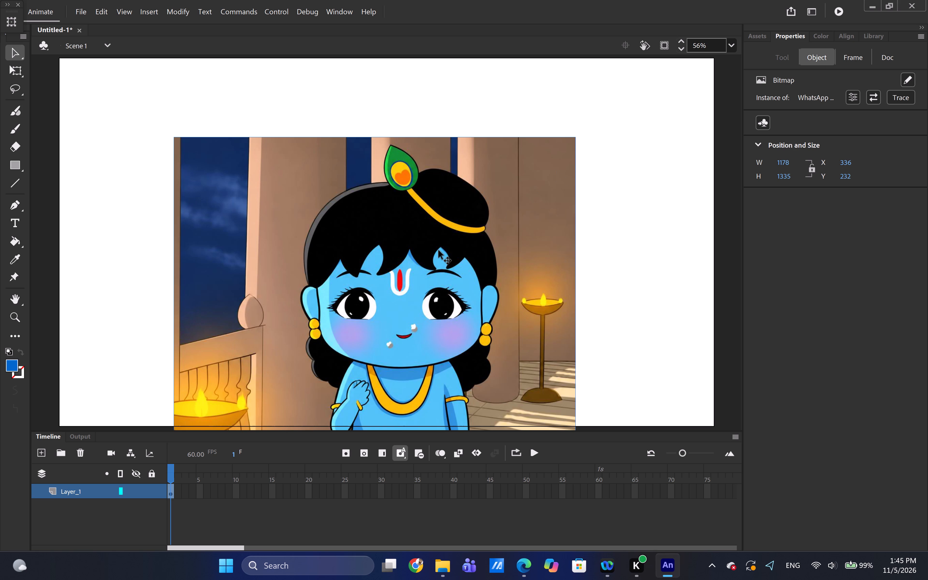
left_click_drag(439, 250, 446, 221)
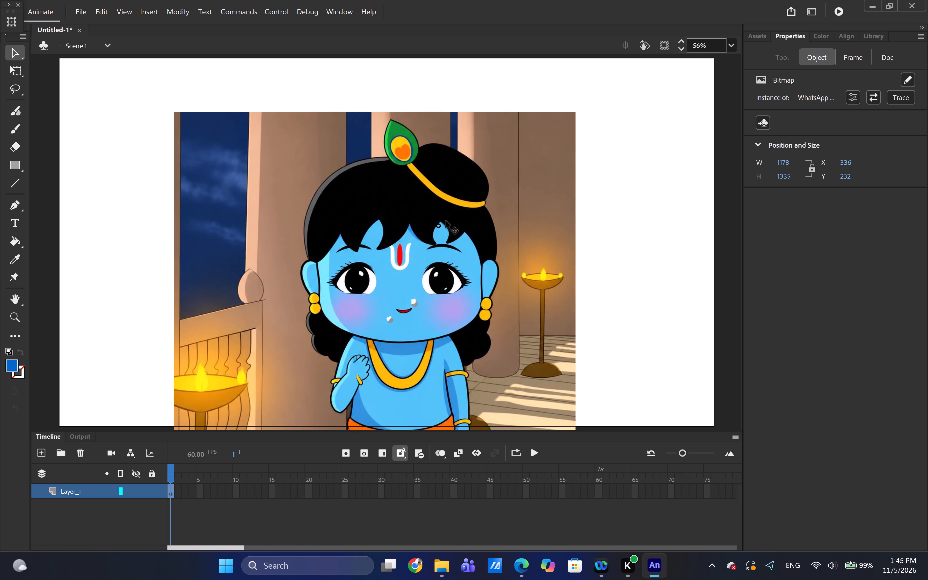
left_click_drag(446, 221, 450, 159)
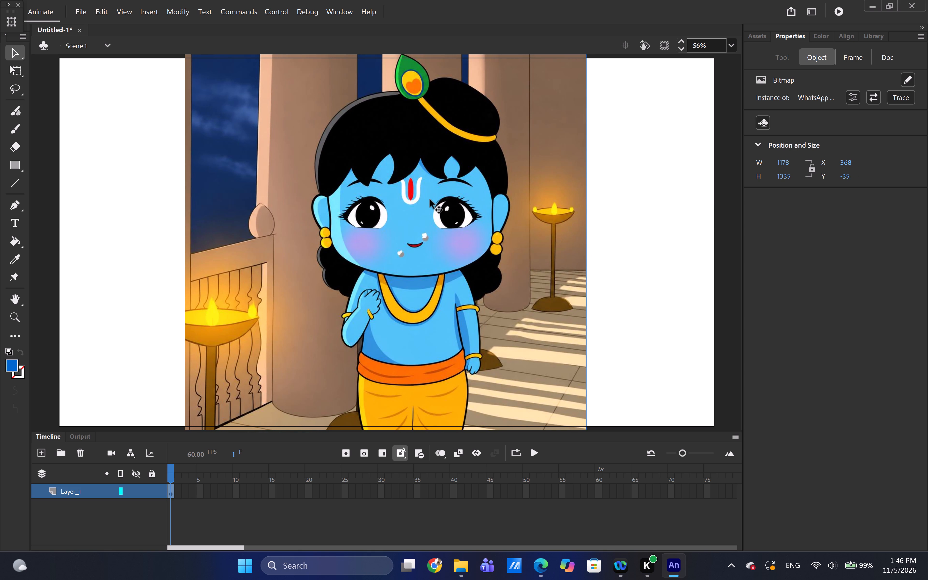
Using Free Transform, move the character bitmap up on the stage to about X 371, Y -269, showing the feet and red pedestal.
scroll(430, 200, "down", 3, "ctrl+shift")
scroll(430, 200, "up", 3, "ctrl+shift")
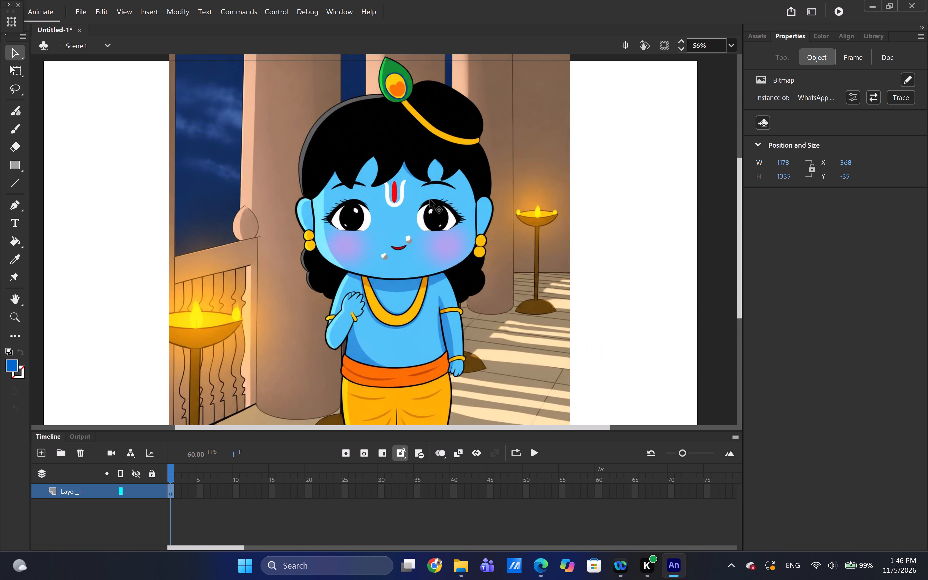
left_click(729, 43)
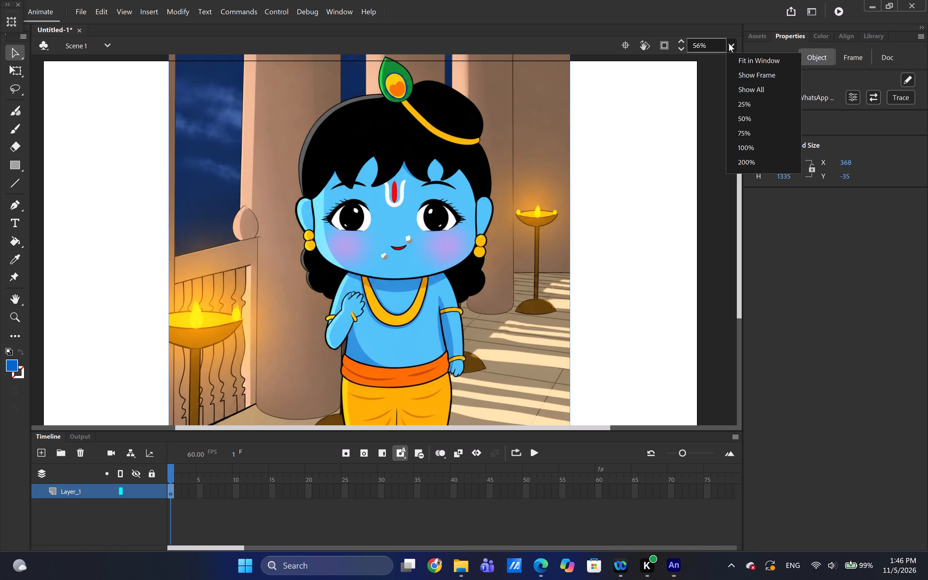
left_click(740, 60)
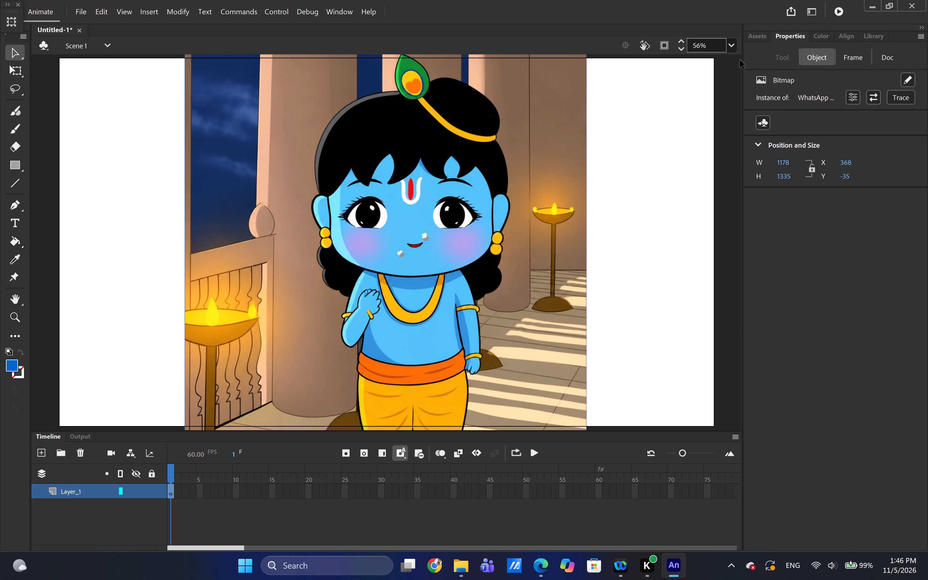
left_click(469, 200)
key("q")
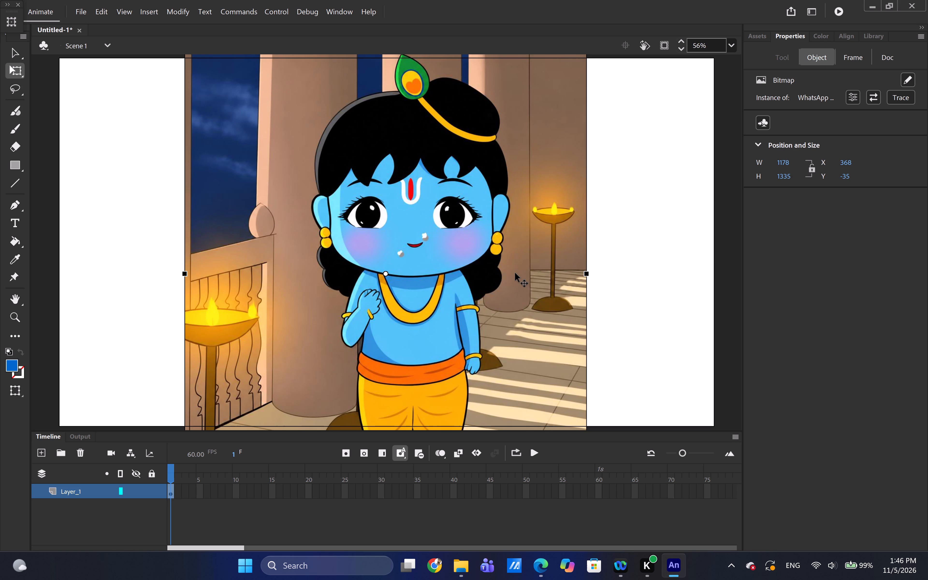
scroll(515, 273, "up", 1)
left_click(466, 370)
left_click_drag(466, 370, 442, 335)
left_click_drag(442, 335, 546, 330)
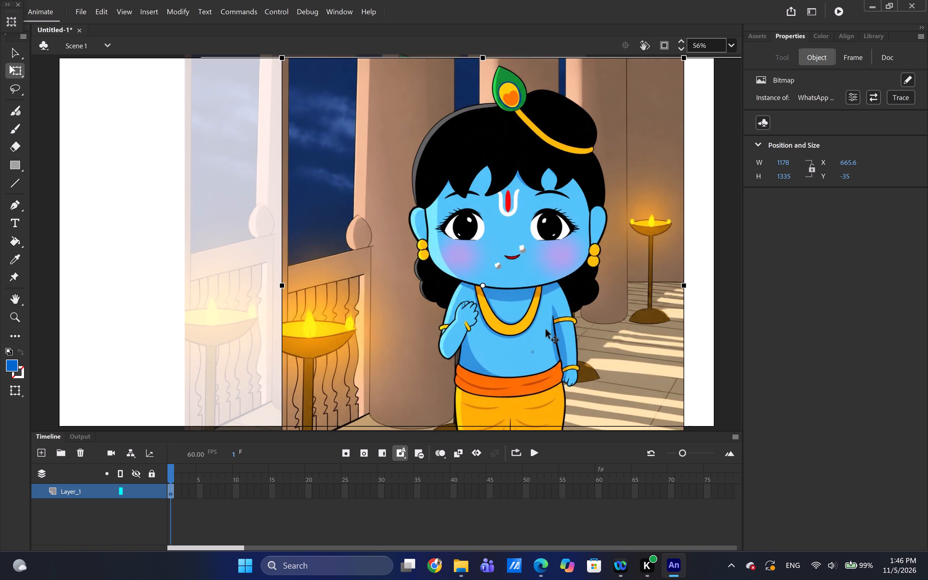
left_click_drag(546, 330, 547, 328)
left_click_drag(523, 326, 442, 259)
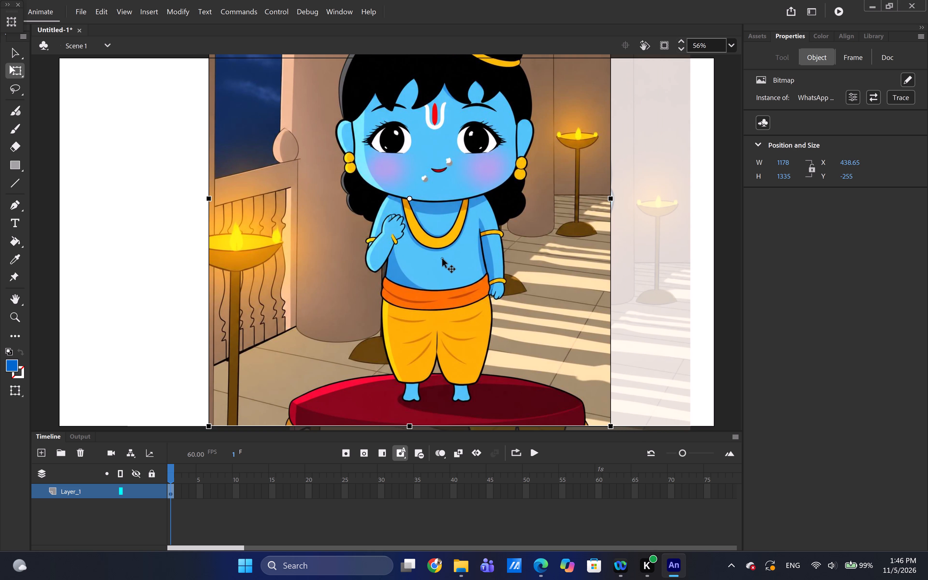
left_click_drag(442, 259, 420, 253)
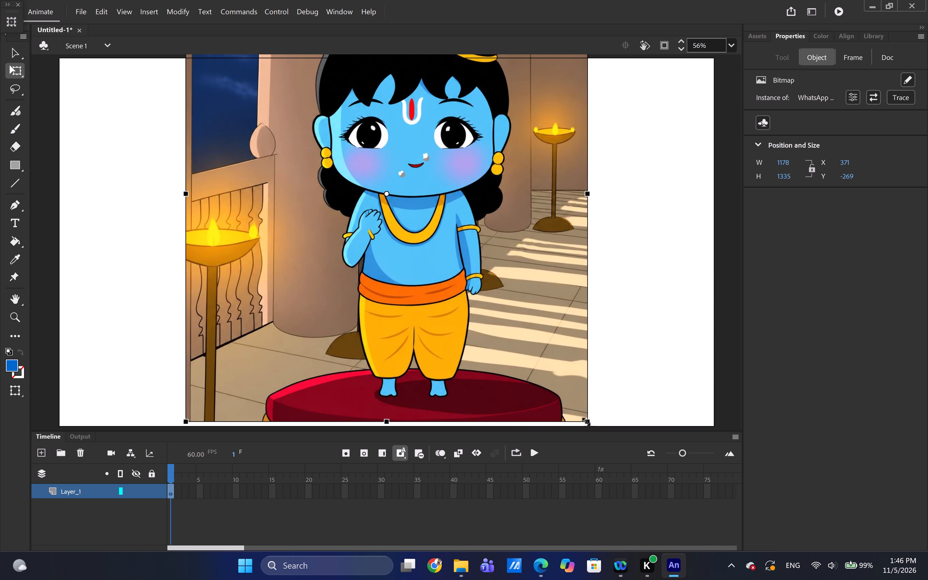
Scale the character bitmap down around its centre to about 1089 wide by 1222 high.
left_click_drag(586, 422, 500, 388)
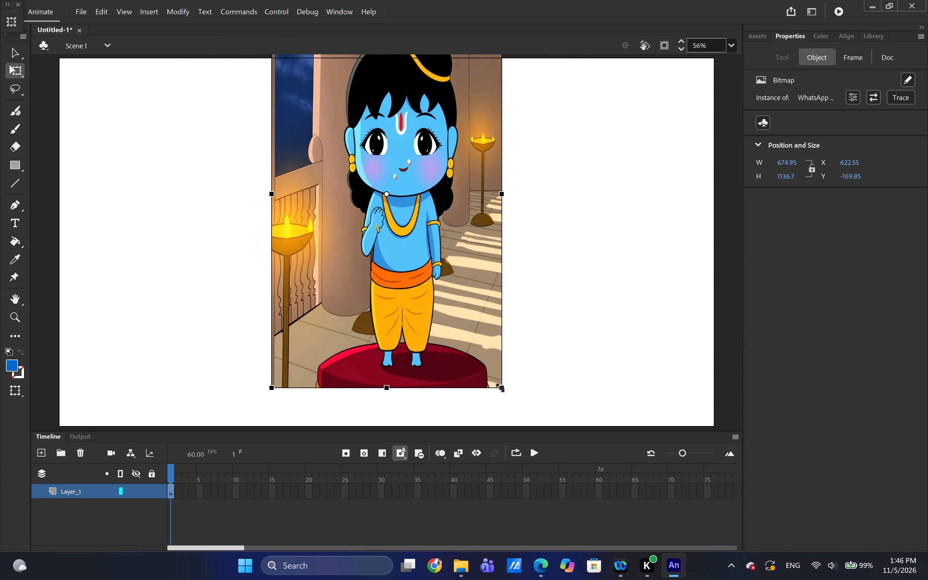
left_click_drag(500, 388, 571, 403)
Move the scaled character bitmap down so its top edge aligns with the stage's top, at X 415, Y 0.
left_click_drag(460, 205, 460, 289)
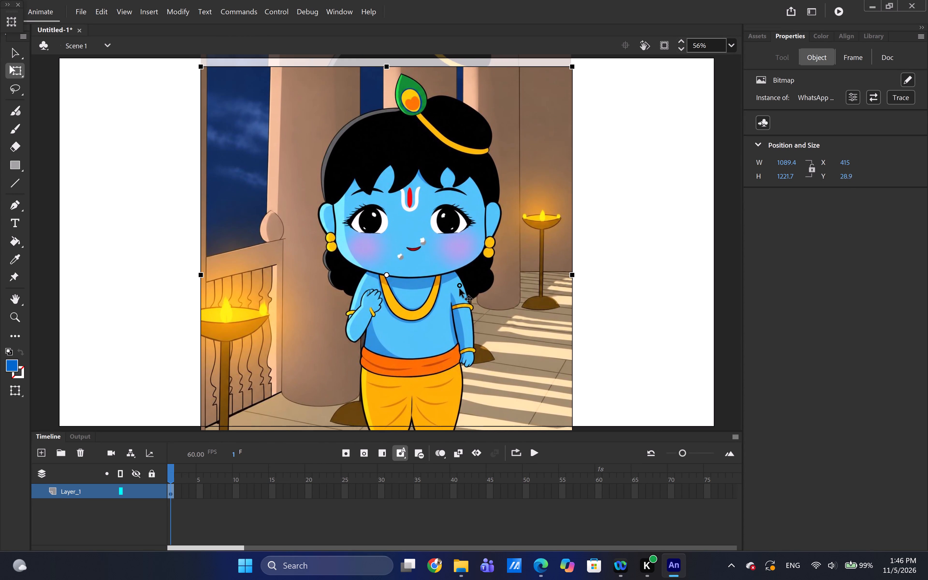
left_click_drag(460, 289, 457, 279)
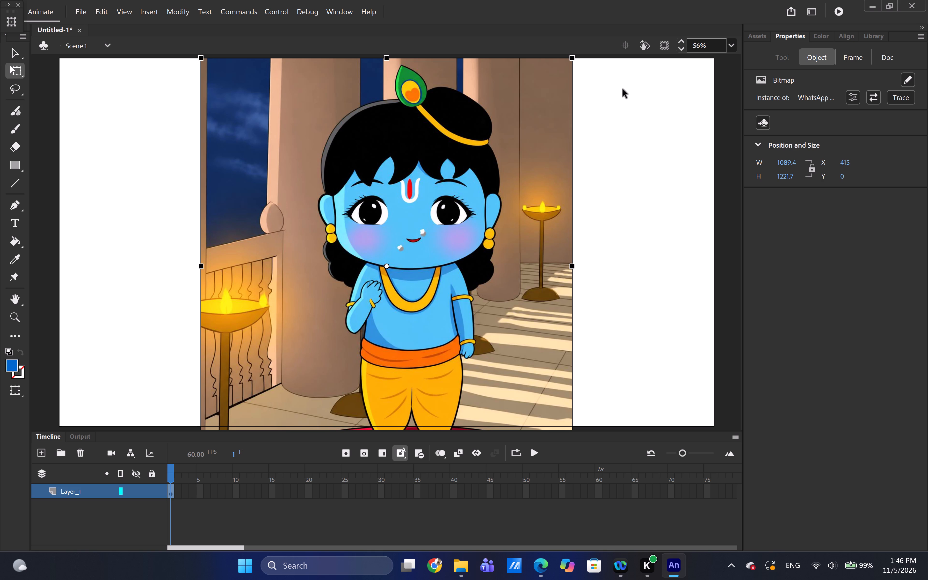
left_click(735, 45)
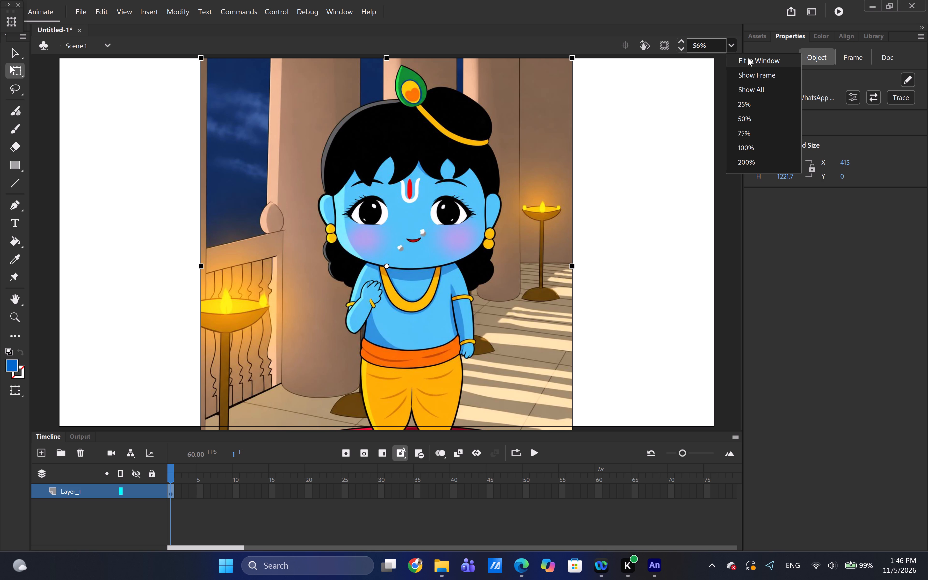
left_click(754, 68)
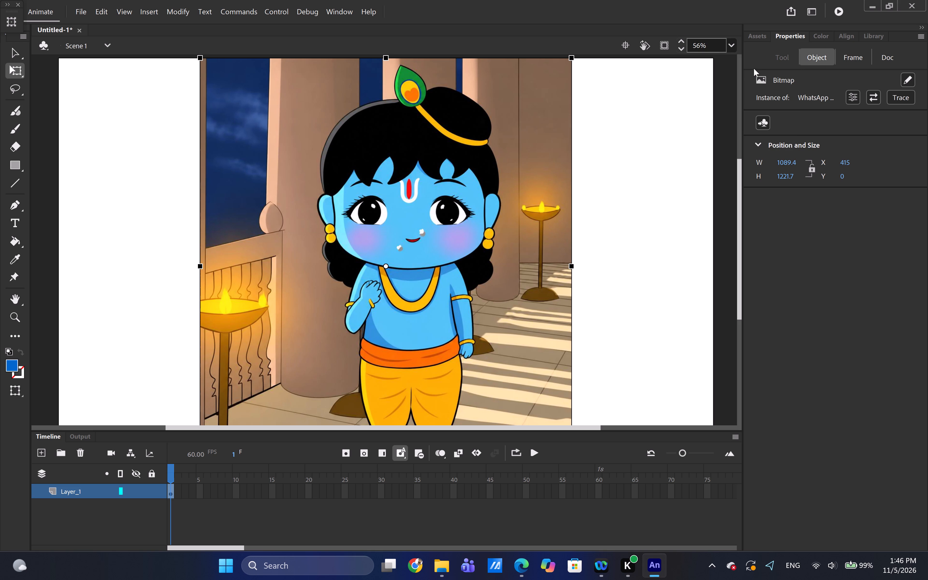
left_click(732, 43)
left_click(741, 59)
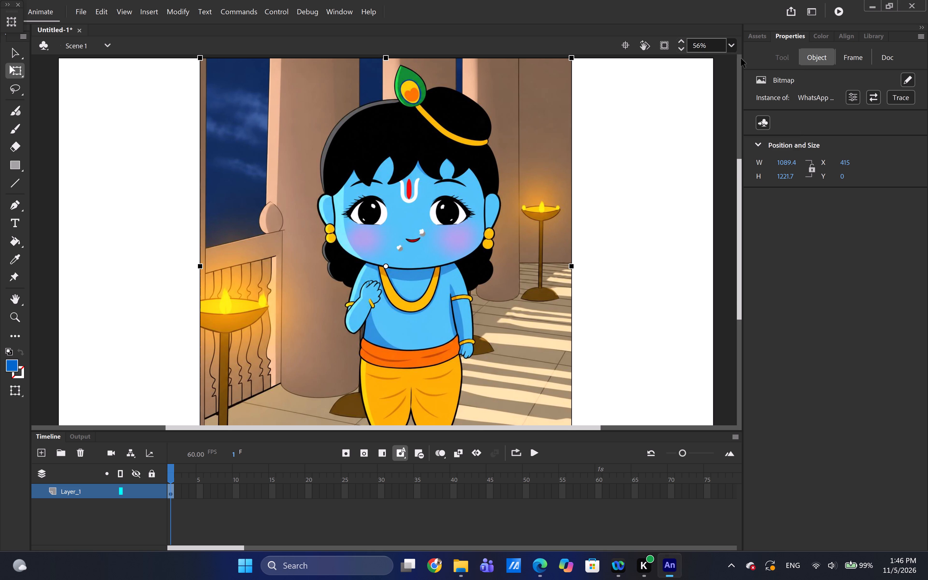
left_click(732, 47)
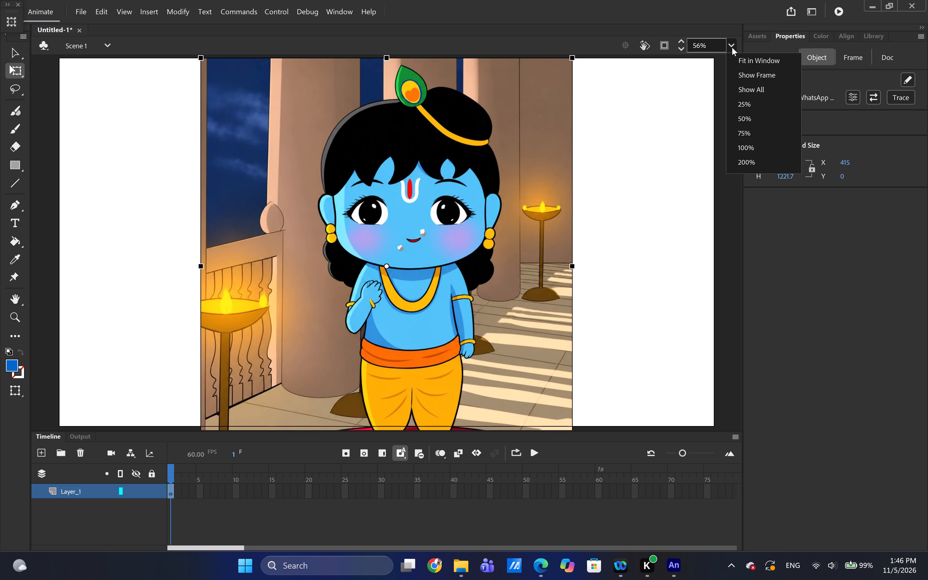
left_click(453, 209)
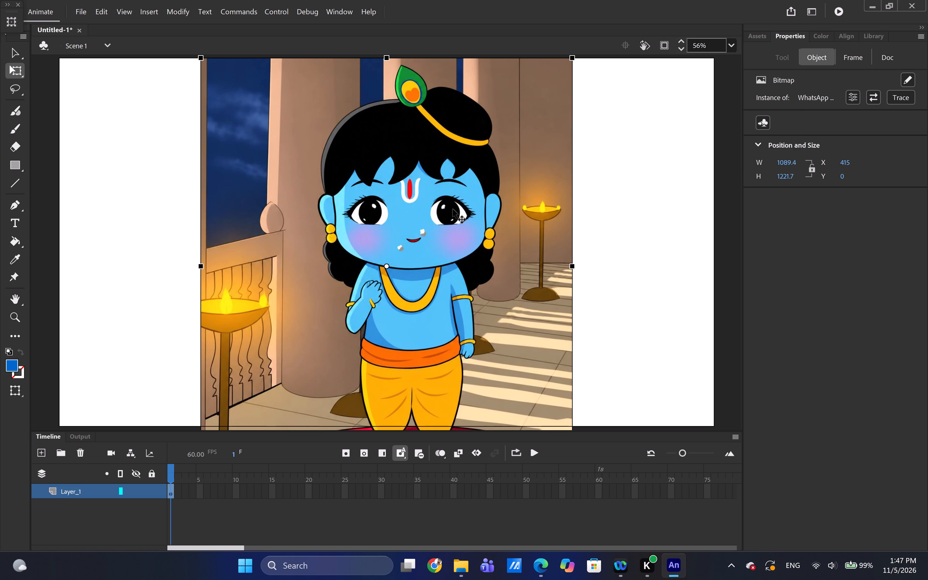
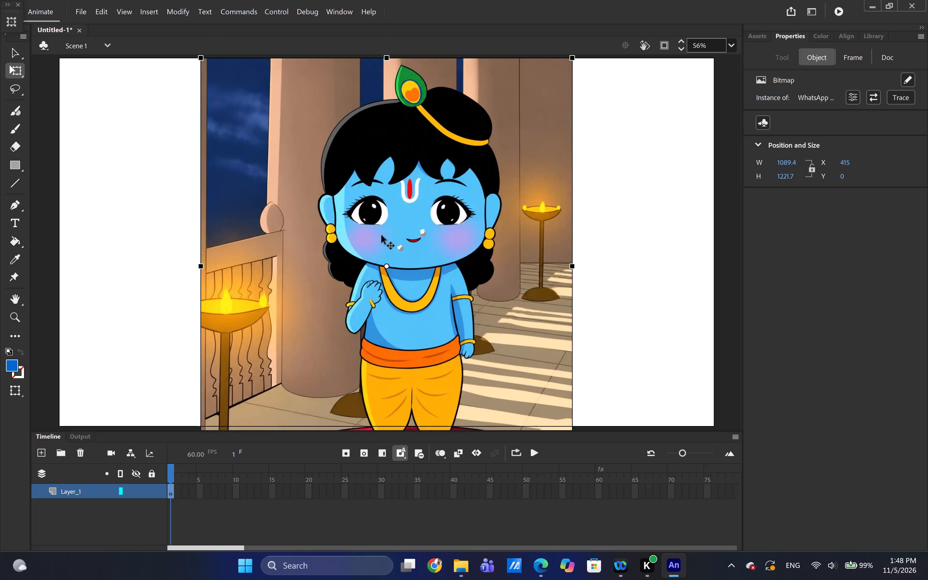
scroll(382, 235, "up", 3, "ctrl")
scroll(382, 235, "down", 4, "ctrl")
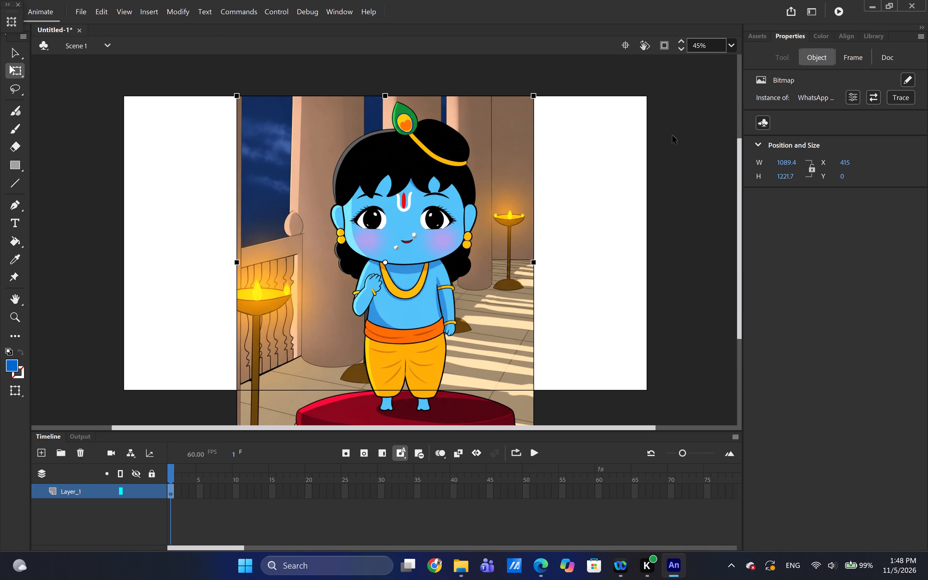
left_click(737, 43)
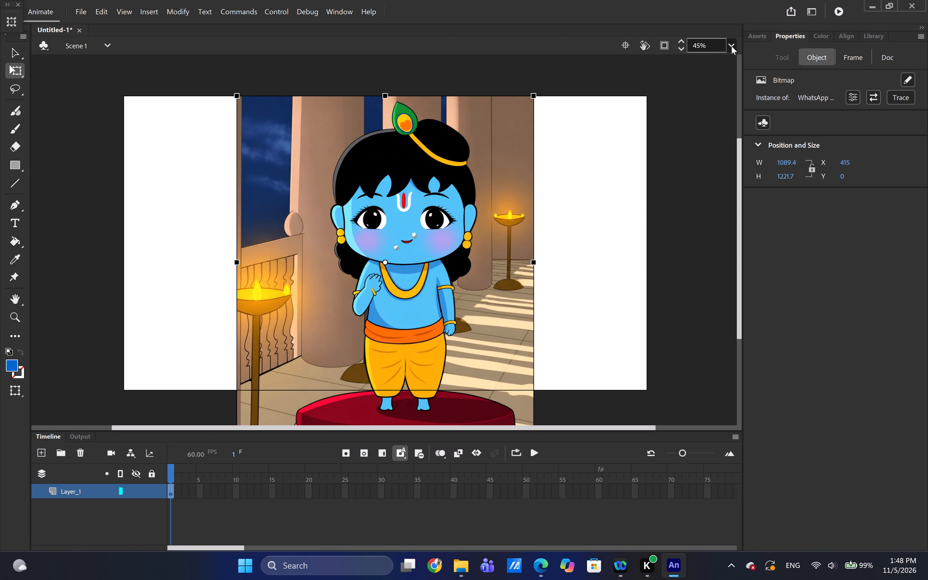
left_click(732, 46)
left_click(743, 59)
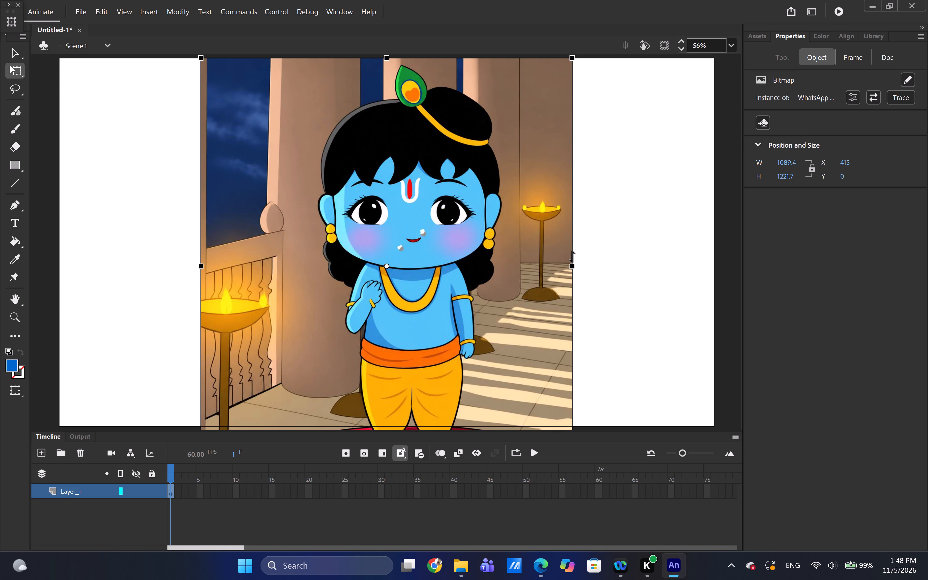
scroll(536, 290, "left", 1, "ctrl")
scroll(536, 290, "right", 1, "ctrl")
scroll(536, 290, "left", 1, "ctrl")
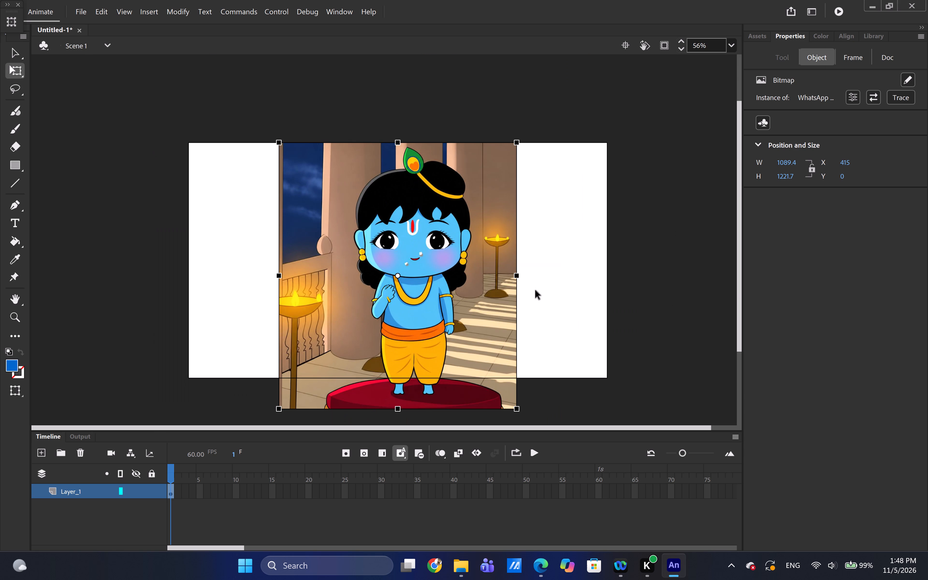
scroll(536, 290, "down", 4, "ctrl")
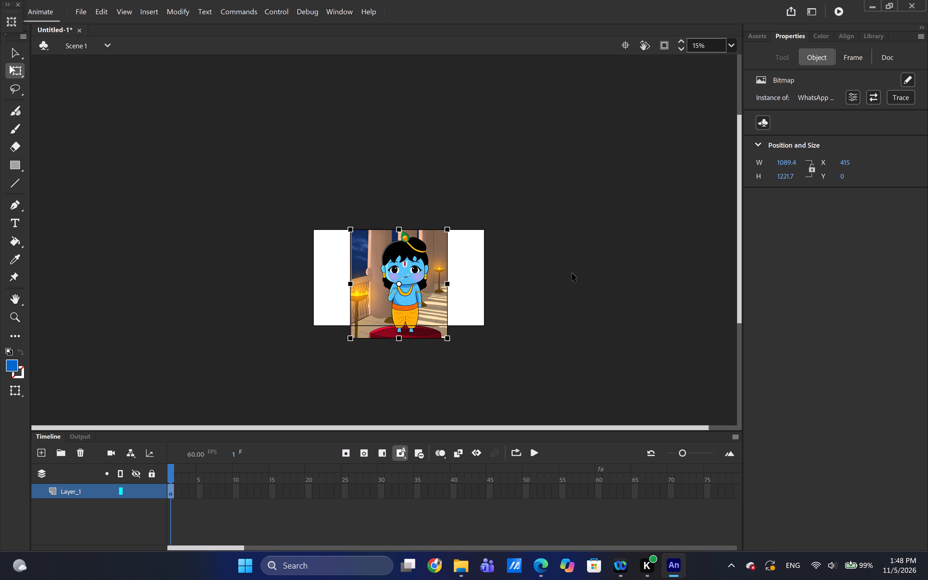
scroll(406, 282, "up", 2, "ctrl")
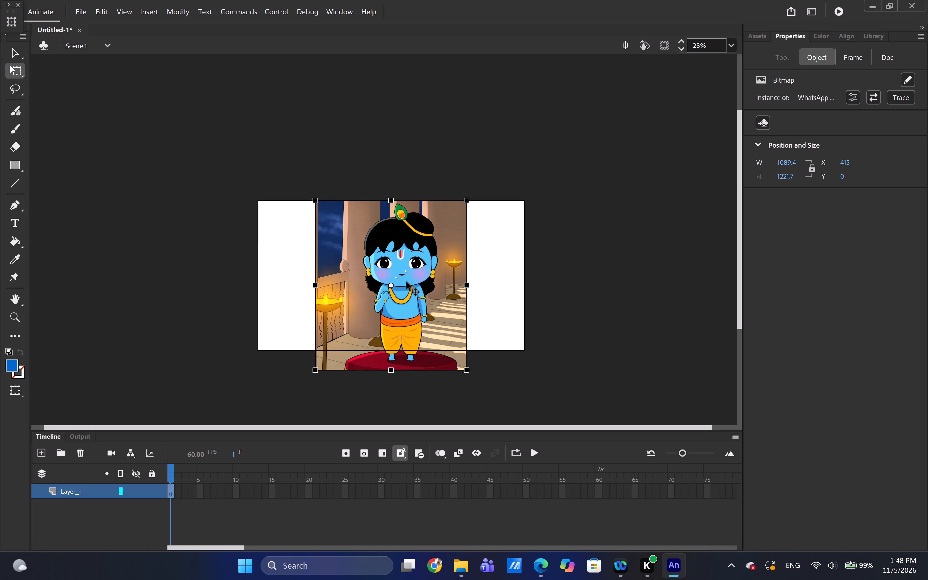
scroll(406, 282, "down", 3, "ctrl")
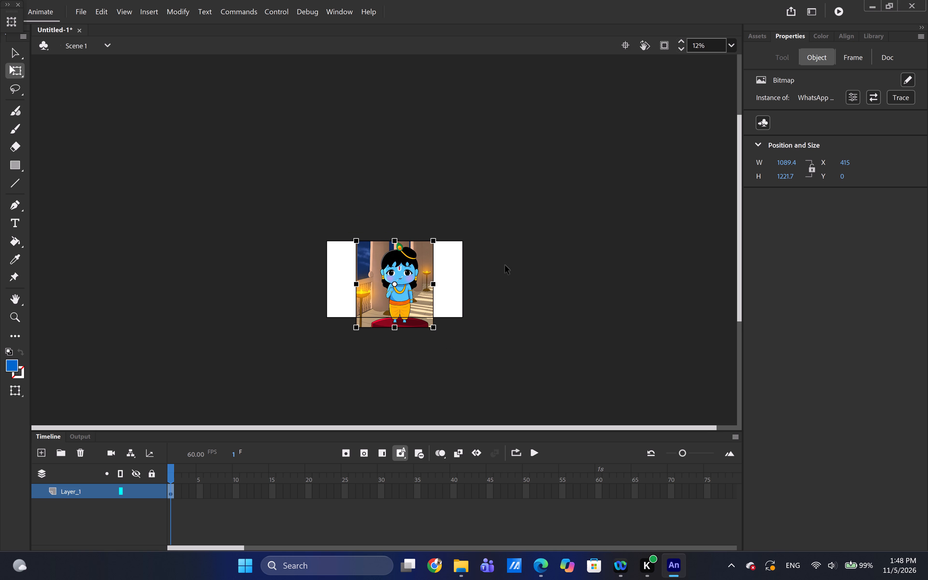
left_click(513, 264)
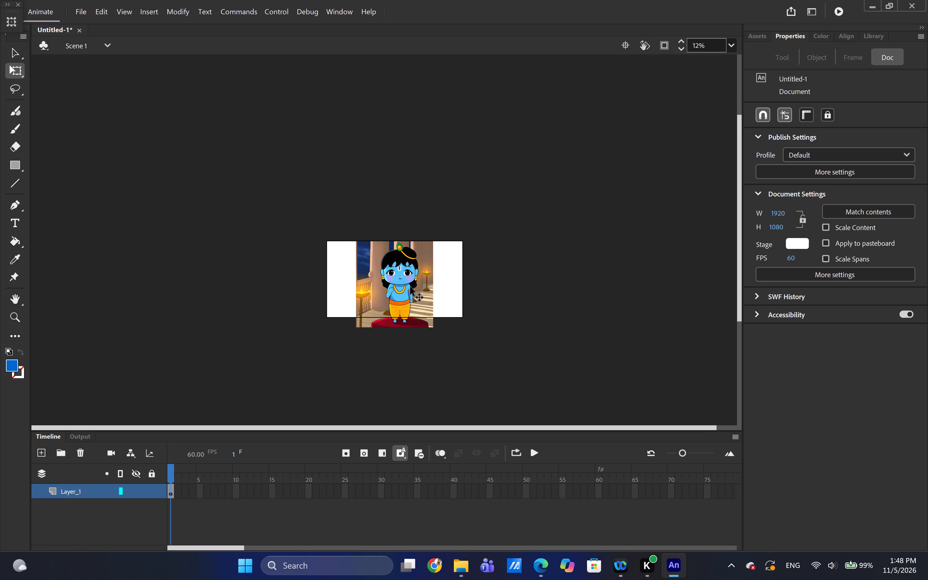
Scale the character bitmap down around its centre to about 594 wide by 667 high.
left_click(402, 290)
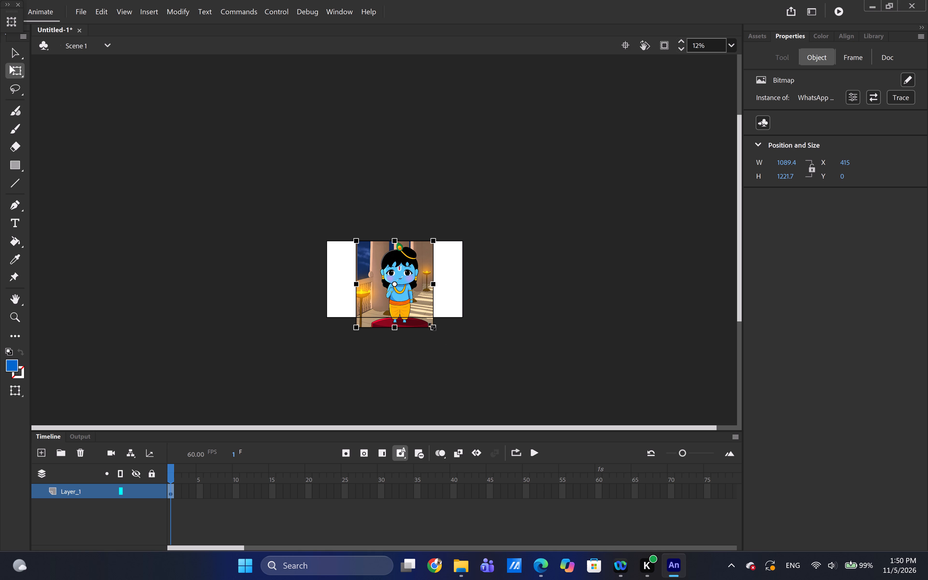
scroll(432, 327, "down", 1, "ctrl+shift")
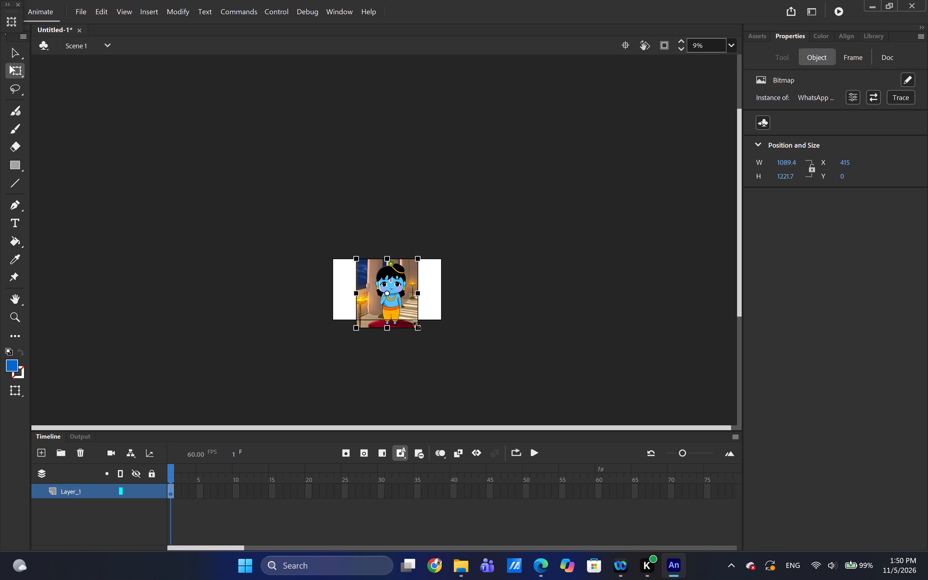
left_click_drag(417, 326, 412, 312, "shift")
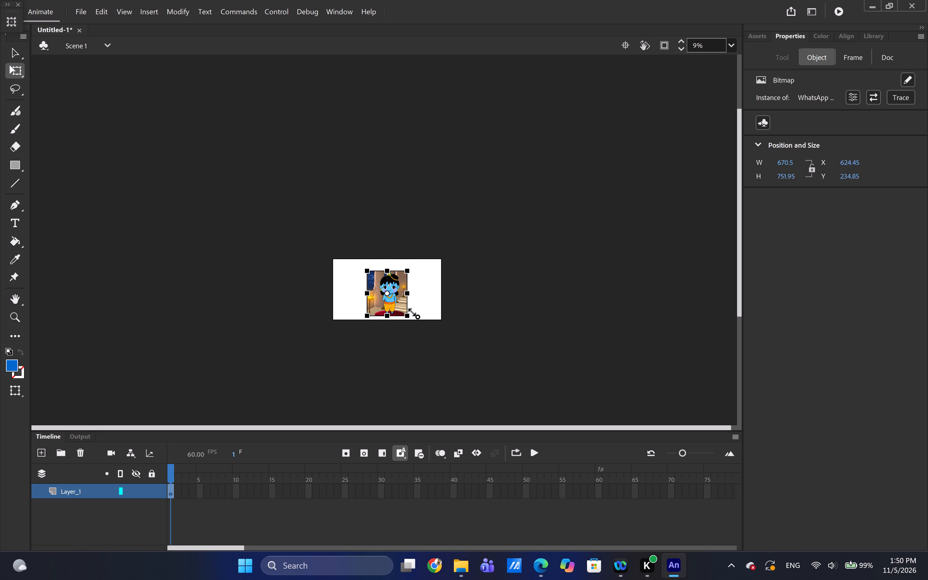
left_click_drag(412, 312, 412, 311, "shift")
double_click(412, 311, "shift")
left_click(412, 311, "shift")
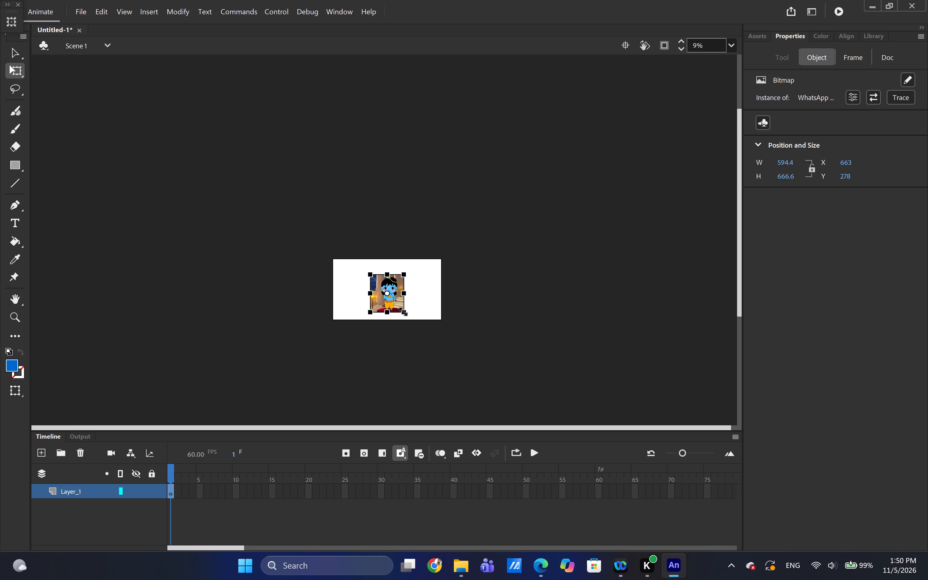
left_click(403, 312, "shift")
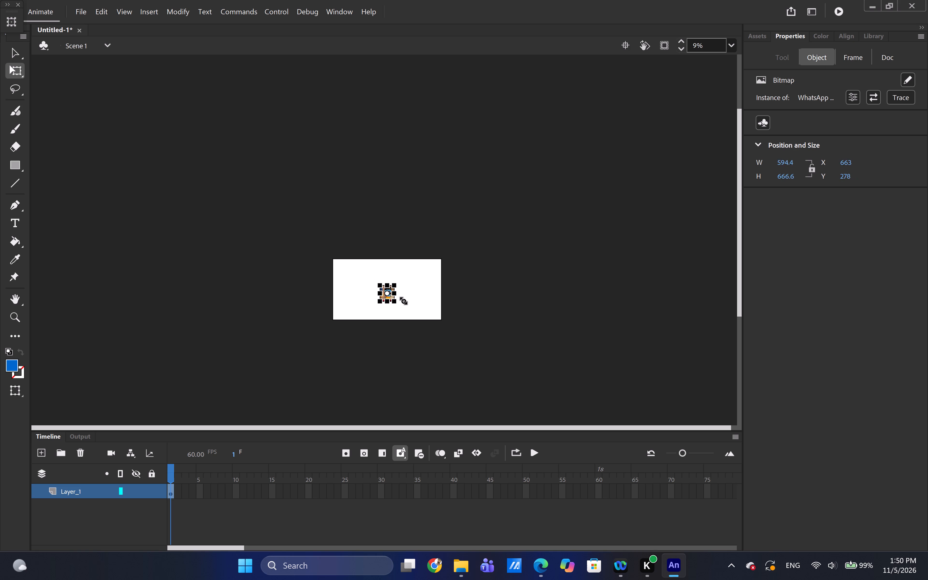
left_click(405, 311, "shift")
left_click(405, 311, "shift")
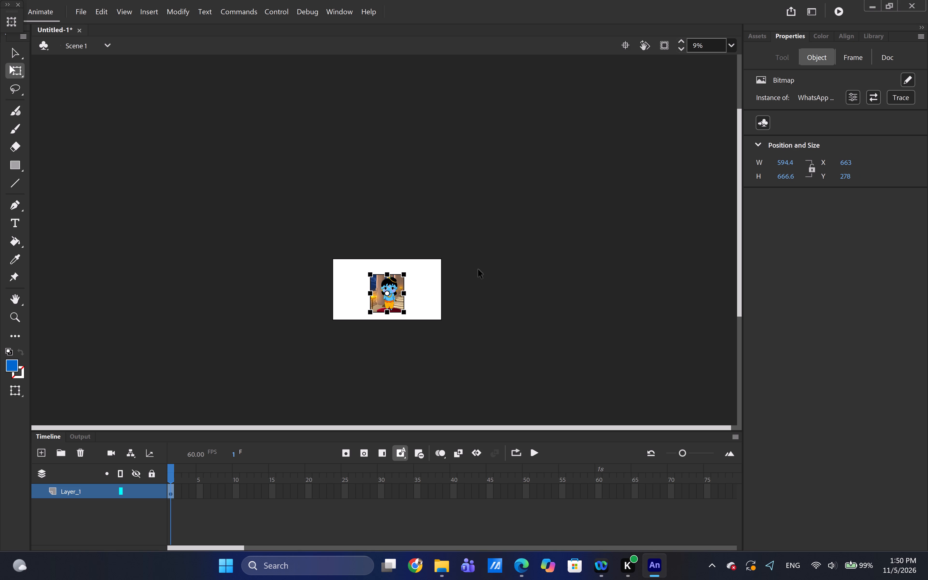
Move the scaled character bitmap up on the stage to X 663, Y 161, and deselect it.
double_click(391, 285)
left_click(387, 279)
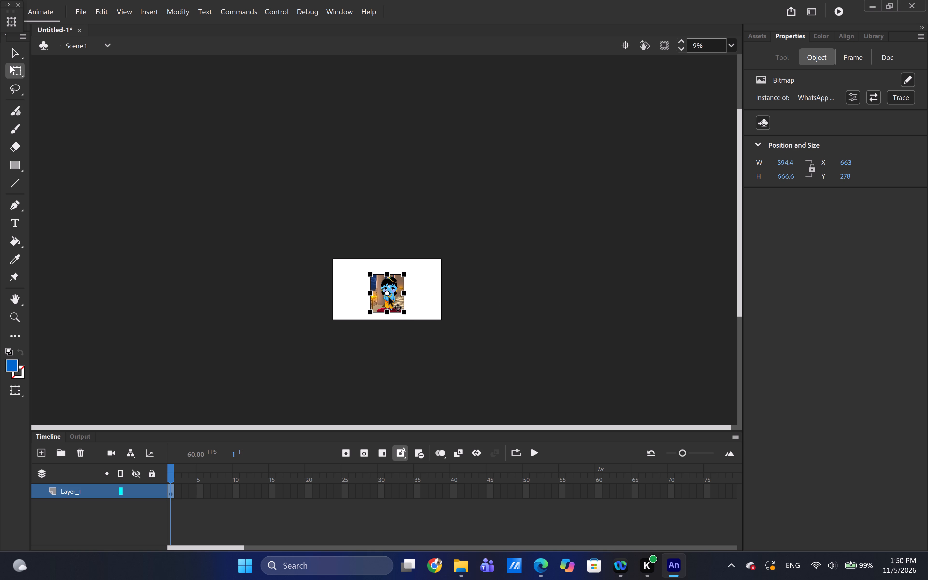
left_click_drag(389, 297, 385, 291)
left_click(385, 291)
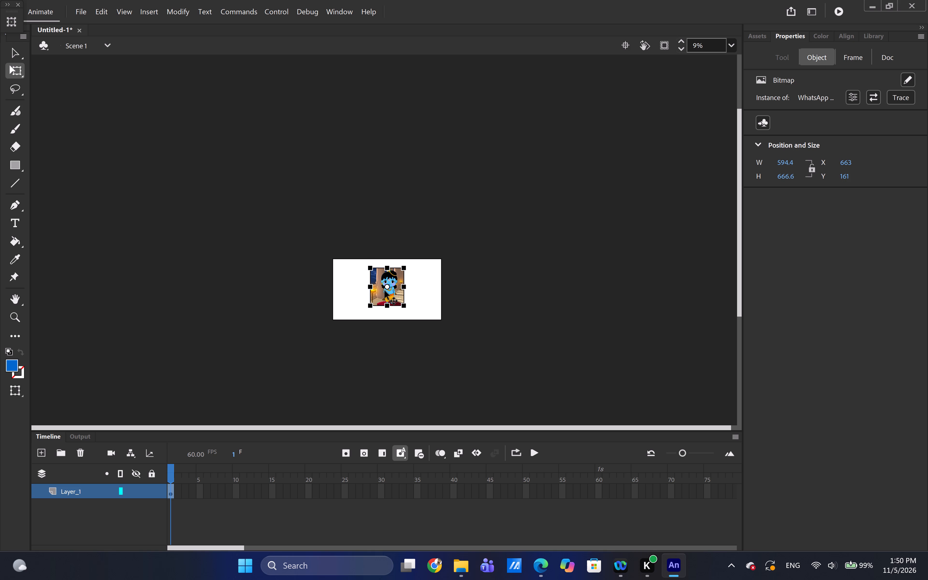
left_click(424, 293)
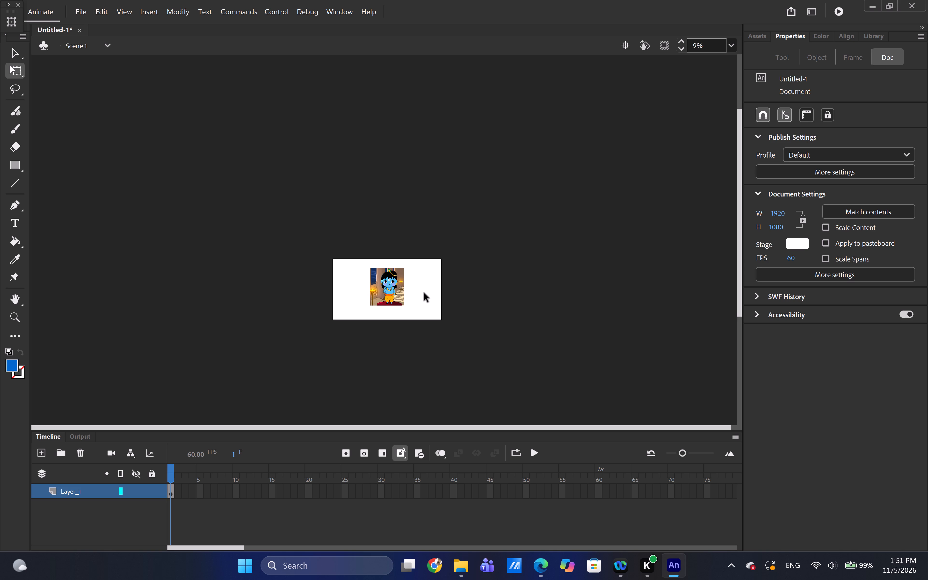
Turn on clipping of content outside the stage and fit the stage in the window.
left_click(665, 46)
left_click(733, 43)
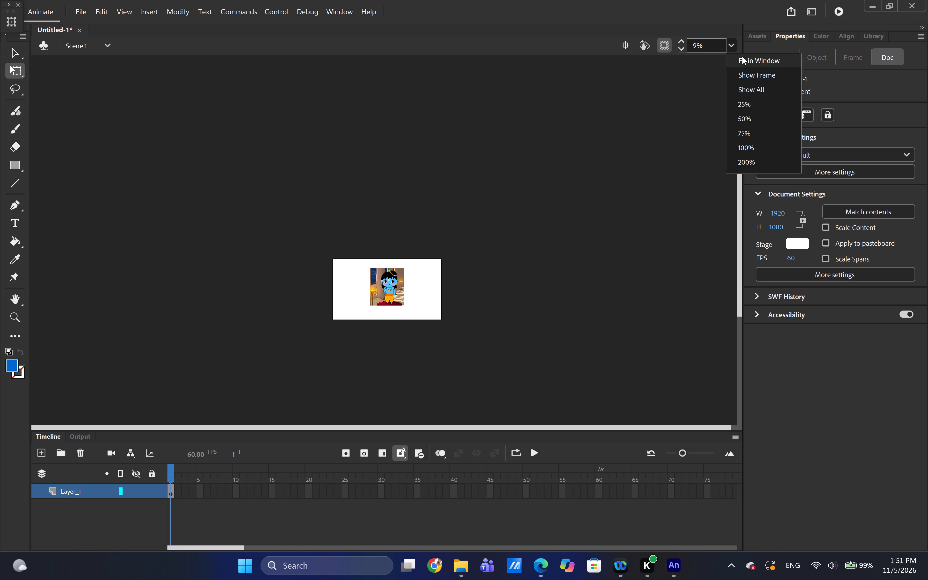
left_click(743, 57)
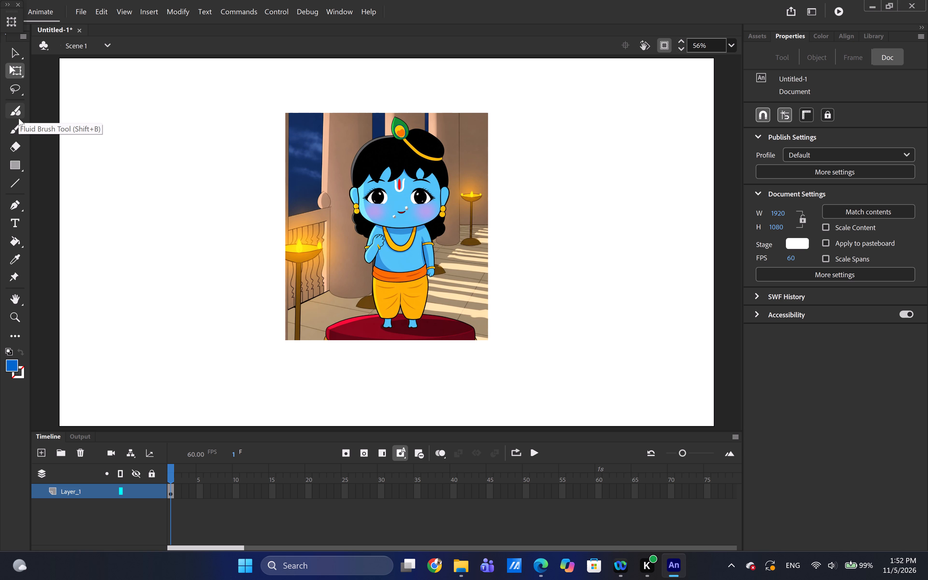
Look over the scene list, default animated assets, colour and alignment options, library contents, extra tools and editing commands.
left_click(102, 48)
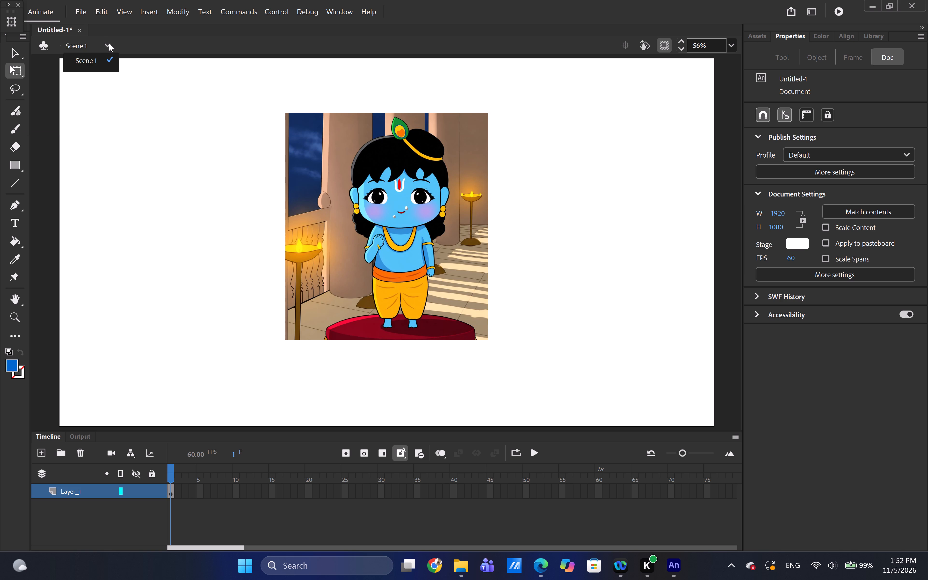
left_click(109, 43)
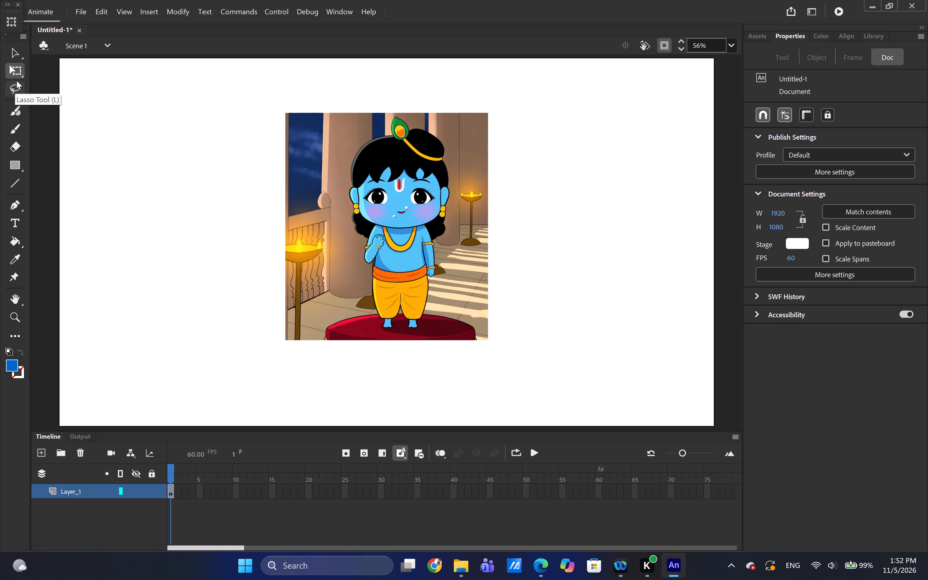
left_click(24, 38)
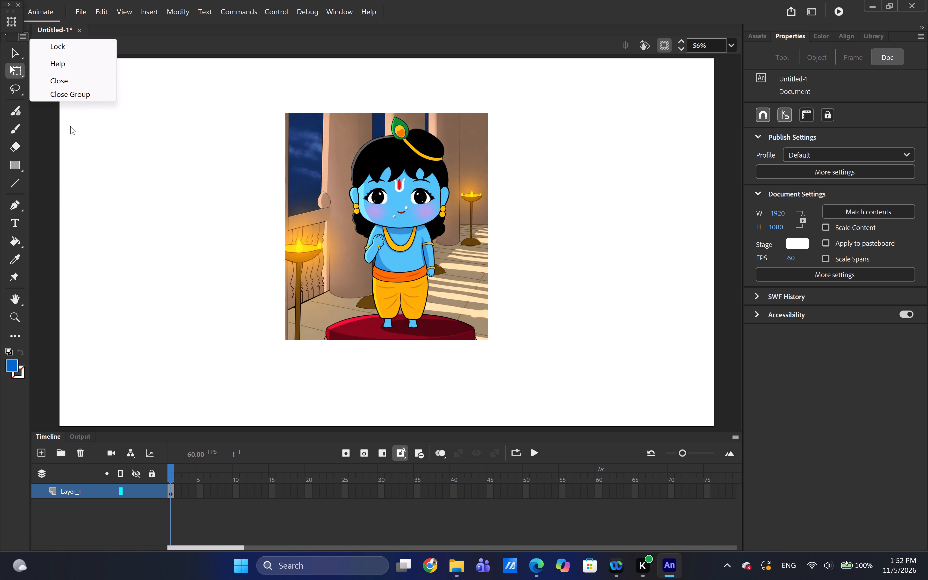
left_click(38, 223)
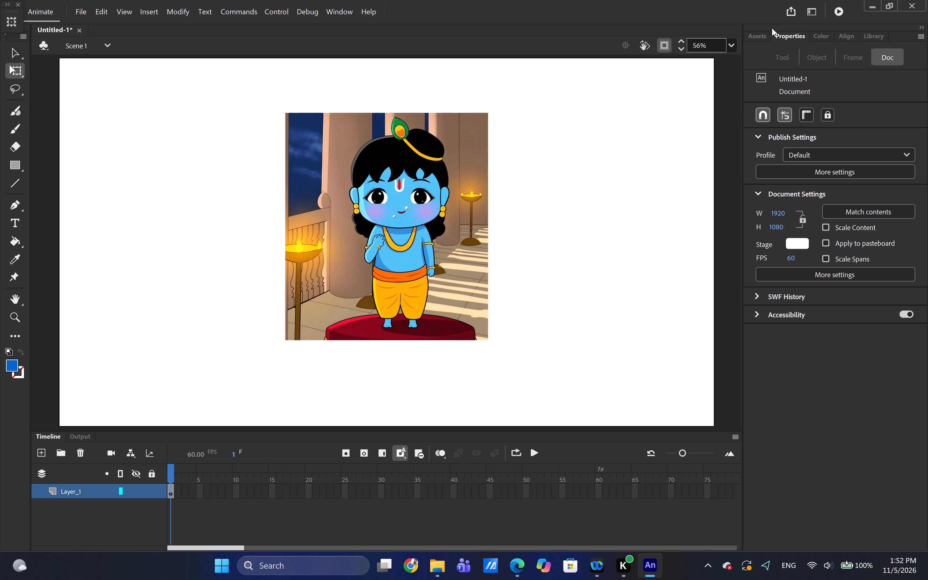
left_click(757, 40)
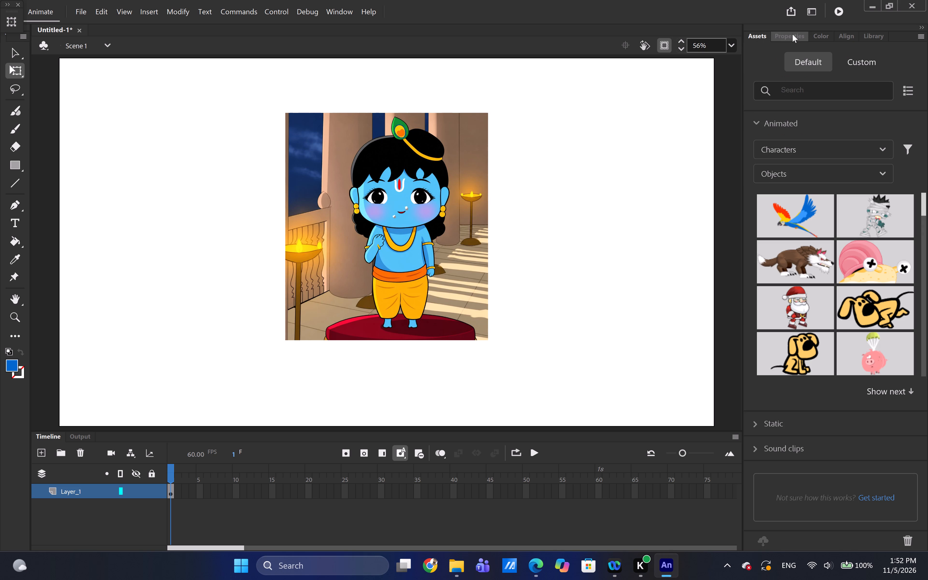
left_click(789, 34)
left_click(816, 35)
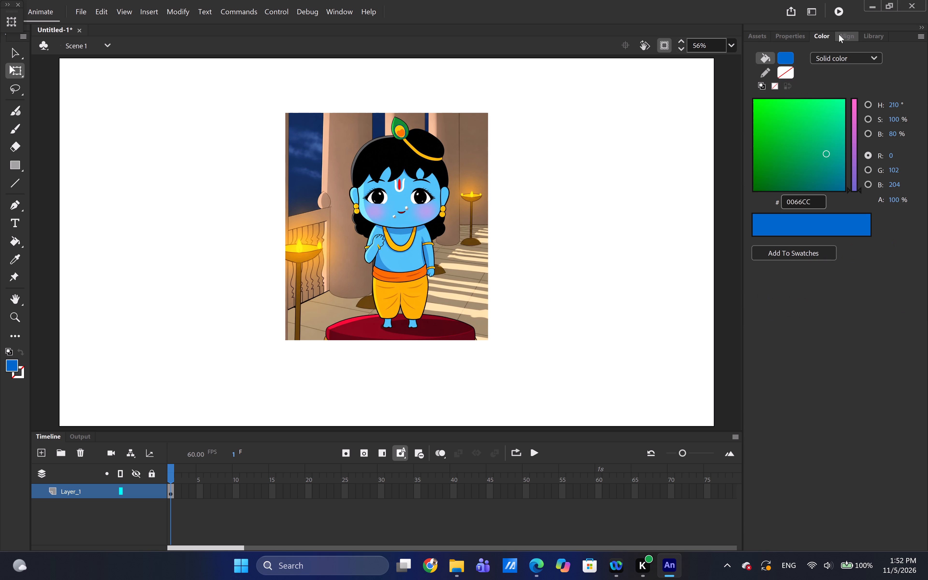
left_click(840, 34)
left_click(865, 37)
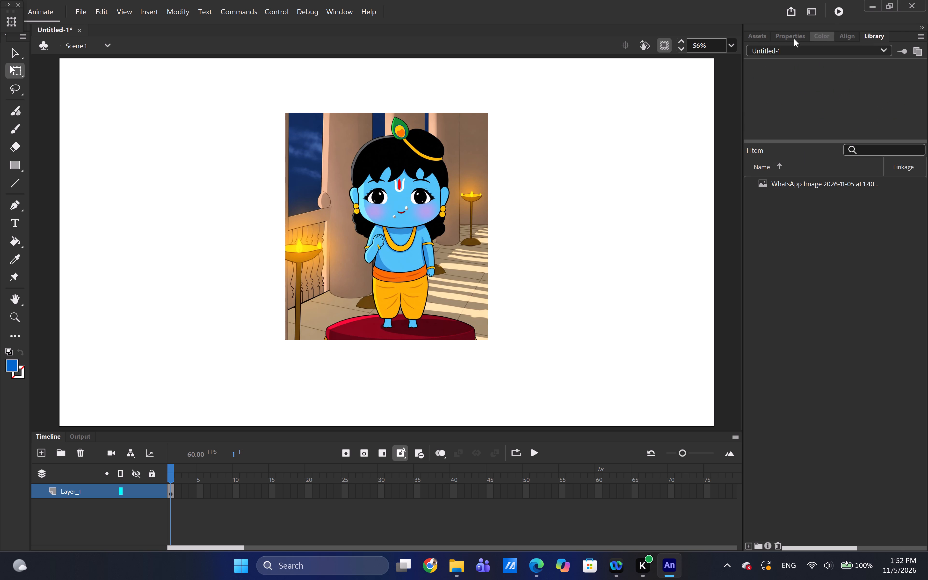
left_click(752, 40)
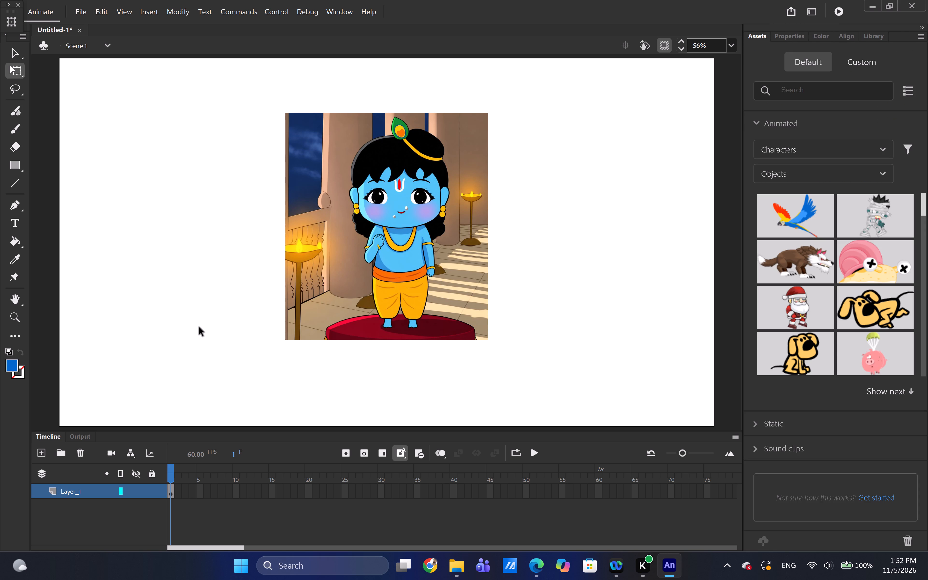
left_click(12, 341)
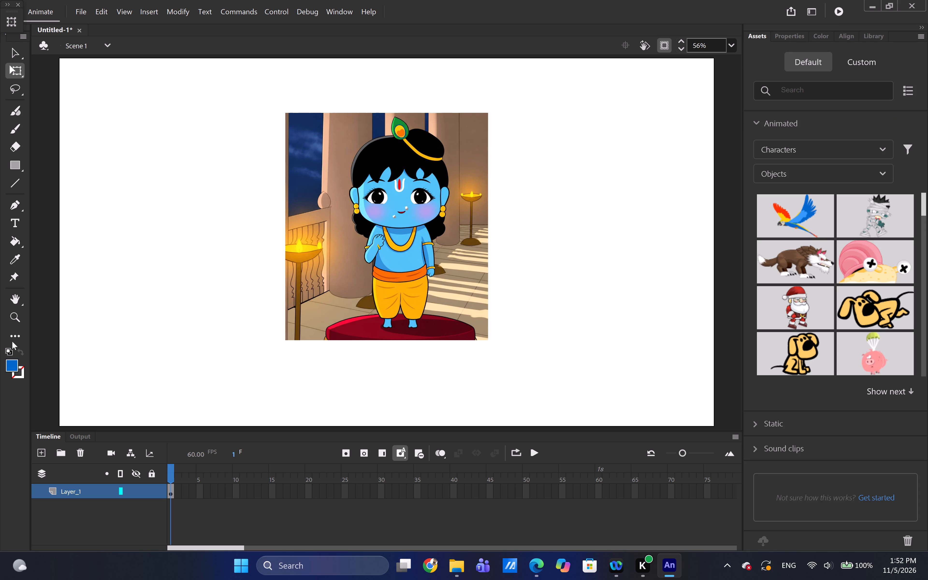
left_click(13, 337)
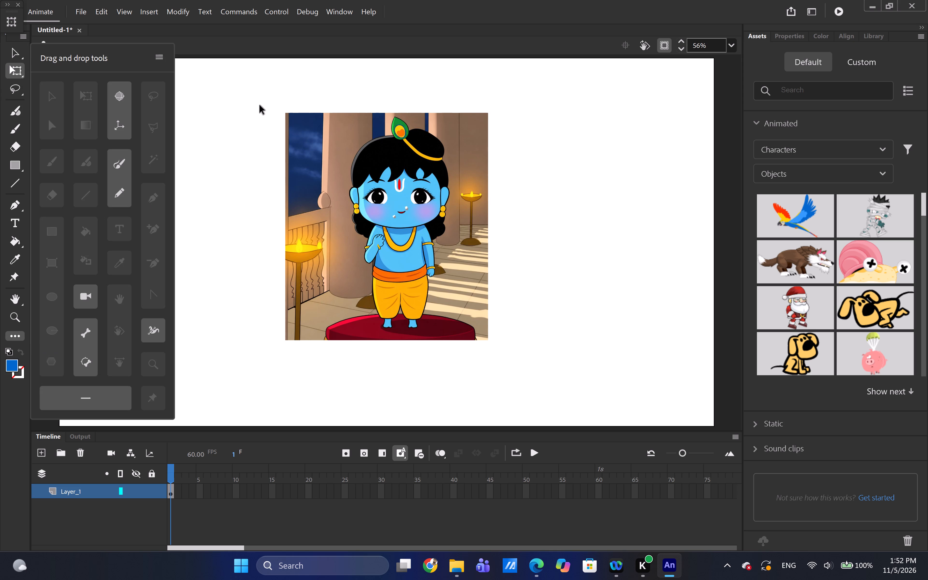
left_click(256, 107)
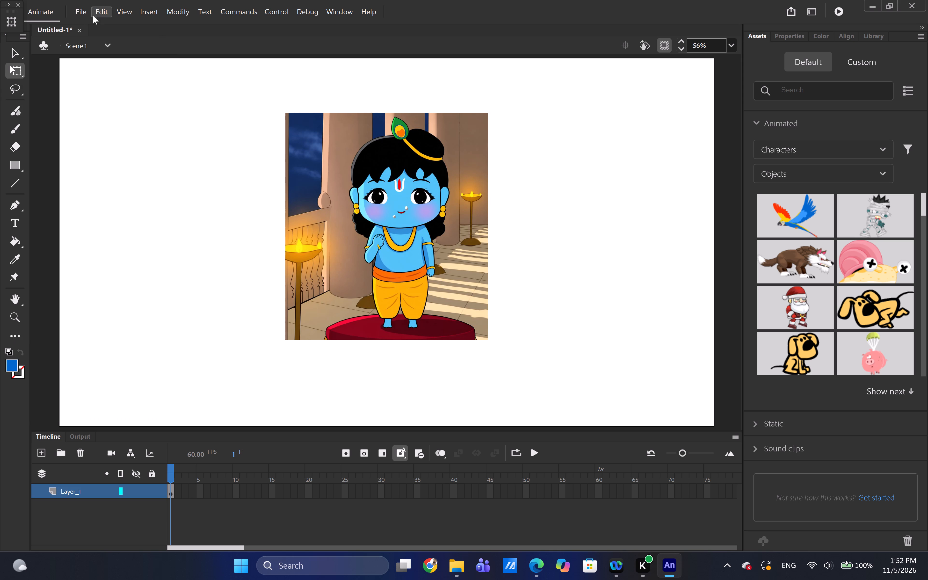
left_click(102, 10)
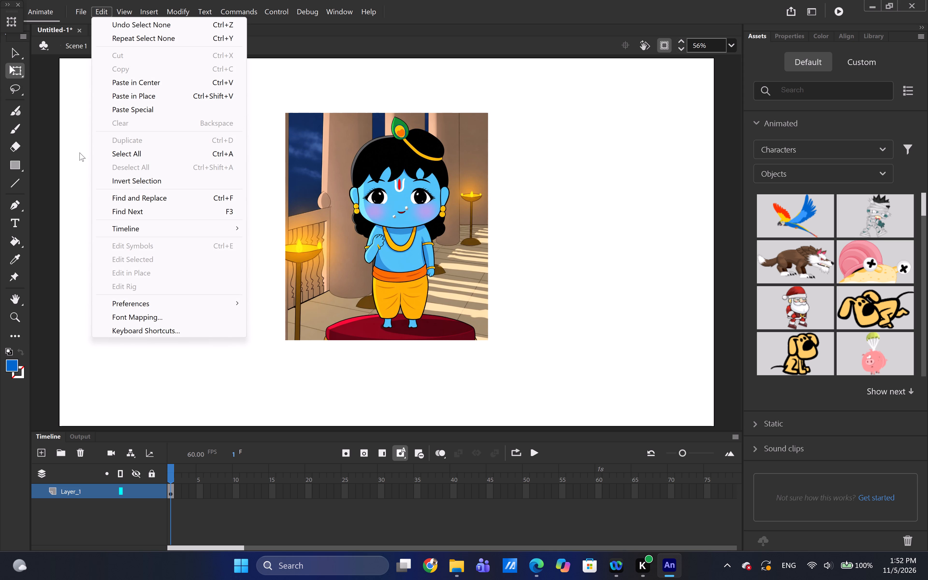
left_click(80, 152)
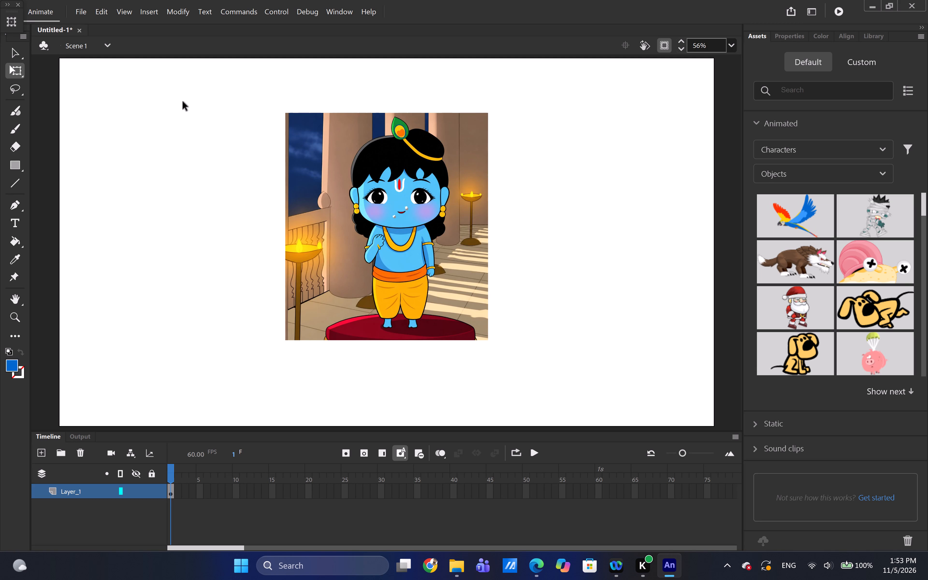
Hide the timeline to enlarge the stage work area.
key("ctrl+alt+t")
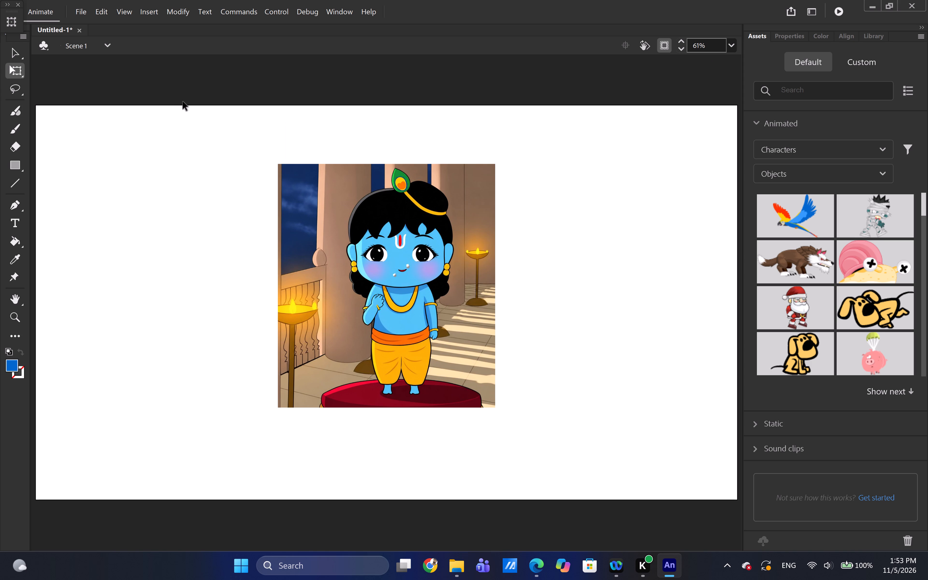
left_click(23, 36)
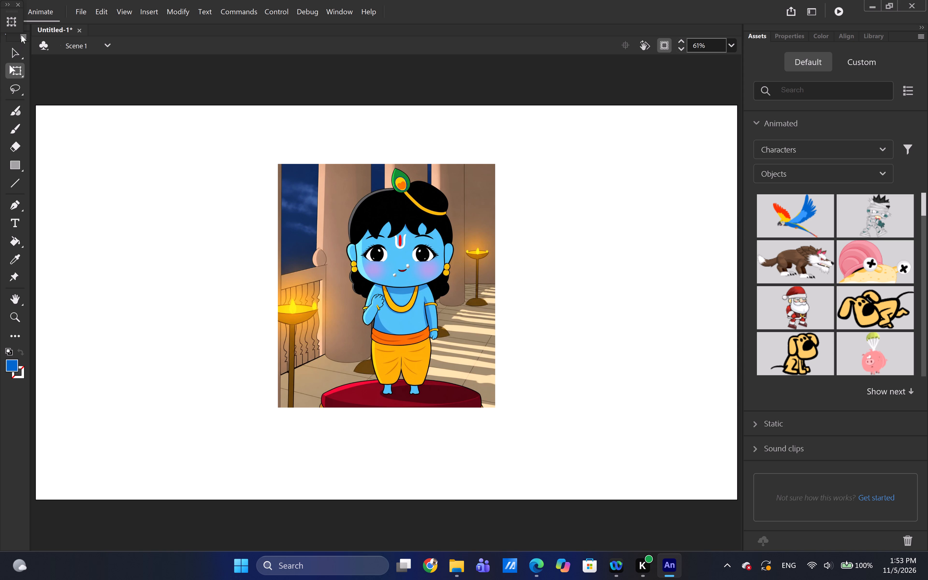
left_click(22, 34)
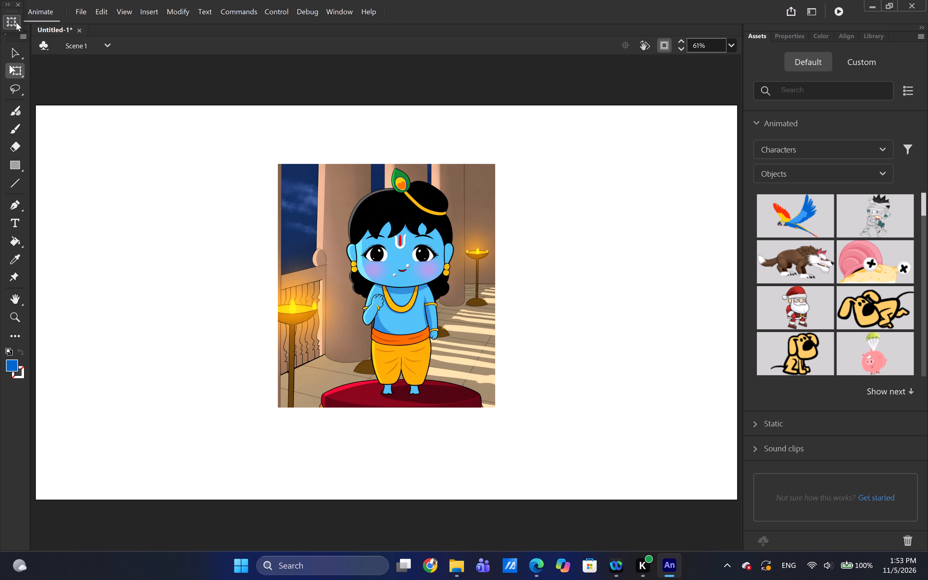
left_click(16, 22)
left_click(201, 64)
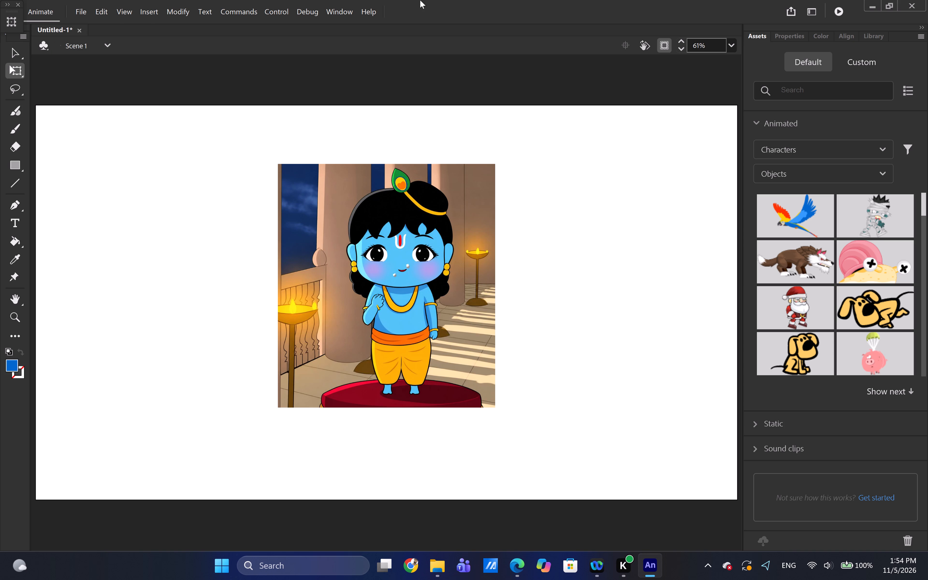
Show the timeline below the stage again.
left_click(341, 13)
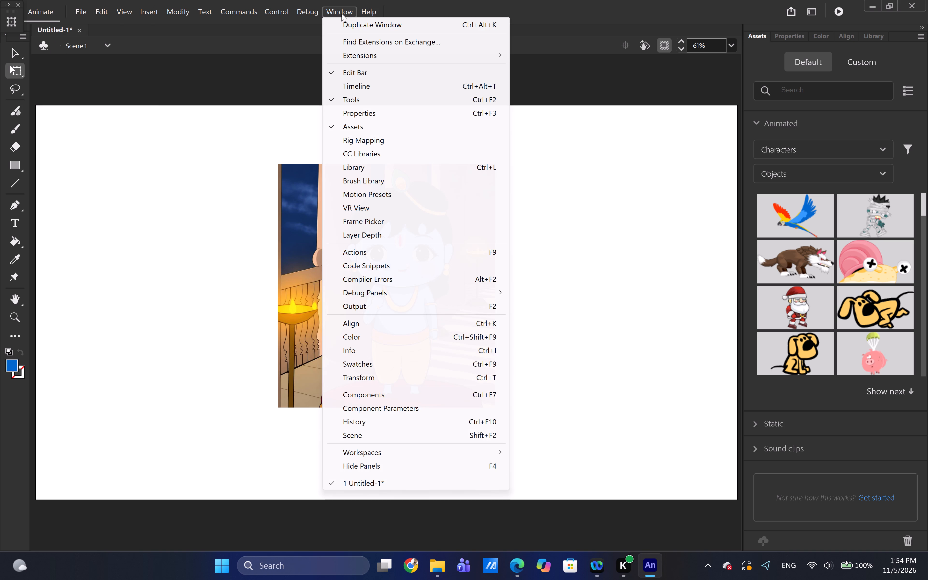
left_click(399, 80)
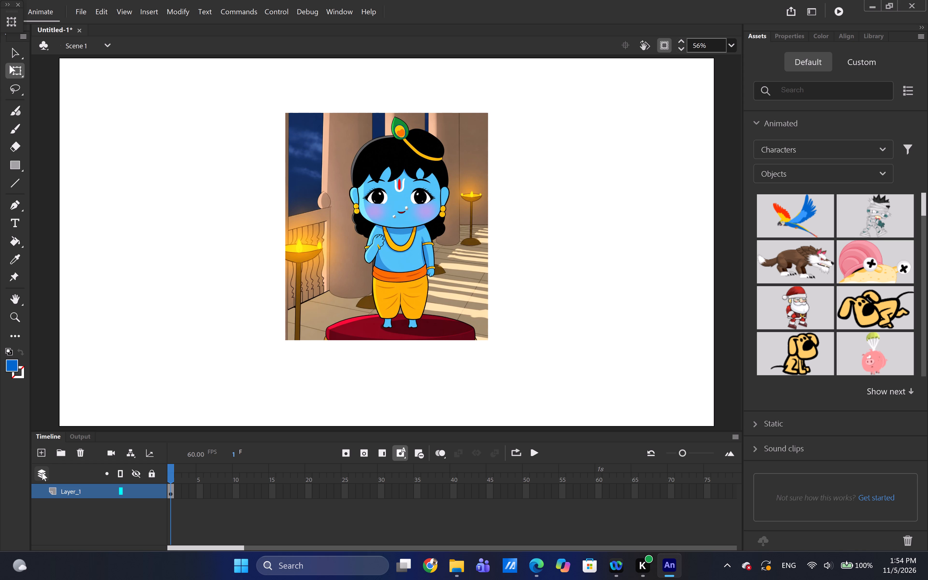
left_click(42, 472)
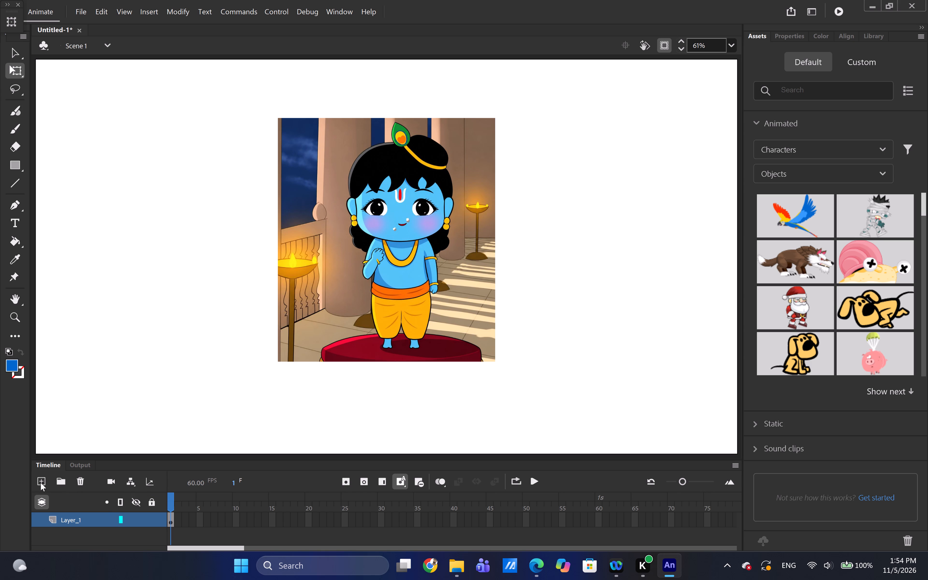
Add a new layer above Layer_1, lock Layer_1 holding the character image, and make Layer_2 the active layer.
left_click(41, 483)
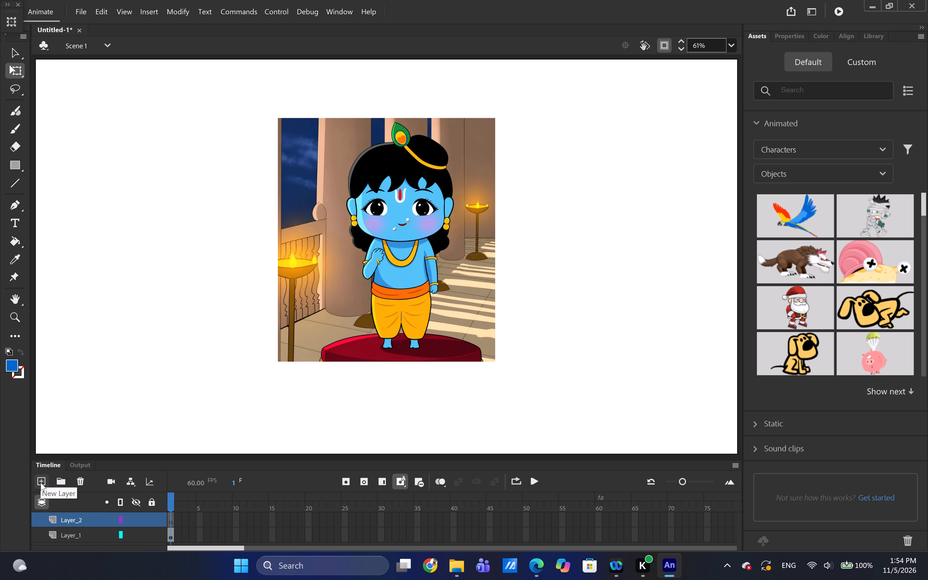
left_click(75, 534)
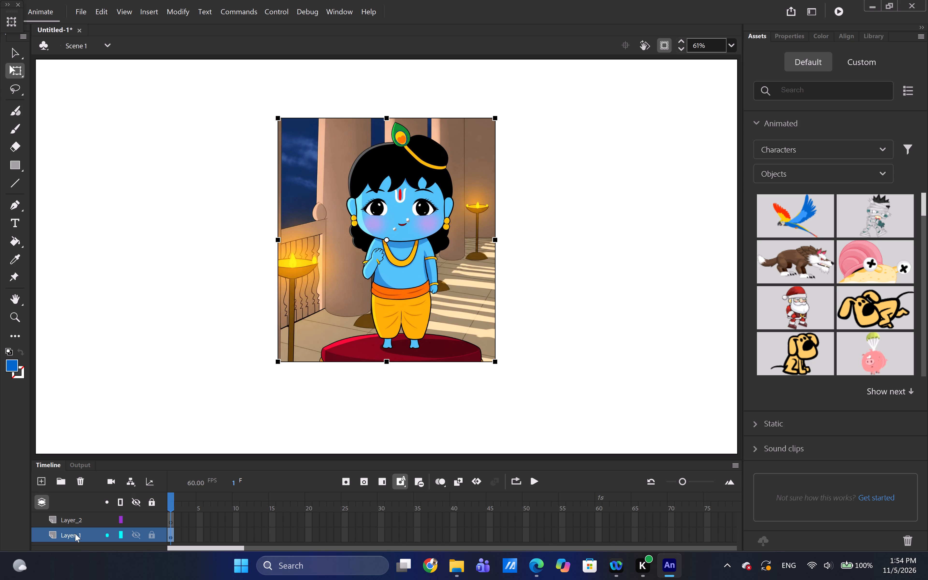
left_click(152, 536)
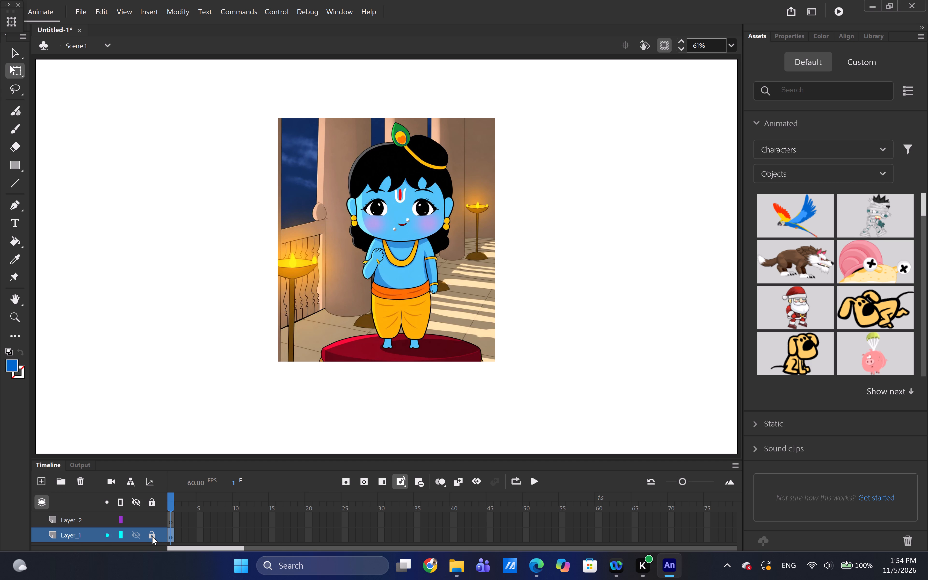
left_click(94, 518)
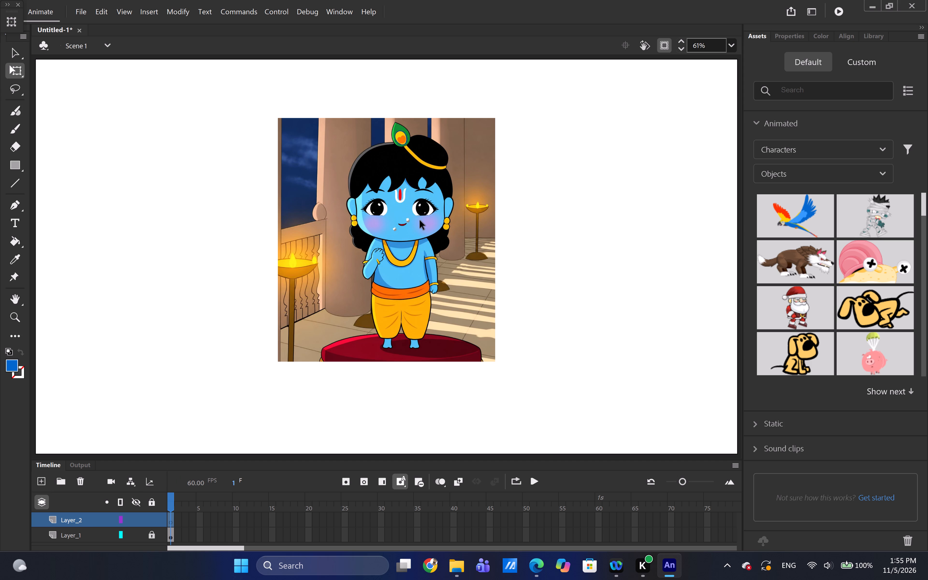
Examine the character's face and the full image at different magnifications, ending with the whole stage fitted in the window.
scroll(420, 221, "up", 4, "ctrl")
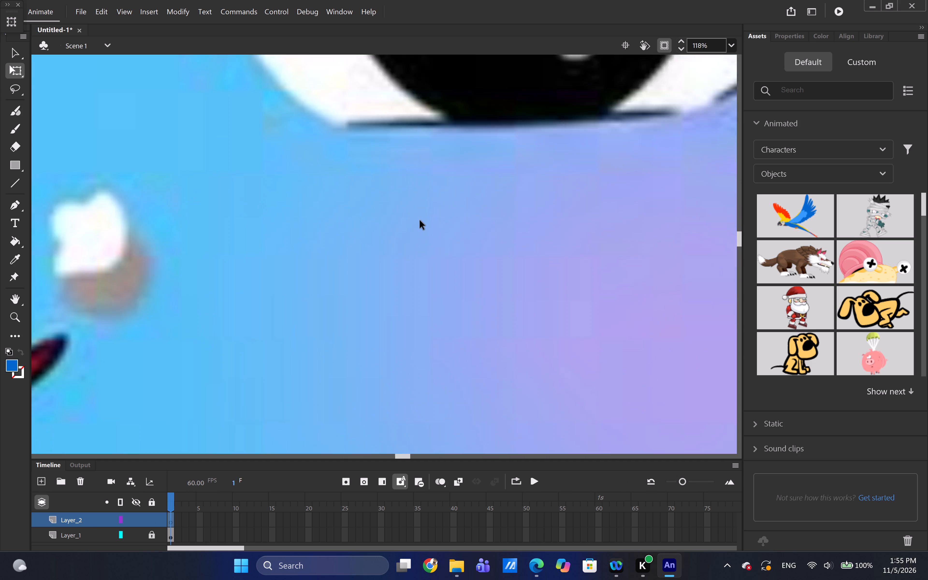
scroll(420, 221, "up", 1, "ctrl")
scroll(420, 221, "down", 4, "ctrl")
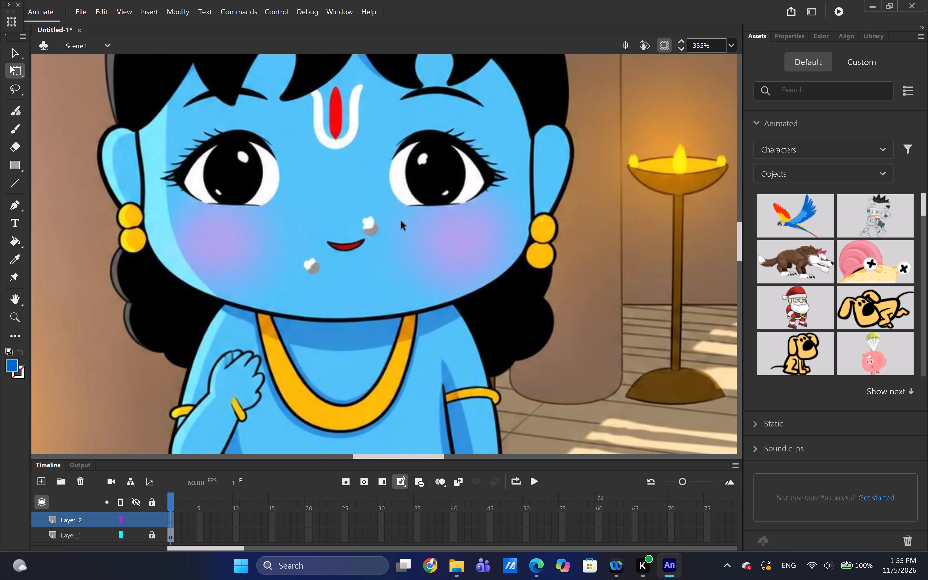
scroll(401, 221, "down", 3, "ctrl")
left_click_drag(370, 192, 371, 240, "ctrl")
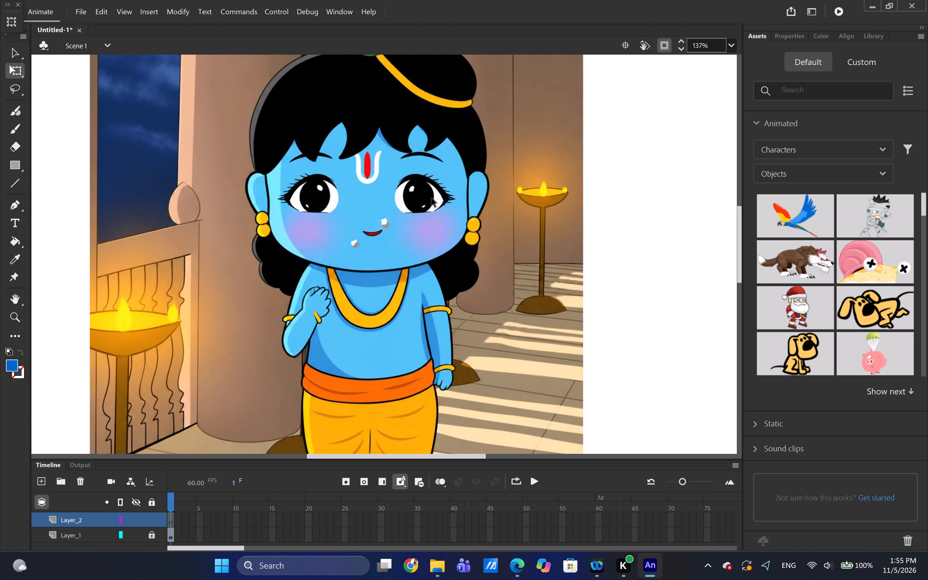
left_click_drag(432, 198, 433, 208)
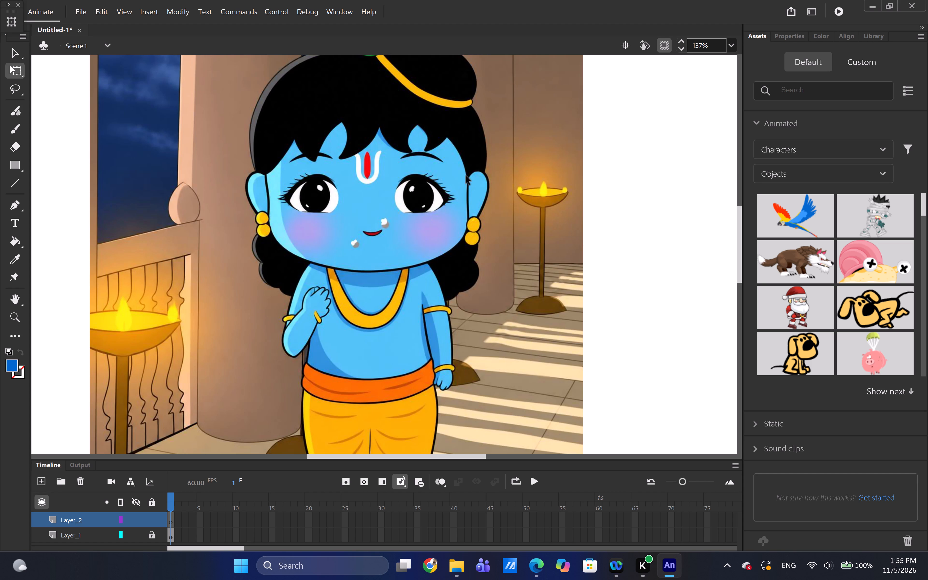
left_click_drag(448, 177, 432, 178)
scroll(432, 178, "down", 3, "ctrl")
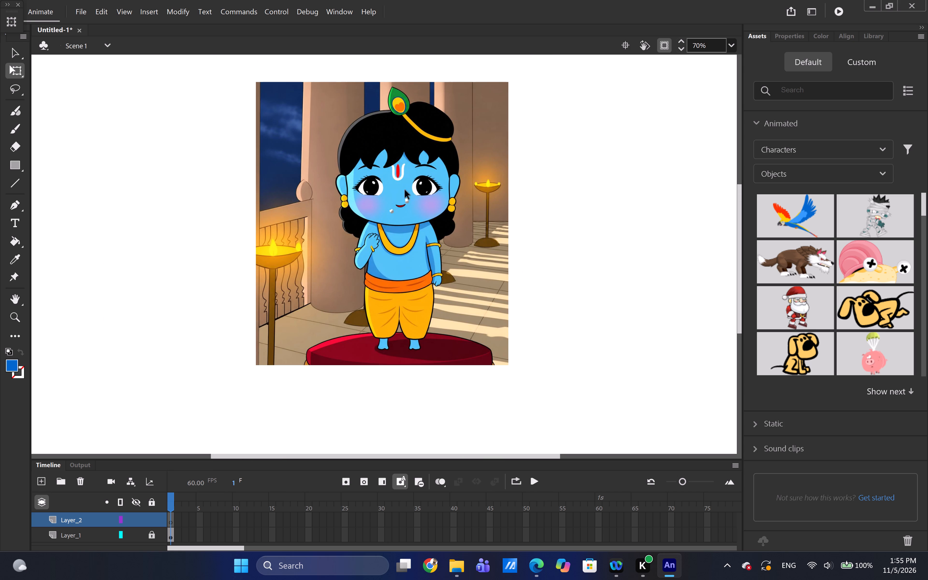
scroll(404, 191, "up", 1)
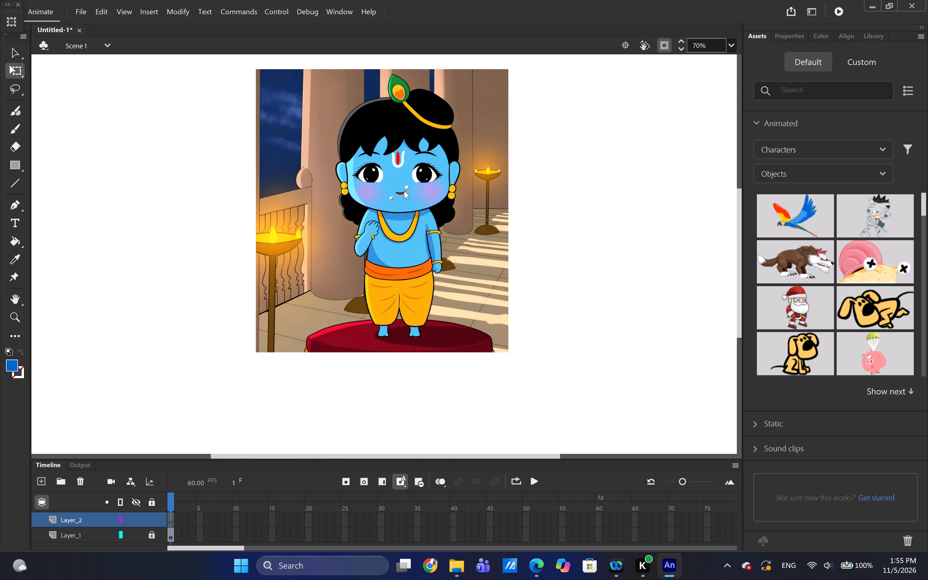
scroll(404, 191, "up", 4)
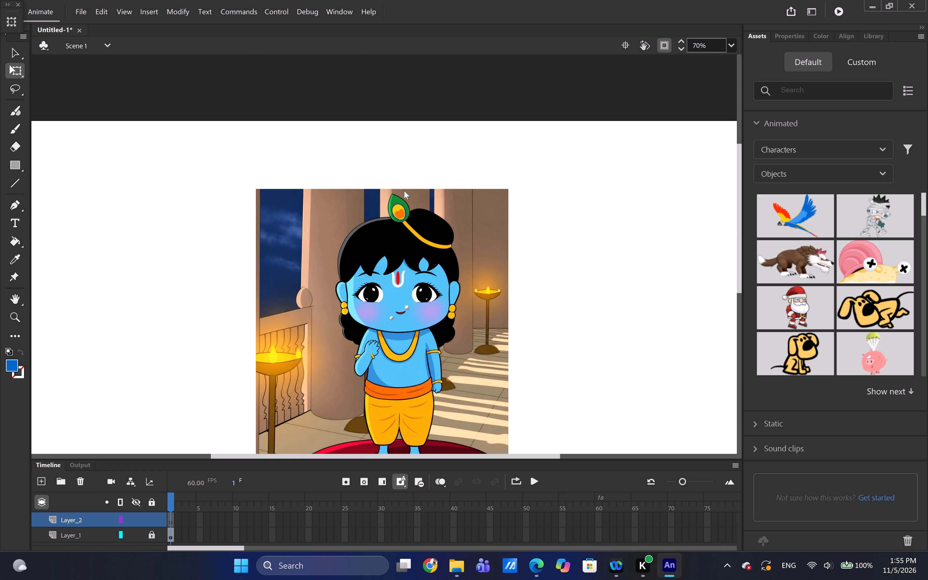
scroll(404, 191, "up", 1)
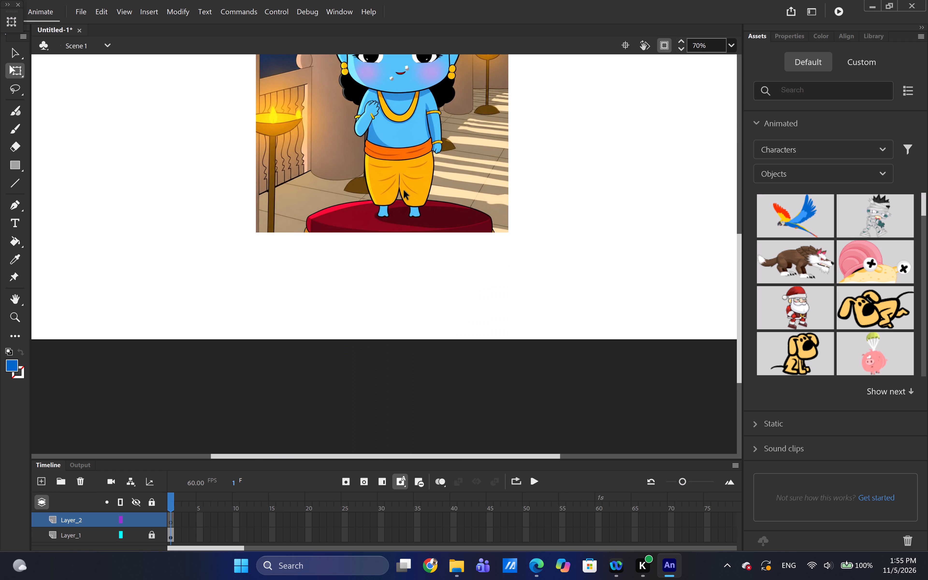
scroll(404, 191, "up", 2)
key("Up")
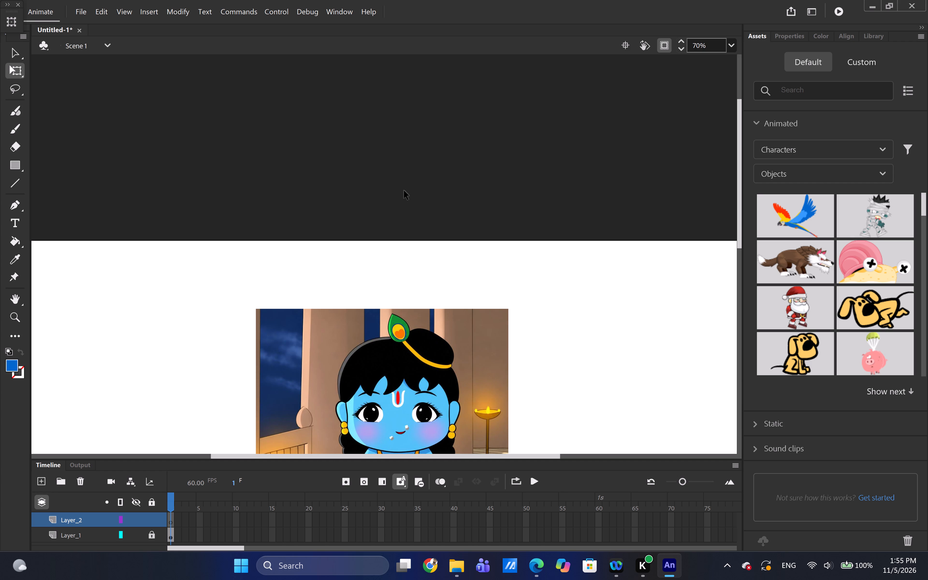
key("Up")
key("Down")
left_click_drag(411, 302, 419, 253)
left_click(419, 253)
left_click_drag(403, 371, 412, 339, "ctrl")
left_click(726, 48)
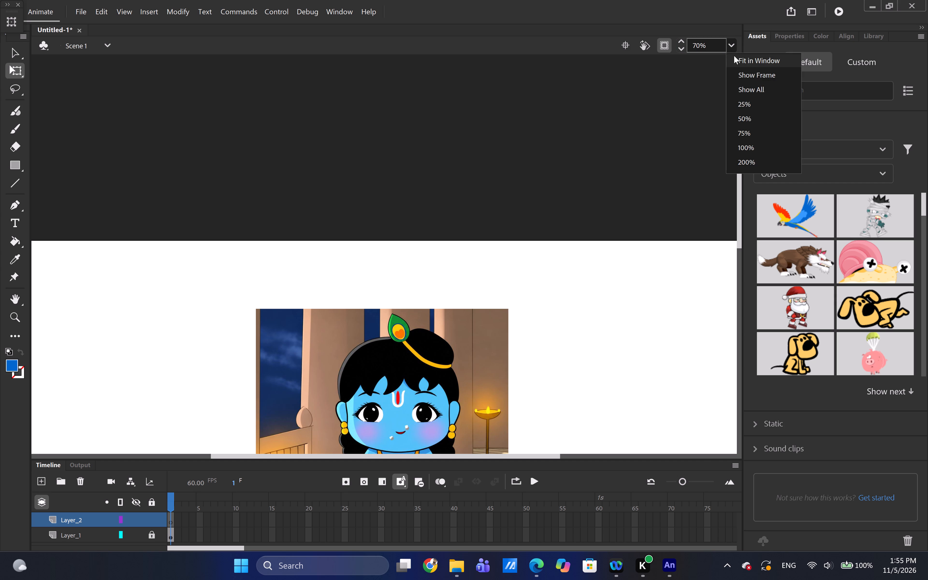
left_click(736, 56)
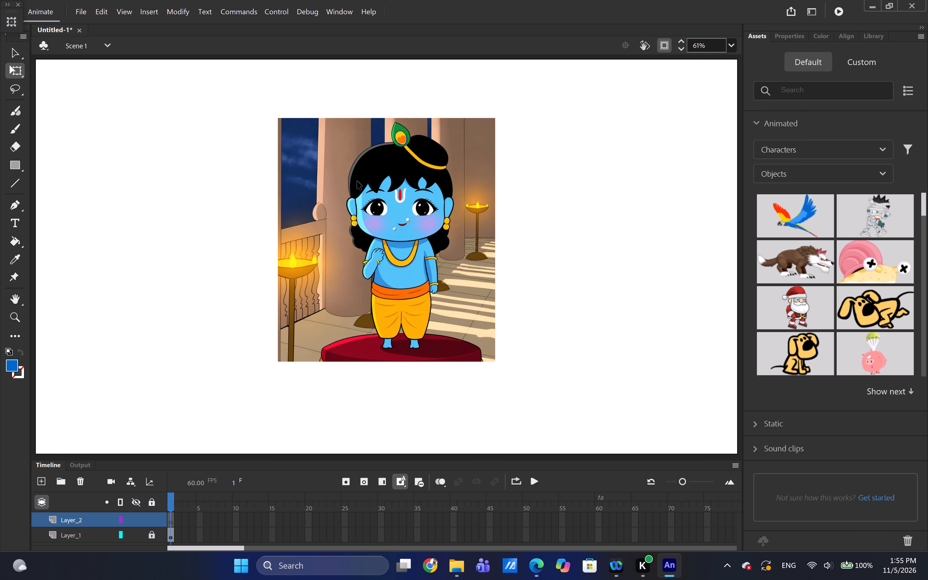
Activate the Line tool, with the character's head and torso enlarged for tracing on Layer_2.
scroll(357, 181, "up", 1, "ctrl")
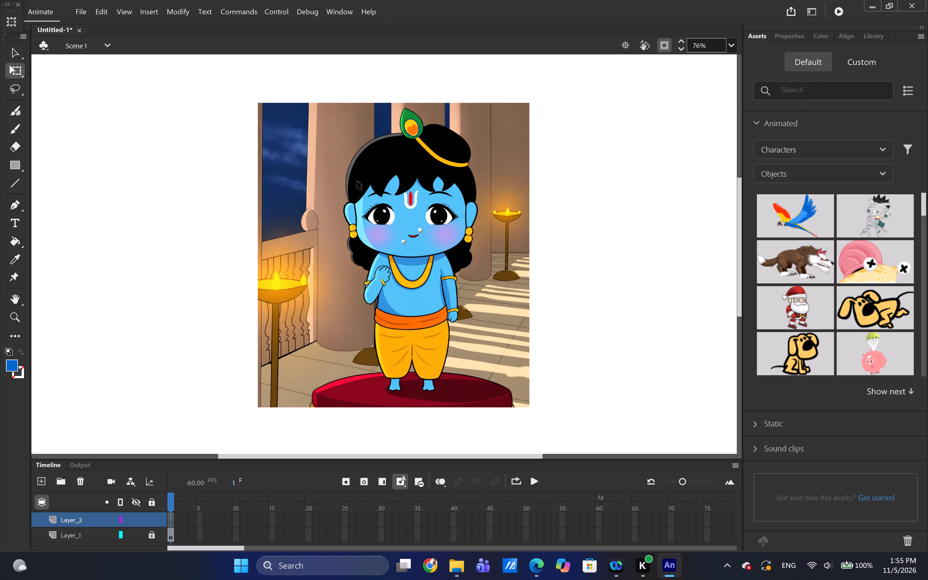
scroll(386, 189, "up", 3, "ctrl")
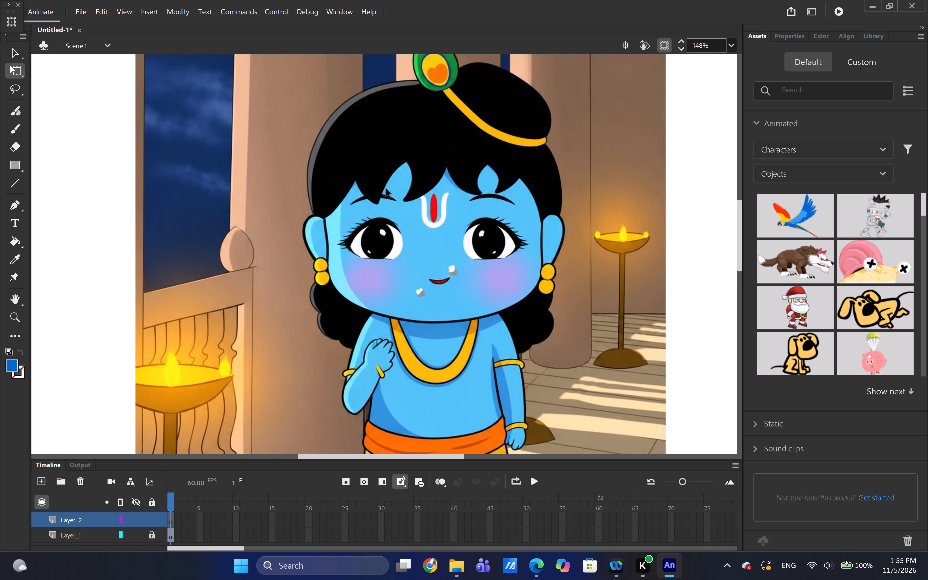
scroll(386, 189, "up", 3, "ctrl")
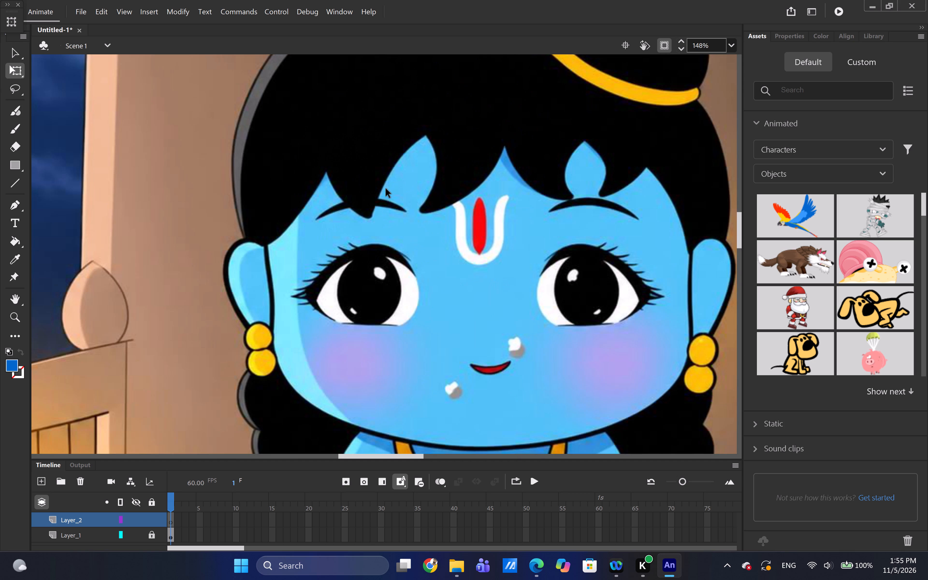
scroll(386, 189, "down", 3, "ctrl")
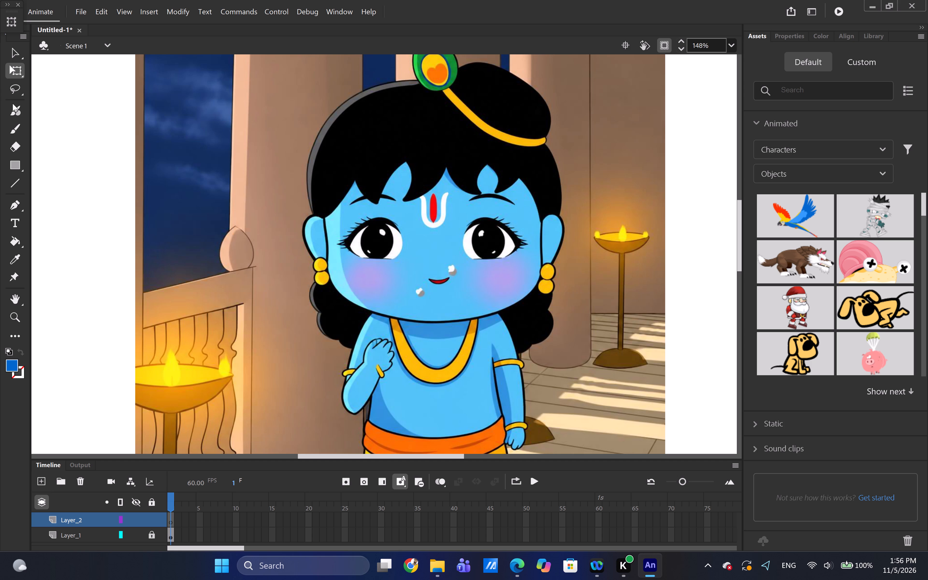
left_click(14, 182)
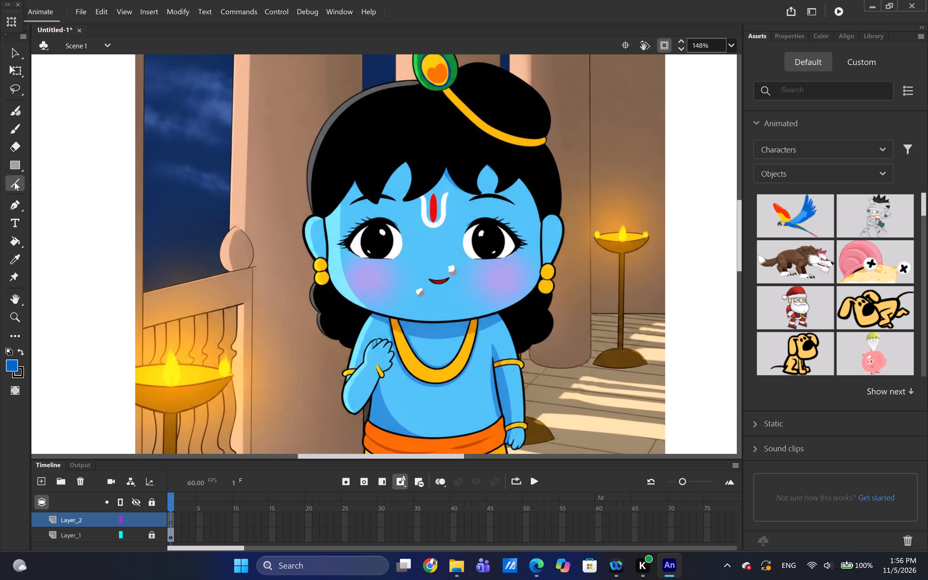
left_click(14, 182)
key("n")
left_click(8, 184)
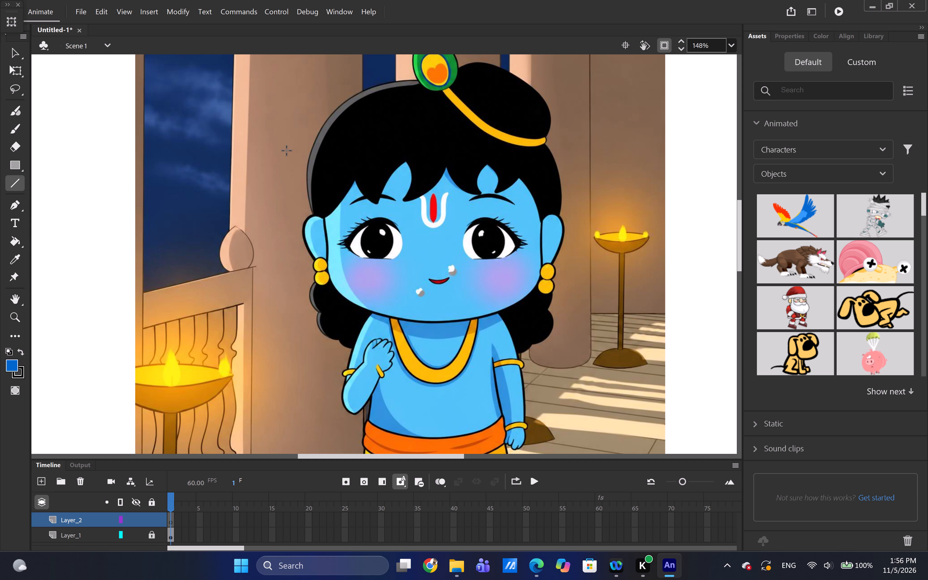
key("v")
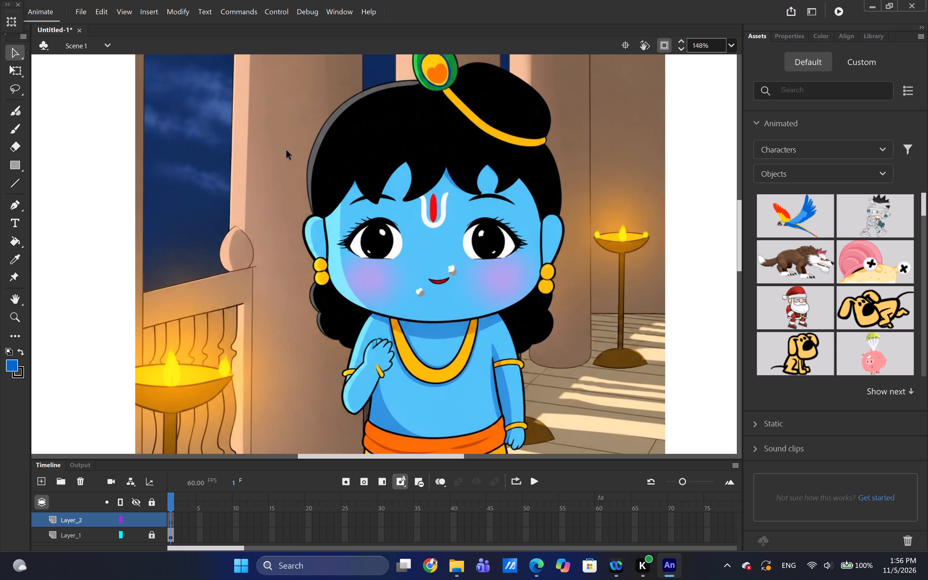
key("n")
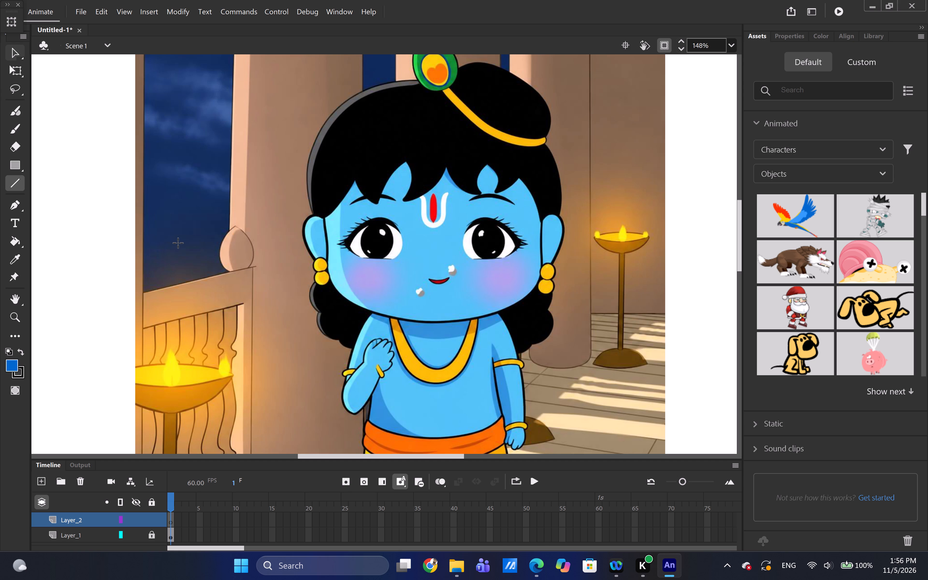
key("n")
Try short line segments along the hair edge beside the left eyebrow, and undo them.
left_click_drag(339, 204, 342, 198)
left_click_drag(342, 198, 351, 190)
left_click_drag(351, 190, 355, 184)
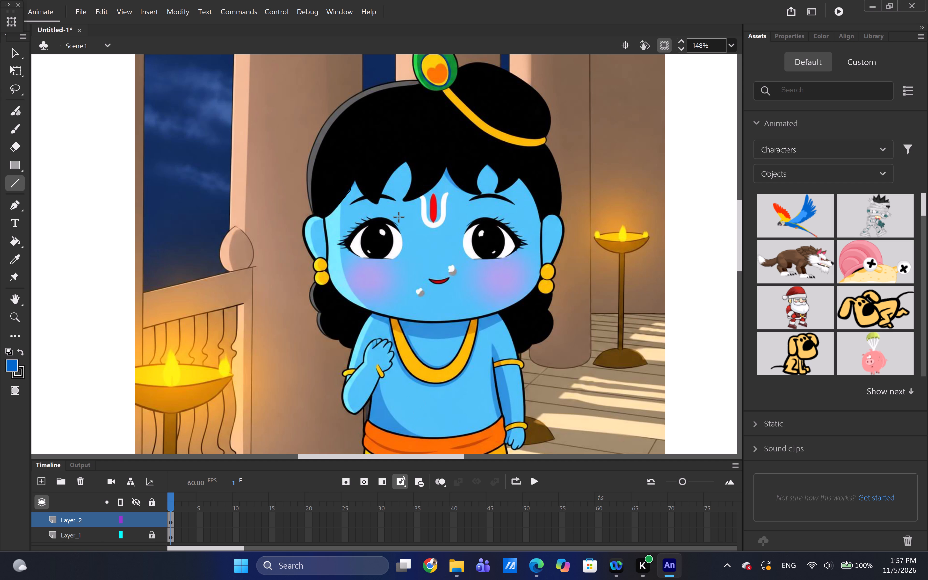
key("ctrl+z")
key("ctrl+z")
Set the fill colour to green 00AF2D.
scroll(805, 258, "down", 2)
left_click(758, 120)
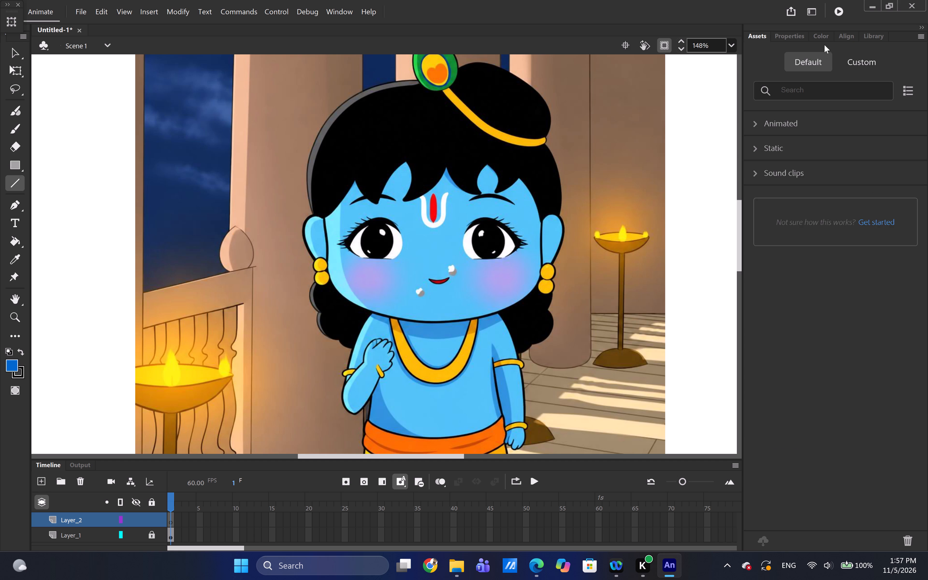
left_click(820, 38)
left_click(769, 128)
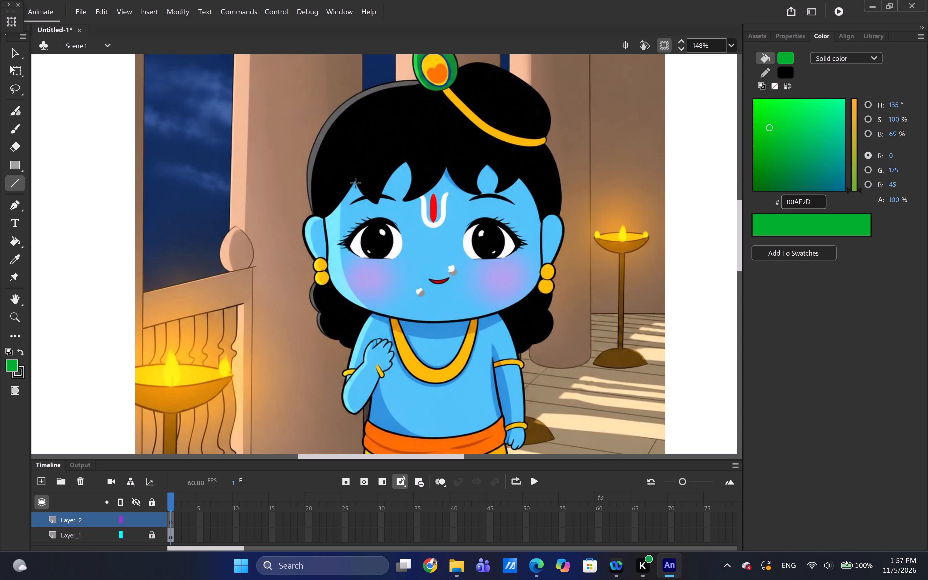
Draw a straight line on Layer_2 along the hair edge from the leftmost fringe peak down towards the ear.
left_click_drag(355, 180, 339, 202)
left_click(339, 202)
left_click(821, 226)
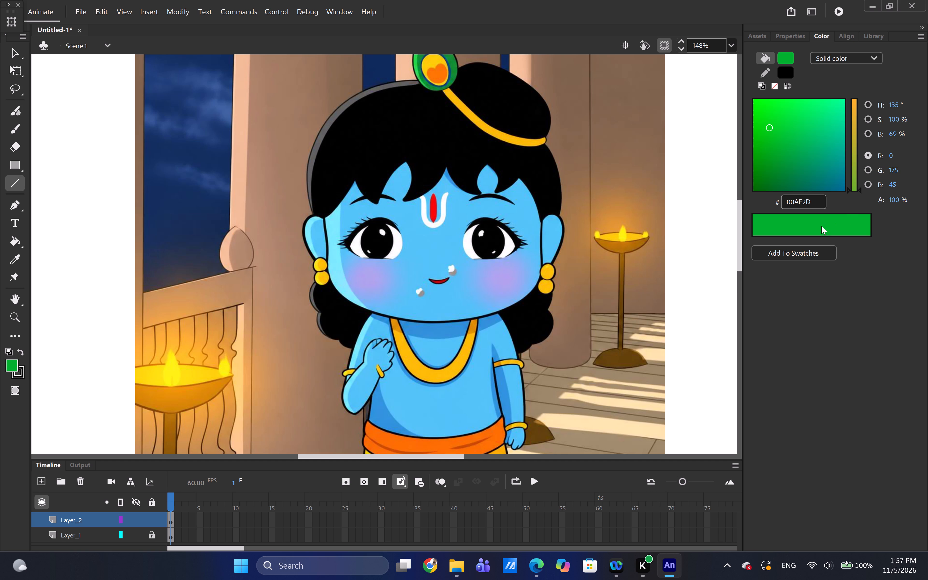
Set the fill colour to the green swatch 009900.
left_click(789, 56)
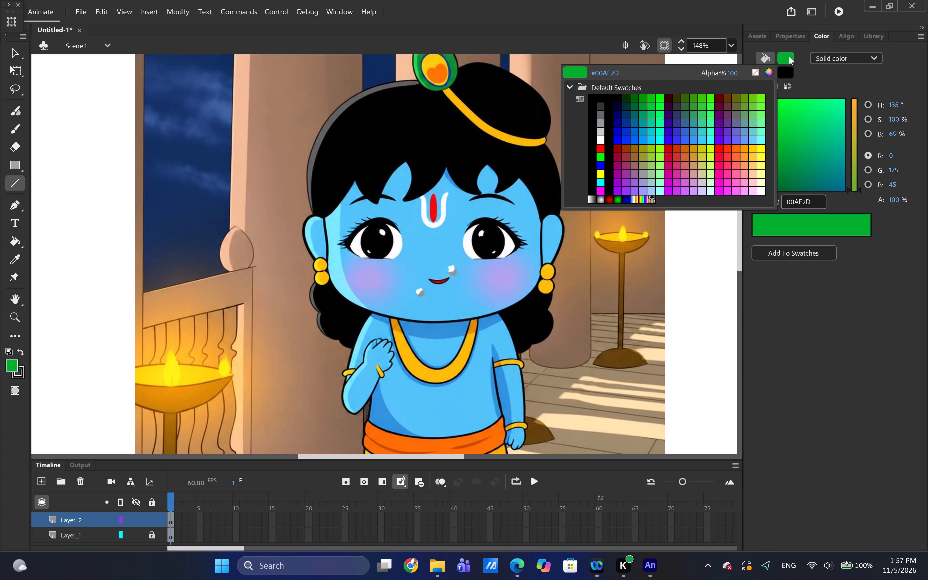
left_click(642, 100)
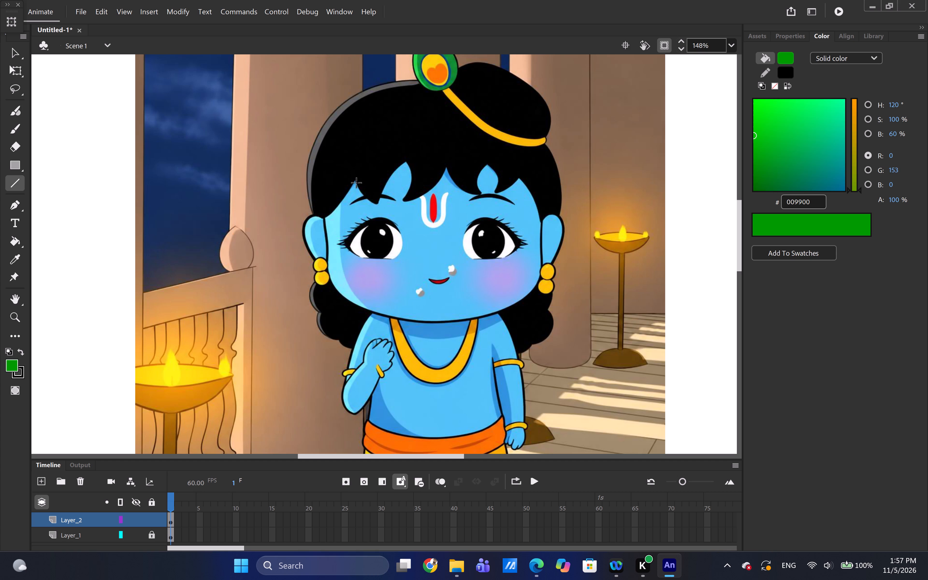
Draw connected line segments on Layer_2 from the leftmost fringe peak along the hair edge to the top of the ear.
left_click_drag(356, 183, 344, 201)
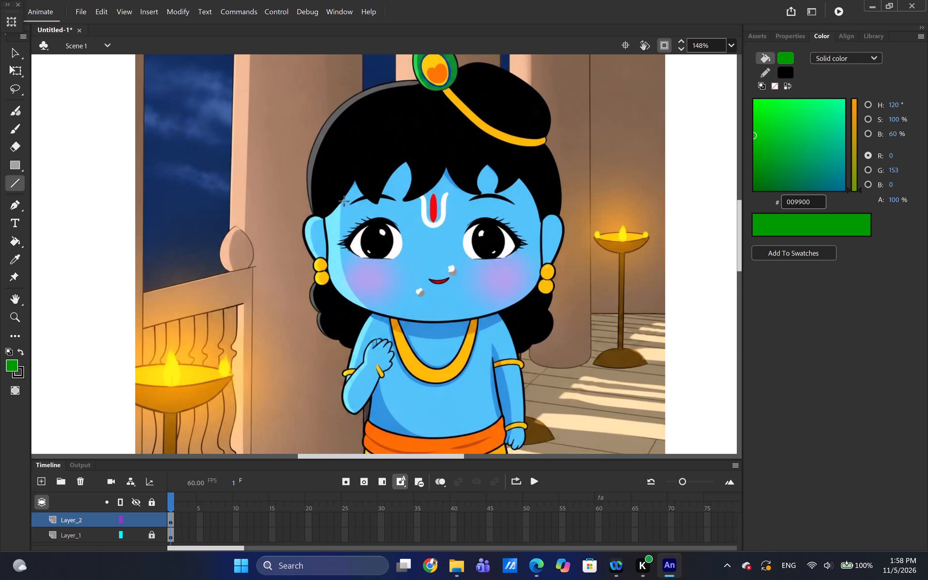
left_click_drag(344, 201, 324, 219)
left_click_drag(324, 219, 324, 219)
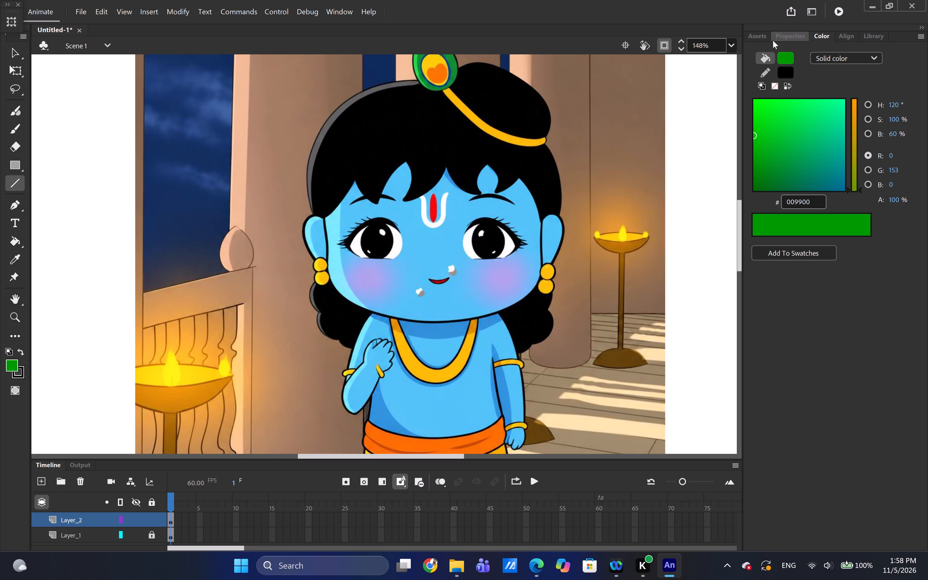
Set the Line tool's stroke colour to the bright green swatch.
left_click(753, 37)
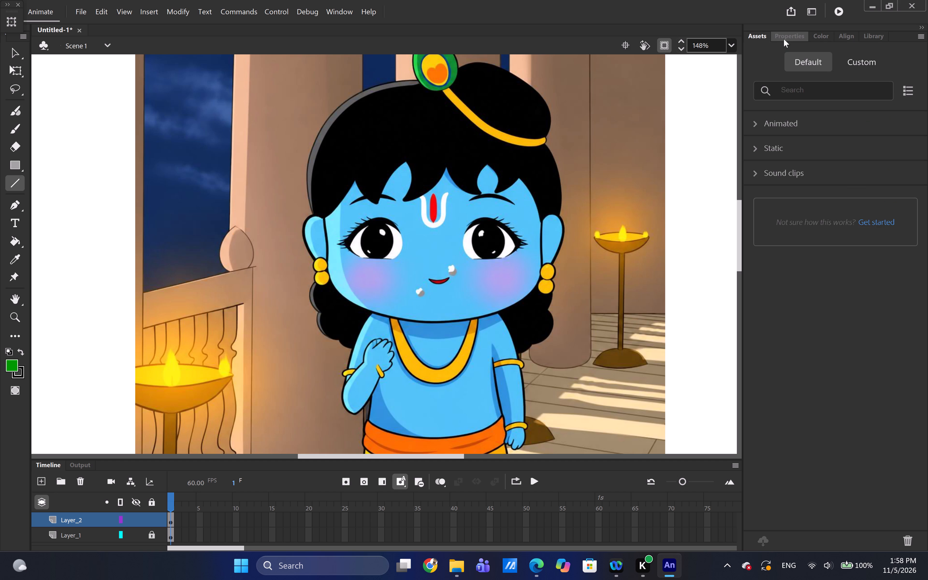
left_click(785, 39)
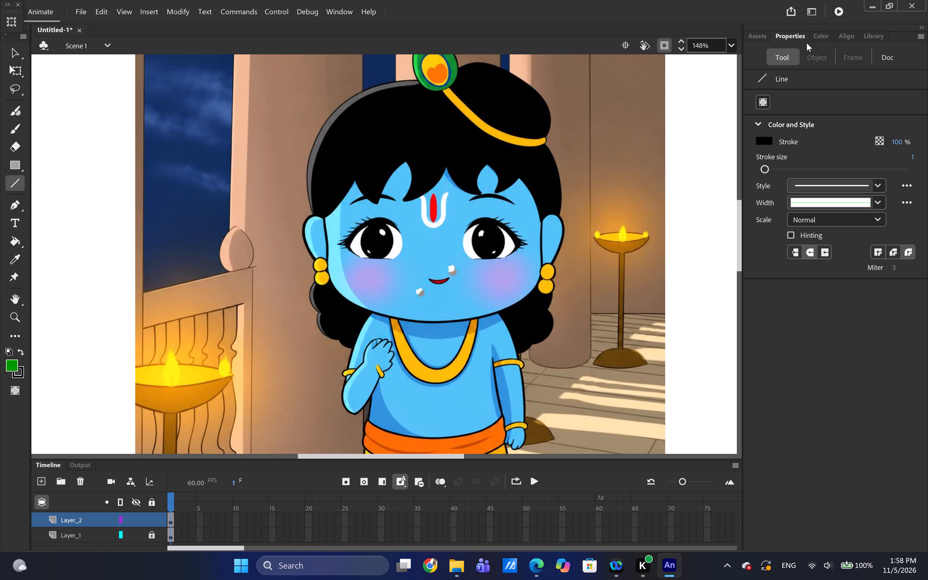
left_click(762, 144)
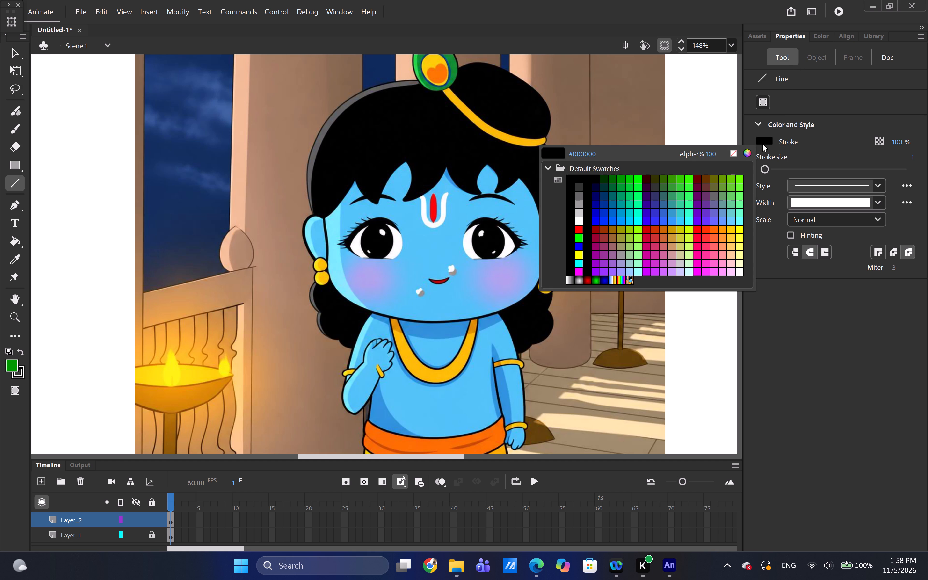
left_click(638, 183)
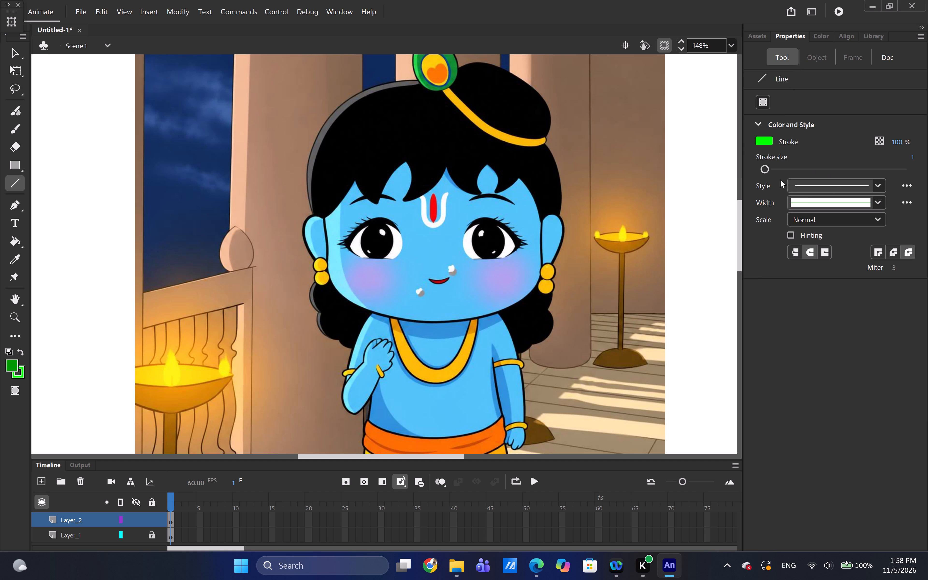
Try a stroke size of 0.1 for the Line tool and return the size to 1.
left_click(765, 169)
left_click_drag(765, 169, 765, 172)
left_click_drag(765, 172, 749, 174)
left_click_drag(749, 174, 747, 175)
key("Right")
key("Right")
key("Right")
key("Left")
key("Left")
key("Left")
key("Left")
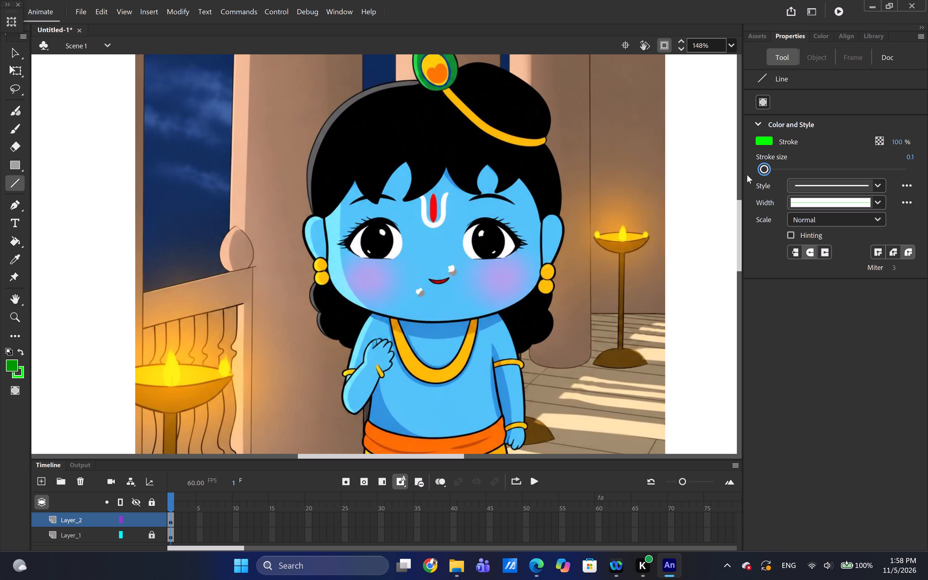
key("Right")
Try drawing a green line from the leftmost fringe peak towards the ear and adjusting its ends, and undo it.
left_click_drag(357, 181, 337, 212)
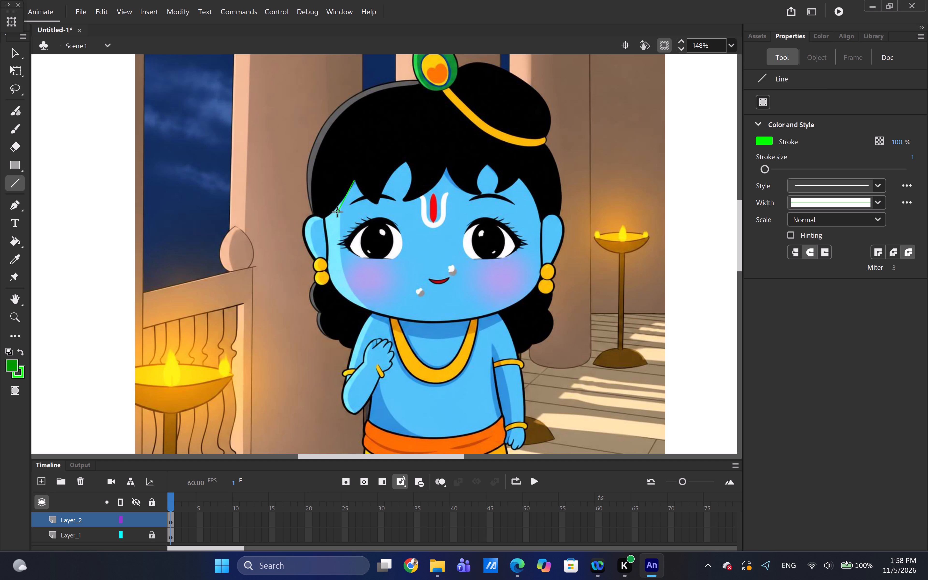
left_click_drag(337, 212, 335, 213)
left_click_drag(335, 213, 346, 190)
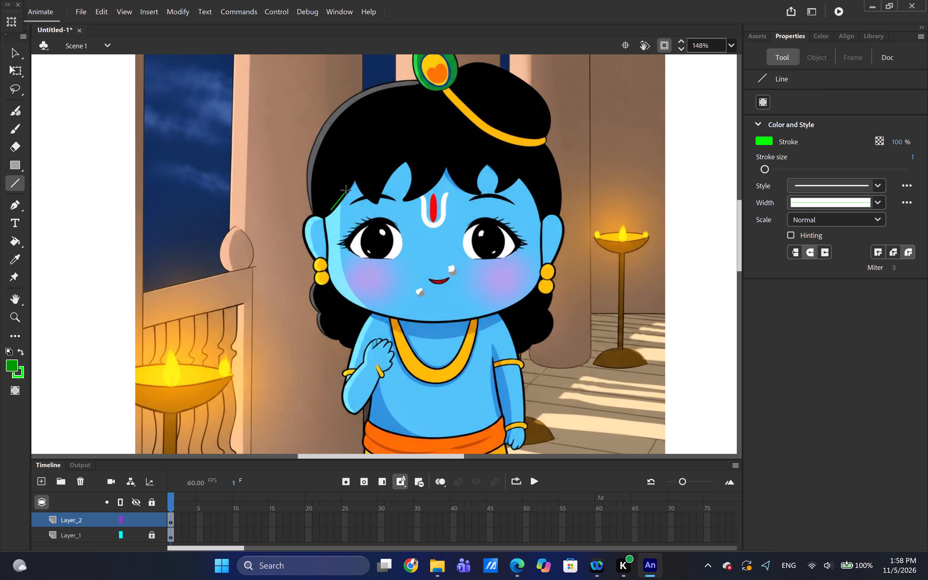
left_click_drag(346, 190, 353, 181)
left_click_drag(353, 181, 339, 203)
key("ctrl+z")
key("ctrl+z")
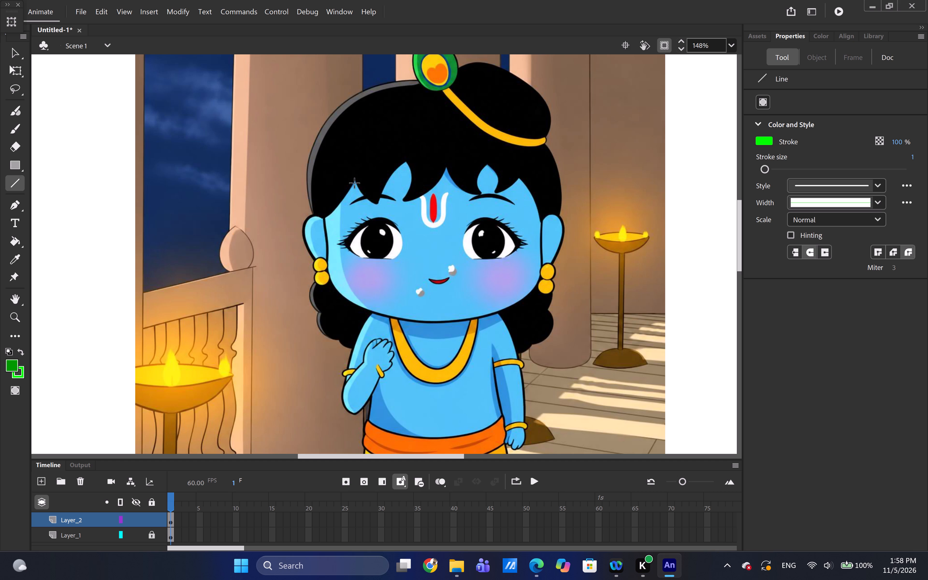
Draw connected lines from the leftmost fringe peak to the top of the ear, the outer hair edge and the peacock feather's base.
left_click_drag(355, 183, 329, 221)
left_click_drag(323, 219, 312, 210)
left_click_drag(312, 210, 310, 198)
left_click_drag(310, 198, 306, 147)
left_click_drag(306, 147, 343, 118)
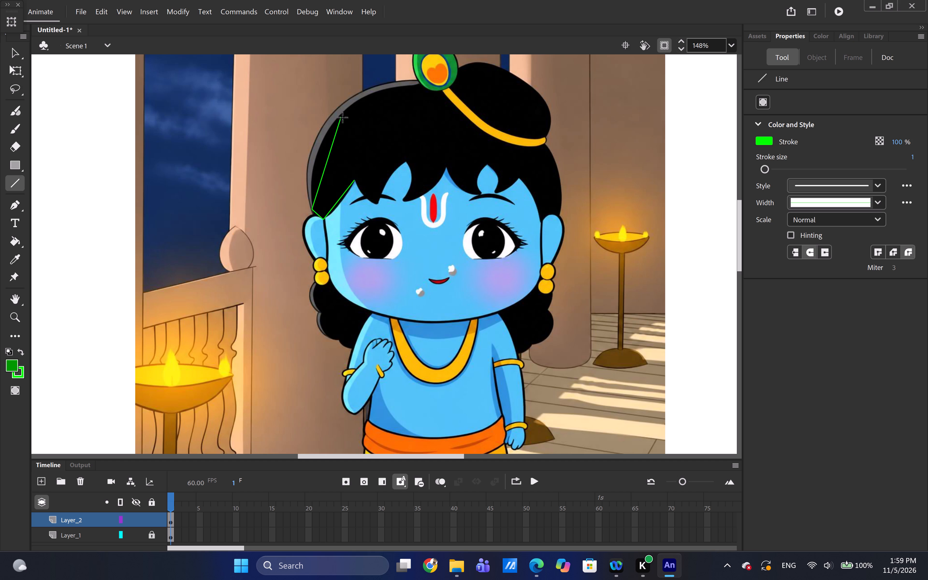
left_click_drag(343, 118, 414, 83)
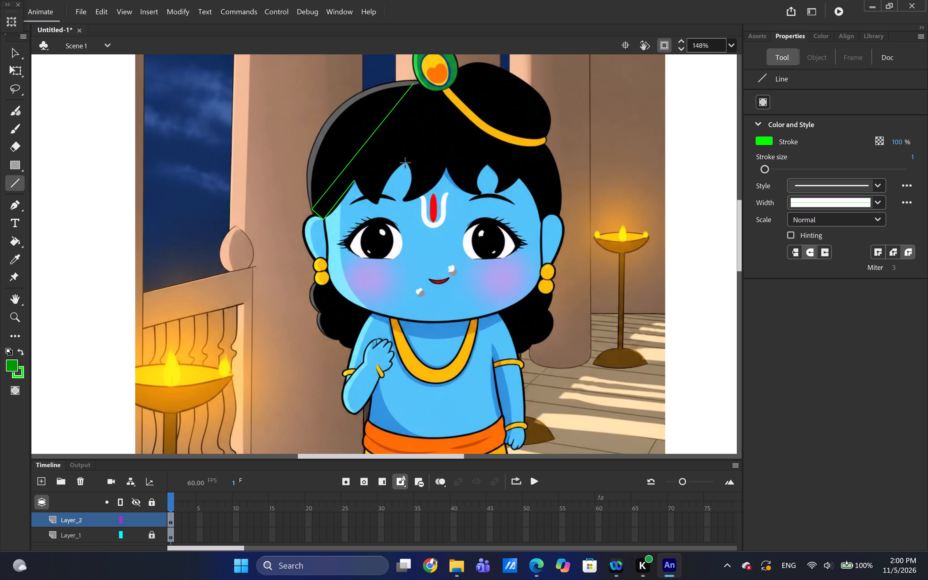
Outline the first fringe lock with line segments from the second fringe peak to the lock's tip and up to the leftmost peak.
left_click_drag(405, 164, 388, 174)
left_click_drag(388, 178, 381, 197)
left_click_drag(378, 200, 374, 208)
left_click_drag(374, 208, 375, 207)
left_click_drag(375, 207, 375, 200)
left_click(375, 200)
left_click_drag(353, 182, 379, 203)
Outline the second fringe lock with lines from the second and central fringe peaks meeting near the lock's tip beside the tilak.
left_click_drag(408, 164, 411, 173)
left_click_drag(411, 173, 418, 195)
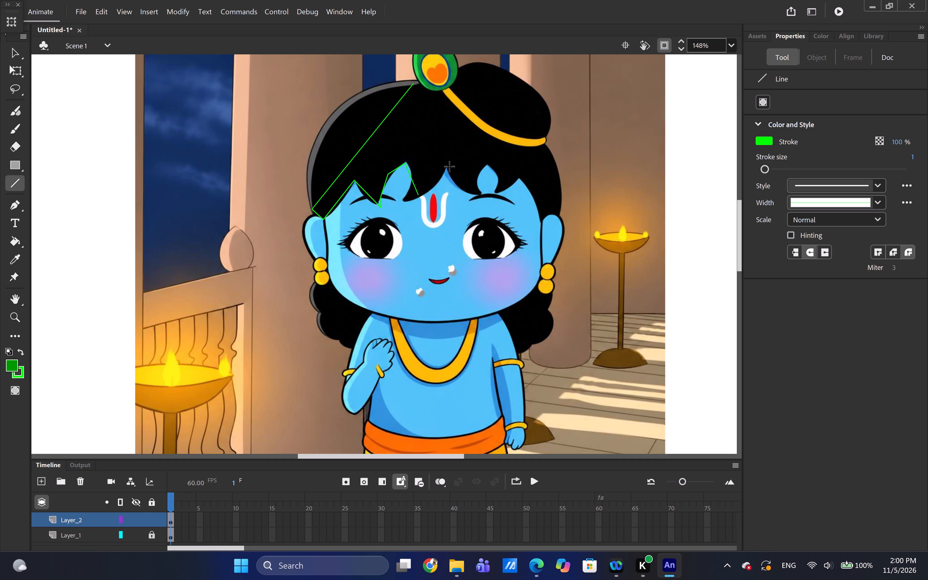
left_click_drag(445, 170, 413, 202)
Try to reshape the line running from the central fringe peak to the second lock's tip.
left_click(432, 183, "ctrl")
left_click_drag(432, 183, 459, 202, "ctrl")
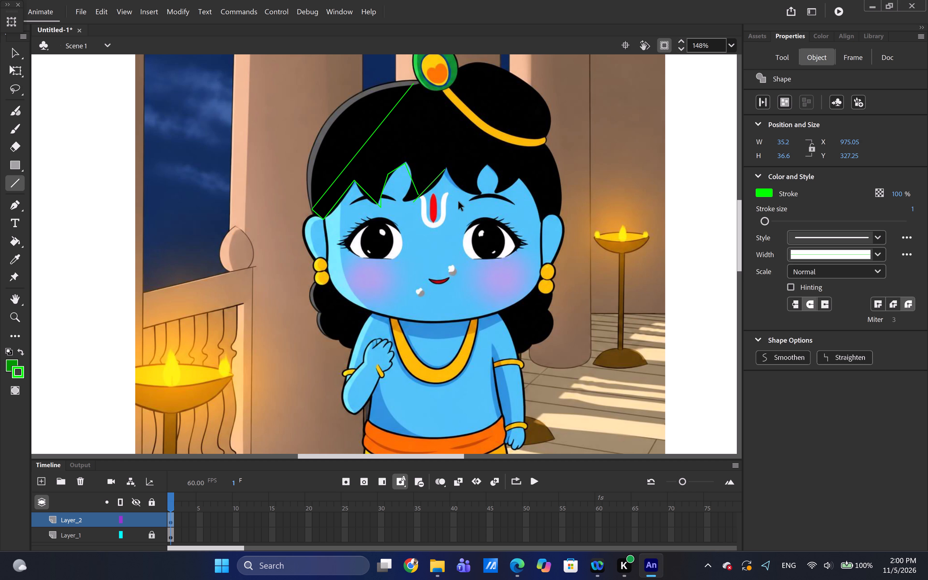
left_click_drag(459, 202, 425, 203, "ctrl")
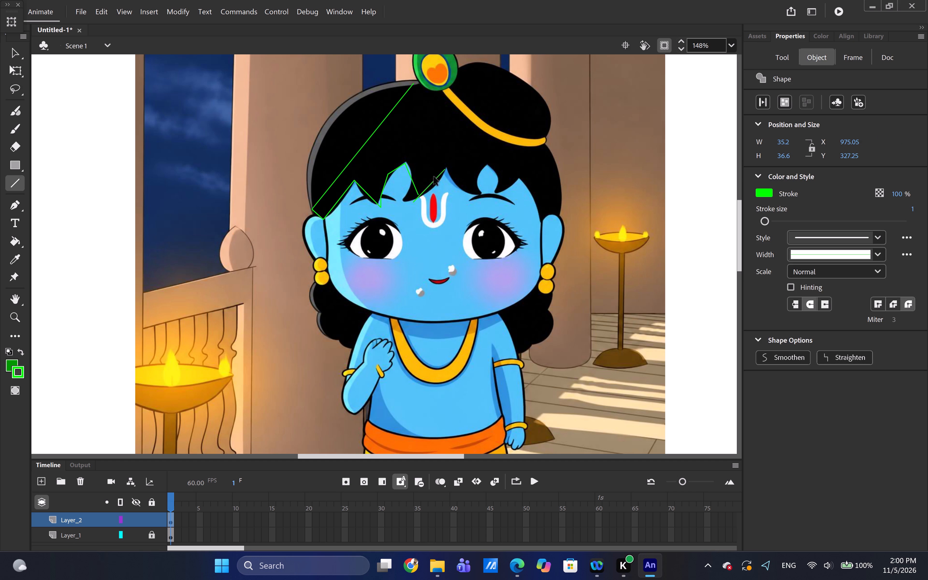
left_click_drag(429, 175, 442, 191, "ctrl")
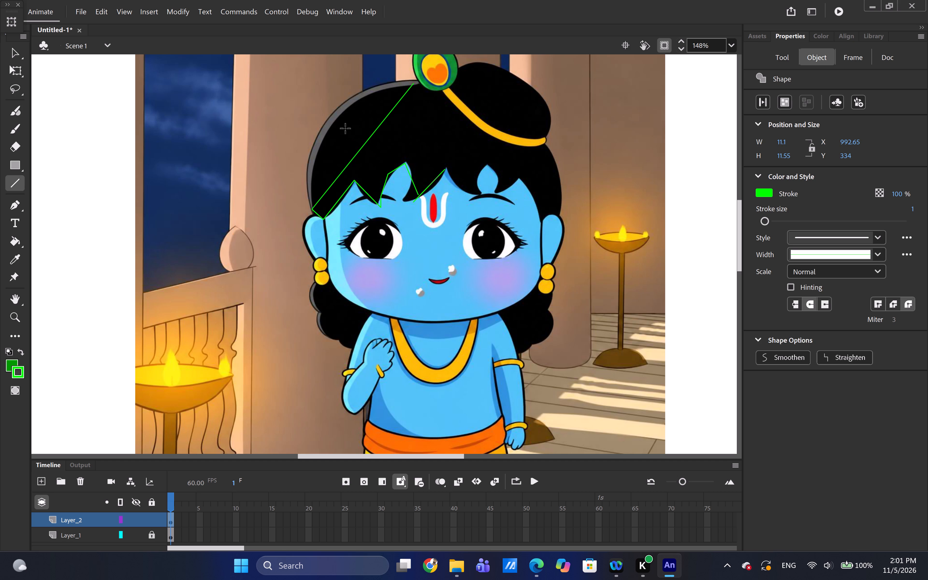
Examine the traced green lines along the fringe up close.
scroll(340, 167, "up", 3, "ctrl")
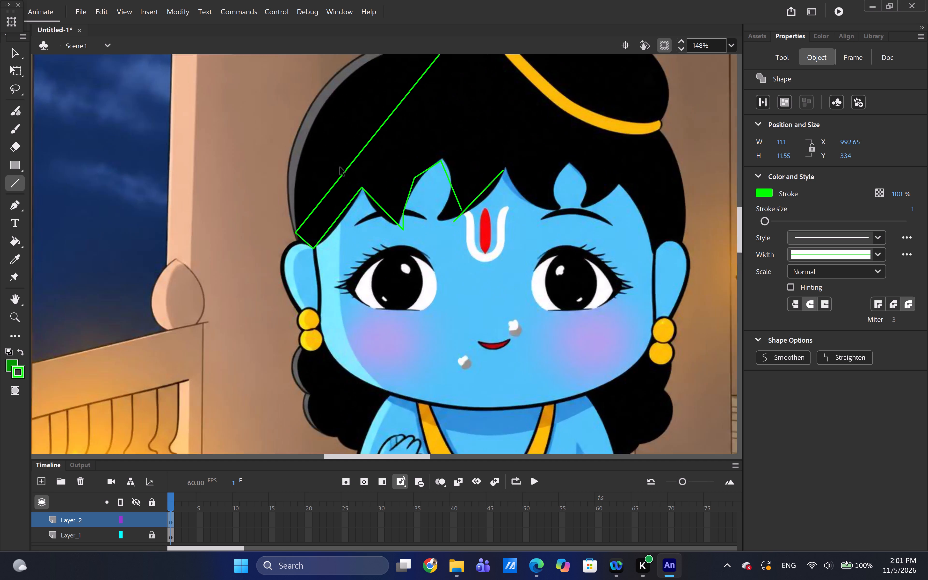
scroll(340, 167, "up", 1, "ctrl")
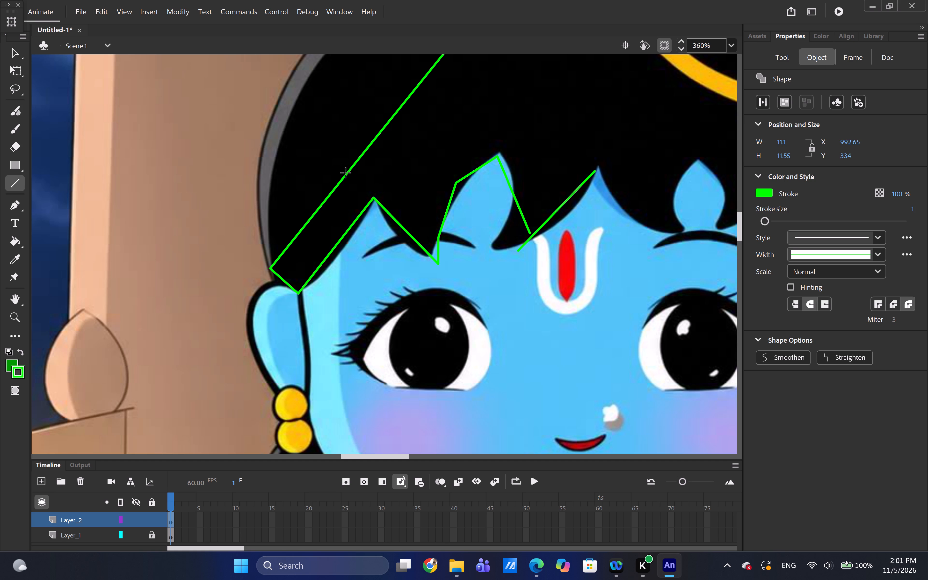
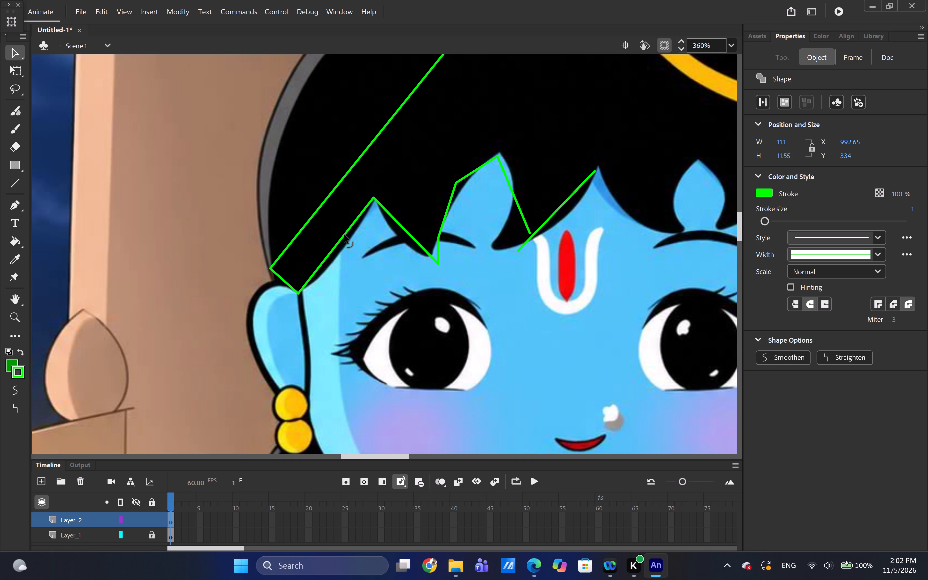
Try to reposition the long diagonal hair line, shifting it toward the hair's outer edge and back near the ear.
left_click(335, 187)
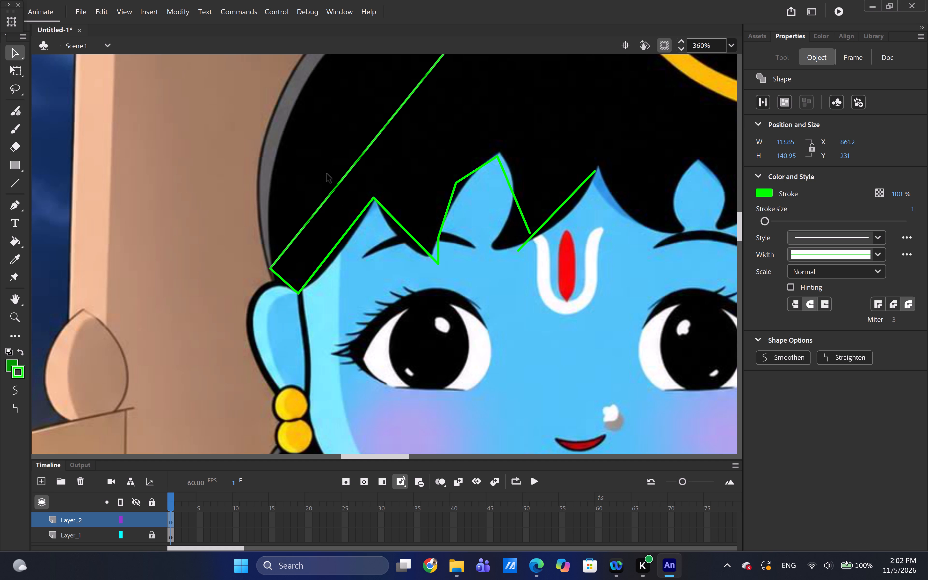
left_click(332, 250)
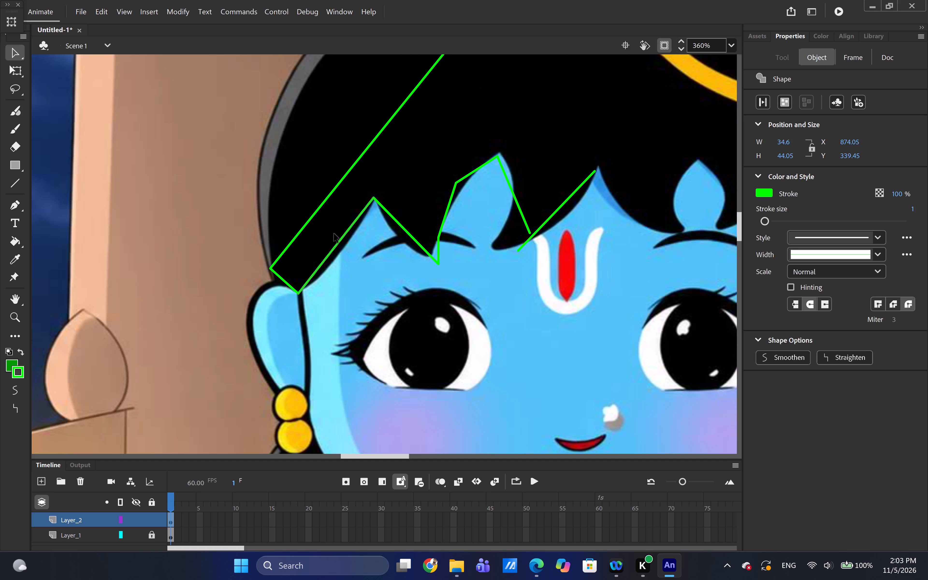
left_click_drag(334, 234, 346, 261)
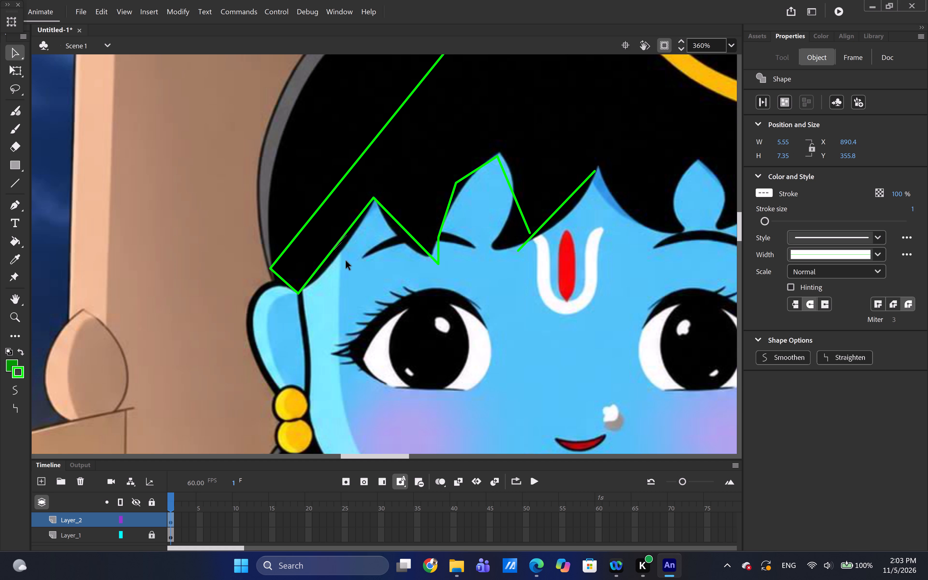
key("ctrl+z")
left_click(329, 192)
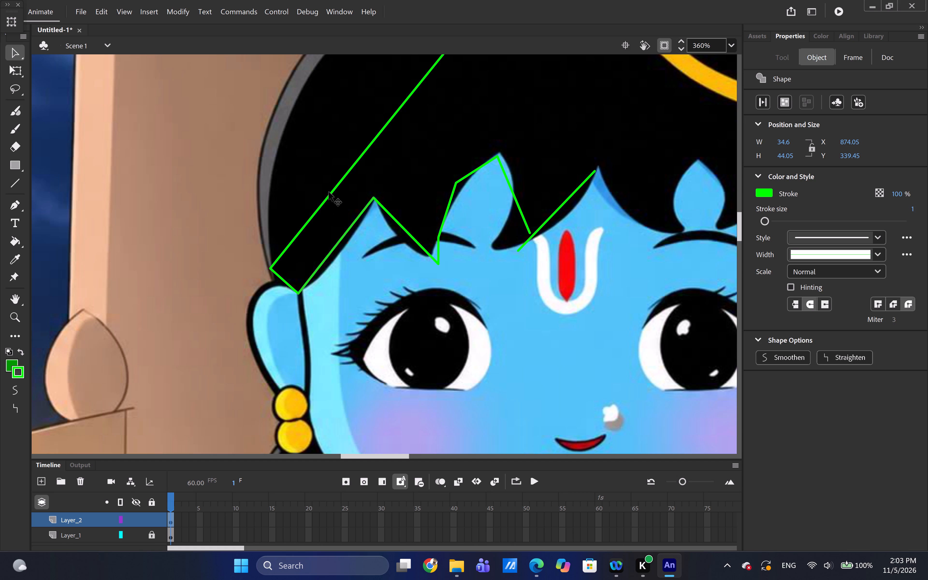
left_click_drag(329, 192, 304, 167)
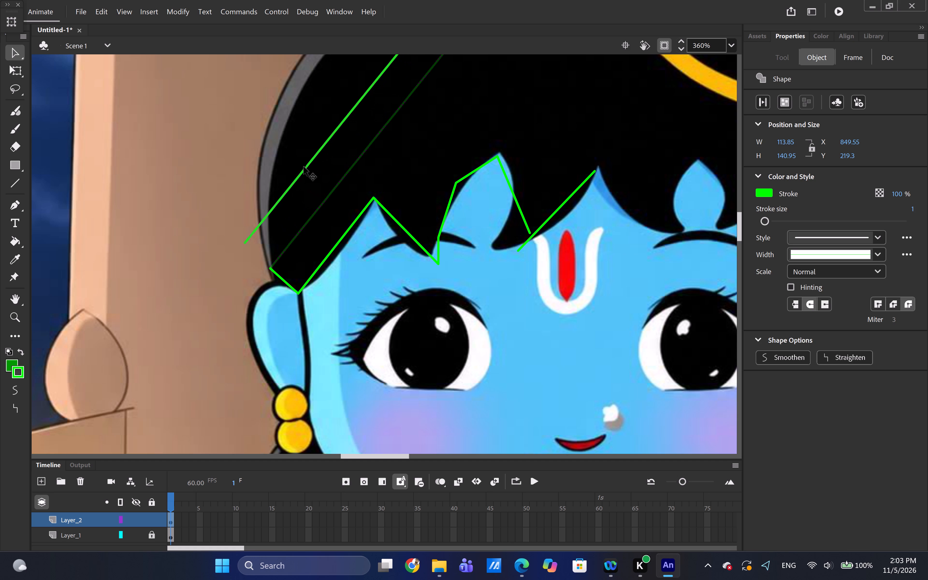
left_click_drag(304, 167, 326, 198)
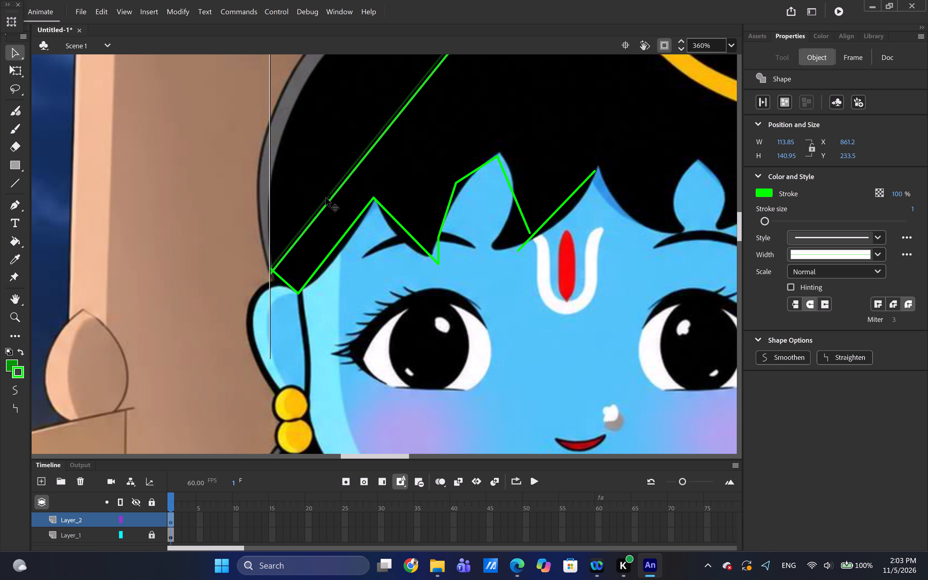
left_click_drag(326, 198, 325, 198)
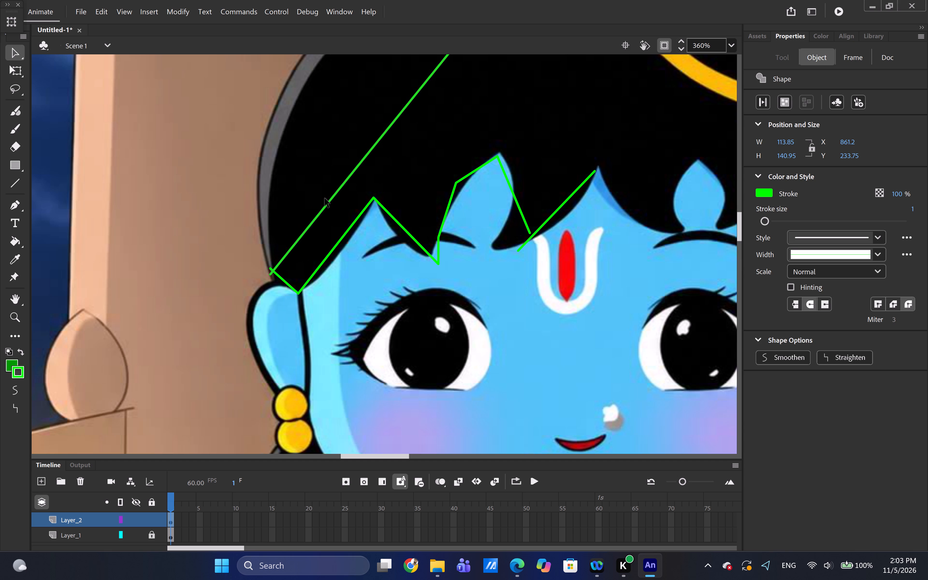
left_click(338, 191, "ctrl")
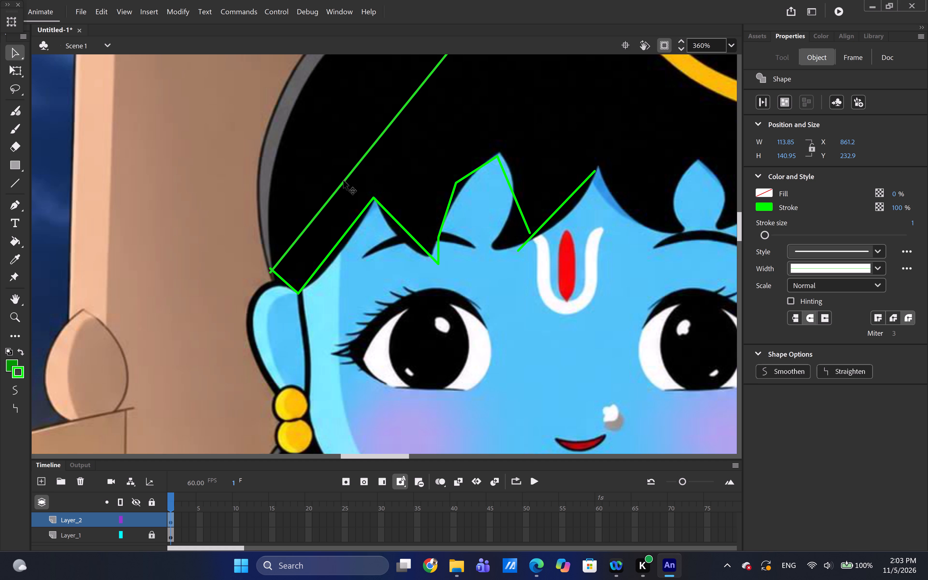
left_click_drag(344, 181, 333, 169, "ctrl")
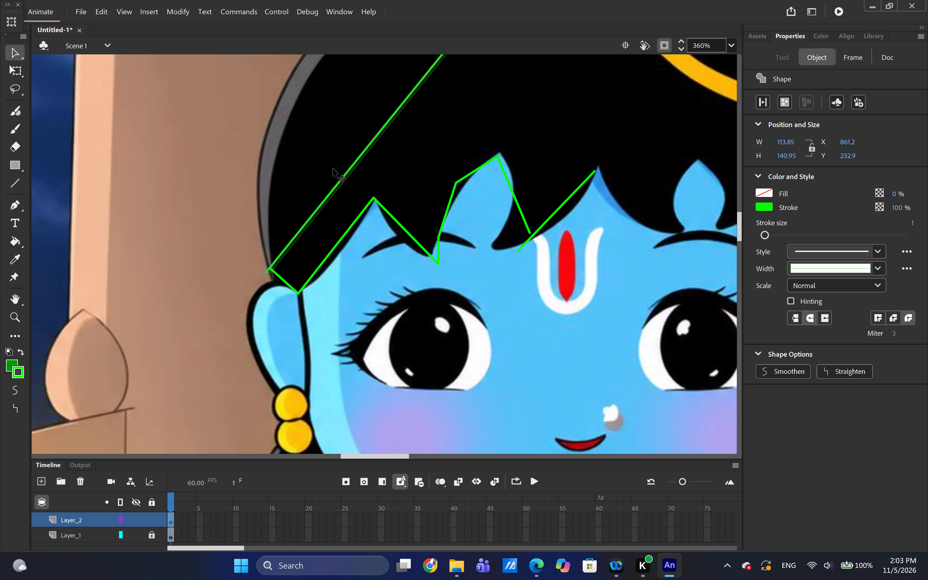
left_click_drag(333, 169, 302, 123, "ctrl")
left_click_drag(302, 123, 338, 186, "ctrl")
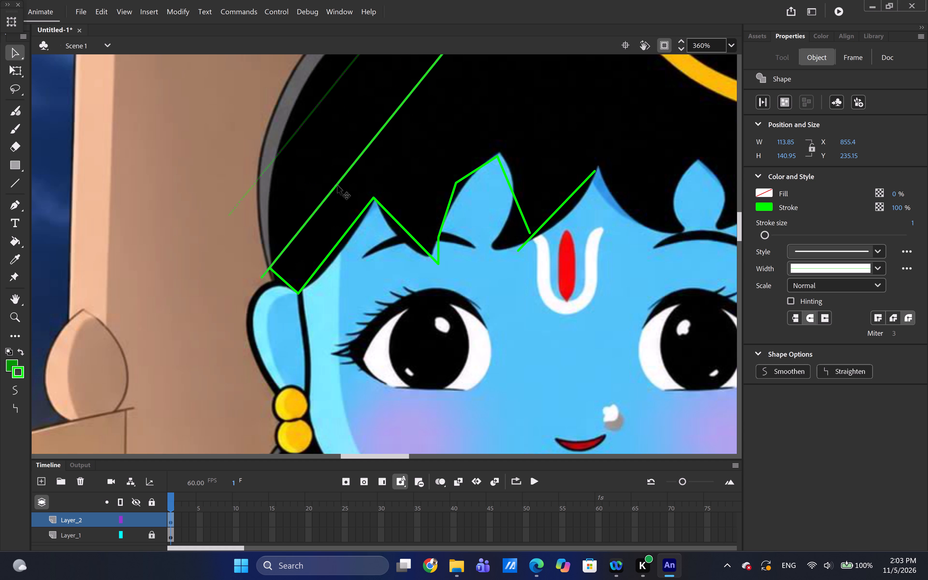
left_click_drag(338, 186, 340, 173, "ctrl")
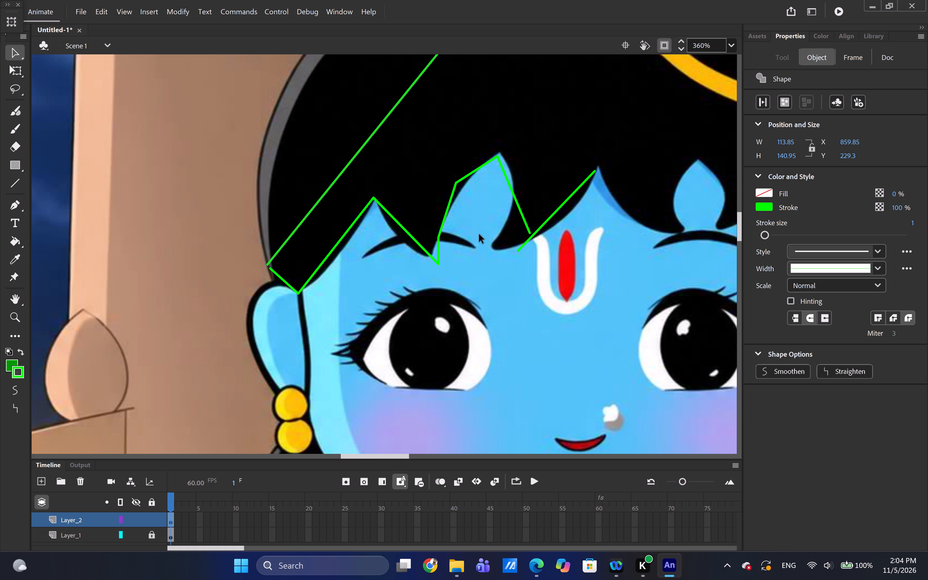
Undo the diagonal line moves and all the green hair and fringe lines traced so far, clearing the tracing from Layer_2.
scroll(479, 234, "down", 3, "ctrl")
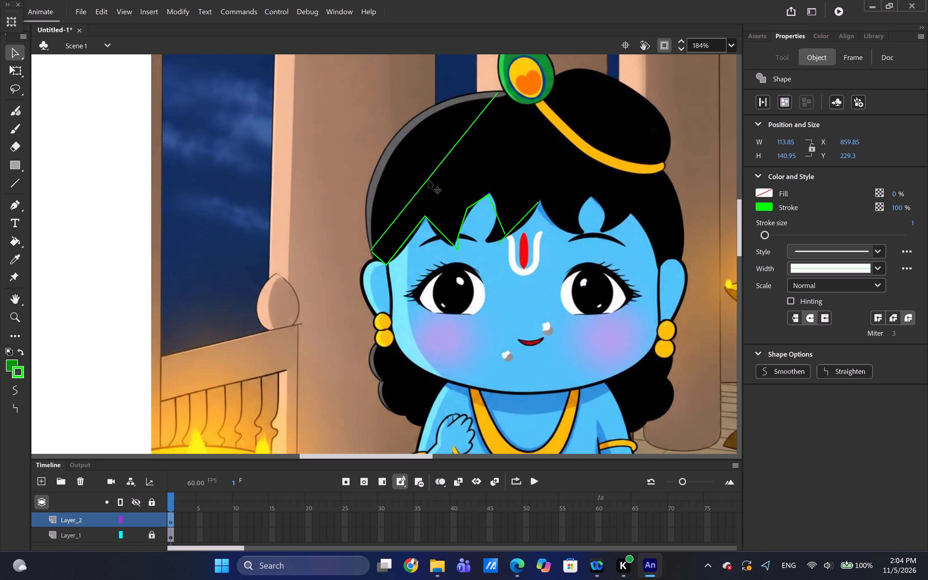
key("ctrl+z")
key("ctrl+z")
key("ctrl+z")
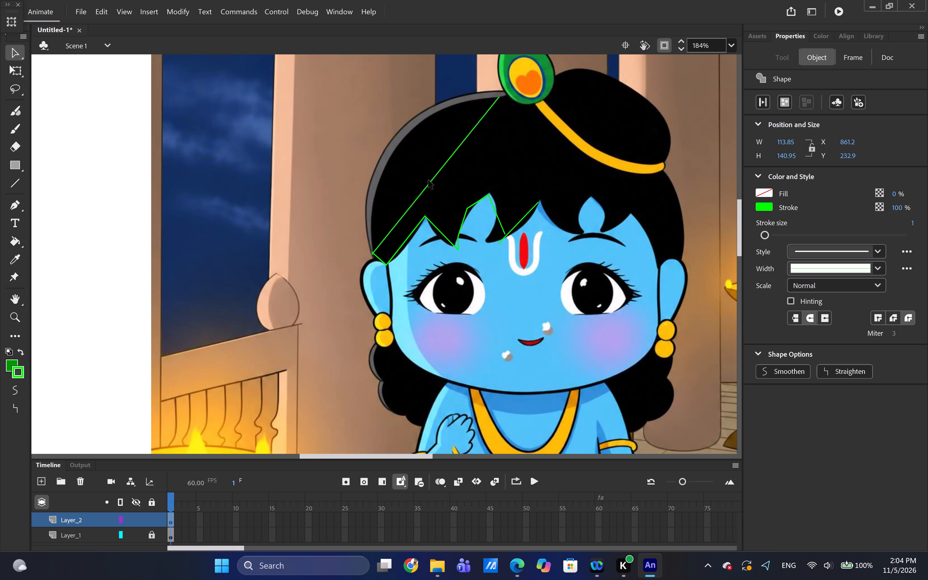
key("ctrl+z")
key("ctrl+z")
key("ctrl+z")
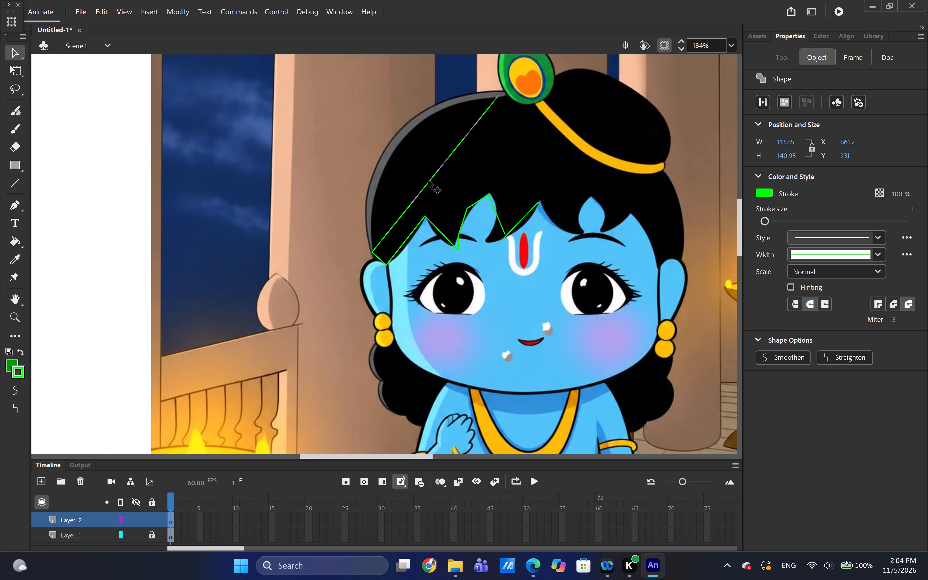
key("ctrl+z")
key("ctrl+z")
key("ctrl+z")
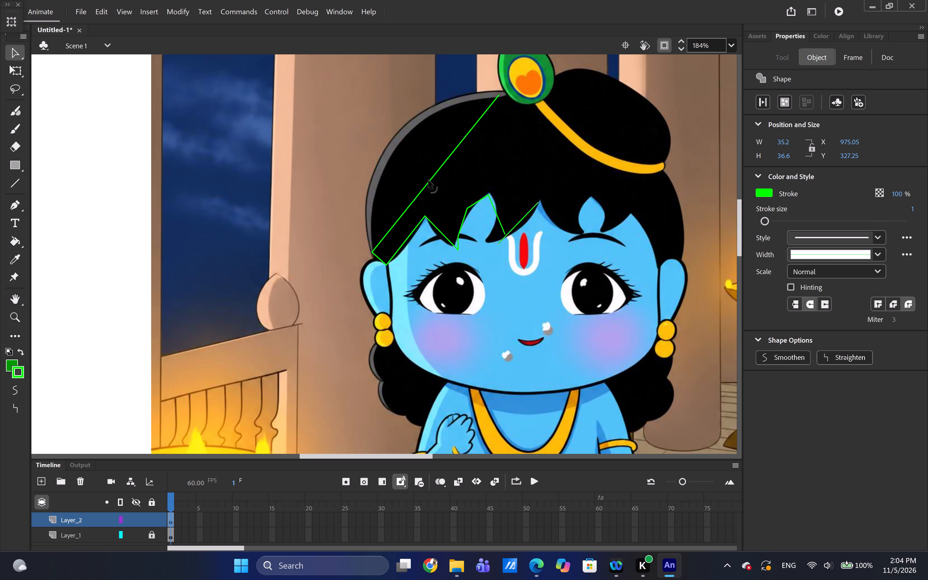
key("ctrl+z")
key("ctrl+z")
key("ctrl+z")
key("ctrl+z")
key("ctrl+z")
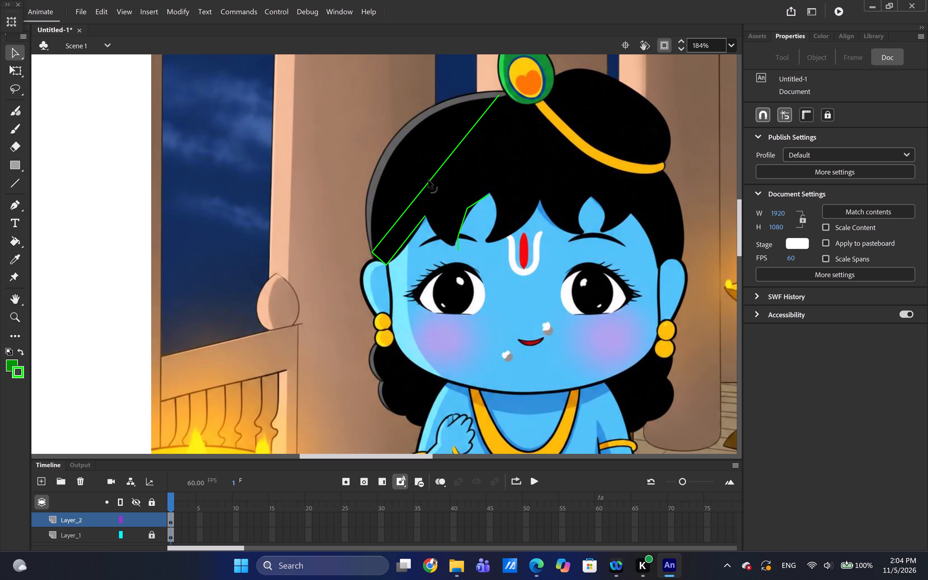
key("ctrl+z")
key("ctrl+z")
key("ctrl+z")
key("ctrl+z")
key("ctrl+z")
key("ctrl+z")
key("z")
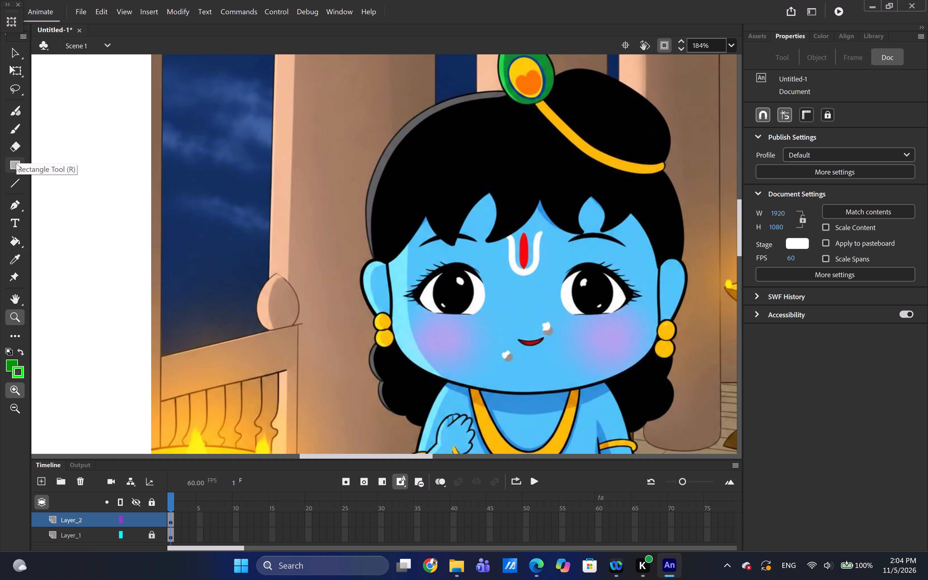
Trace the hair edge between the ear's top and the leftmost fringe peak with the Pen tool in green.
left_click(14, 202)
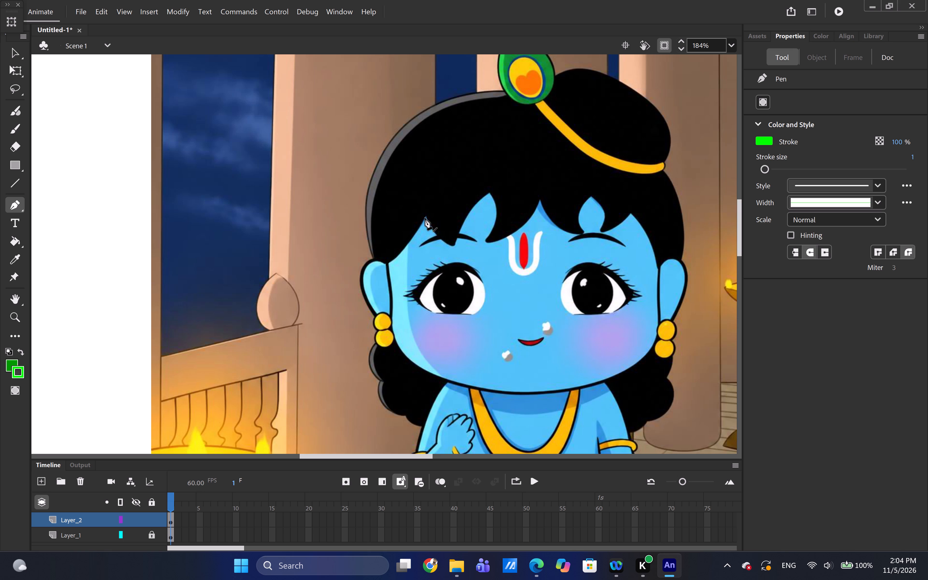
left_click_drag(425, 218, 421, 228)
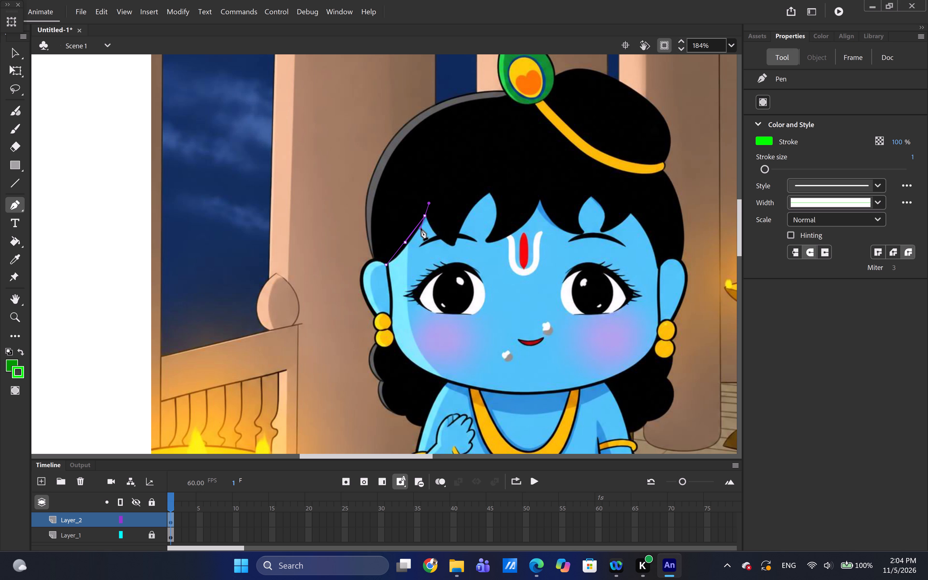
left_click(420, 228)
left_click_drag(405, 244, 408, 247)
key("ctrl+z")
key("ctrl+z")
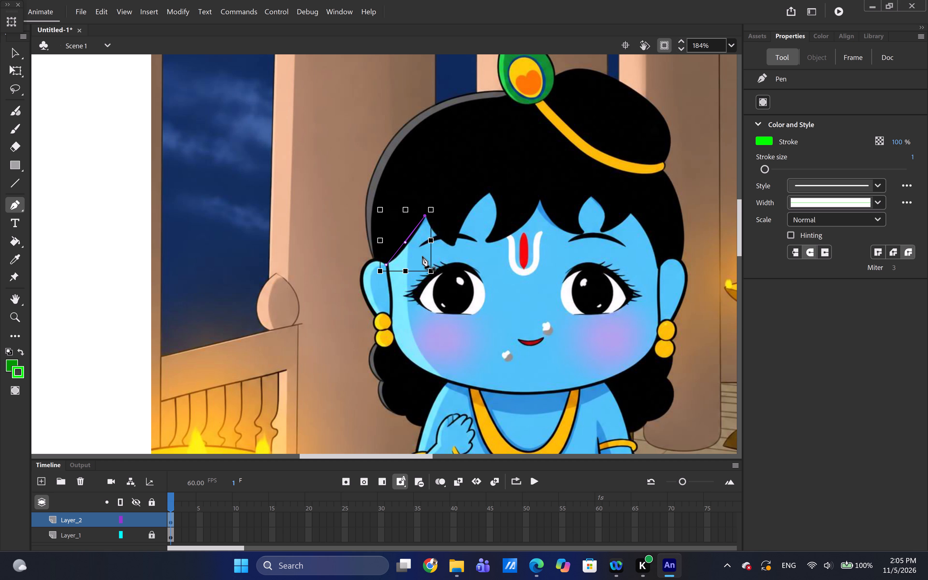
left_click(405, 242)
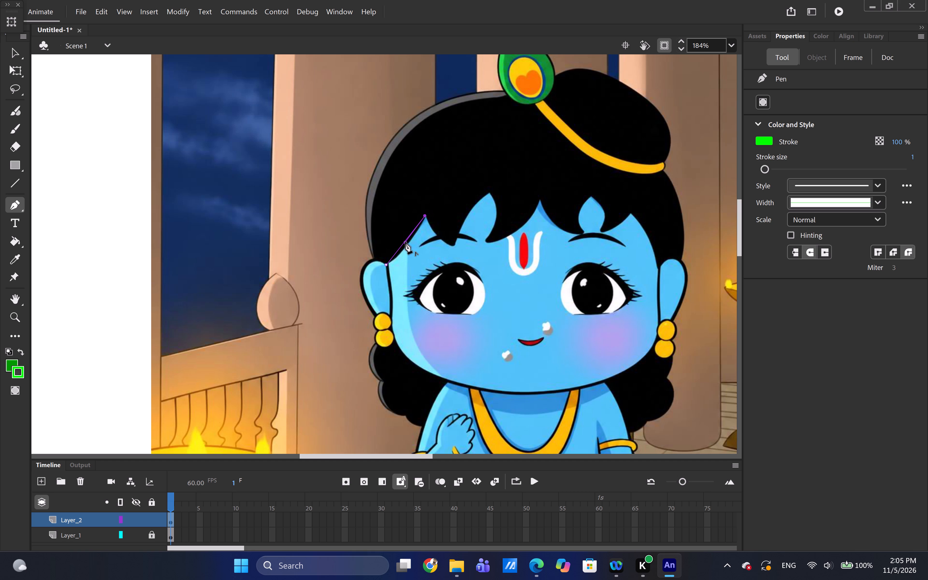
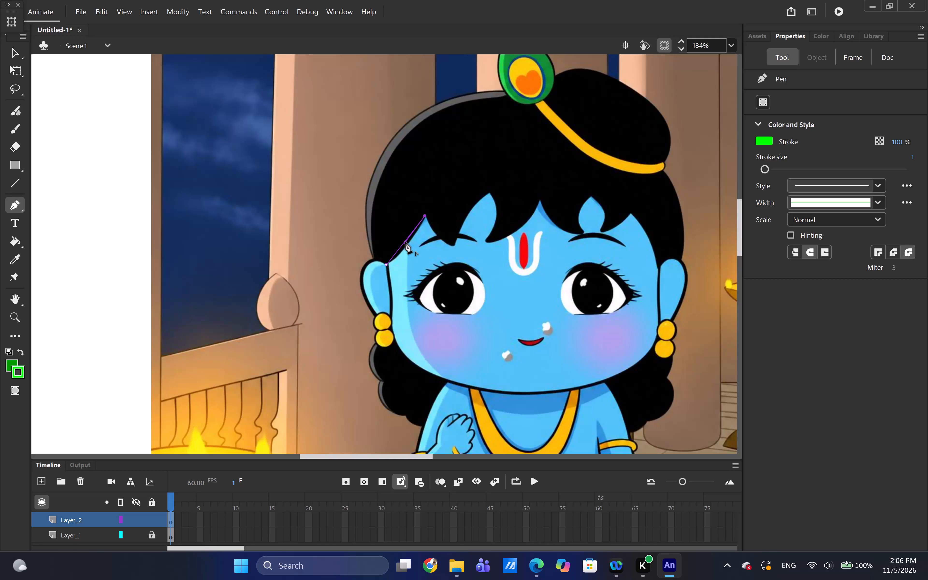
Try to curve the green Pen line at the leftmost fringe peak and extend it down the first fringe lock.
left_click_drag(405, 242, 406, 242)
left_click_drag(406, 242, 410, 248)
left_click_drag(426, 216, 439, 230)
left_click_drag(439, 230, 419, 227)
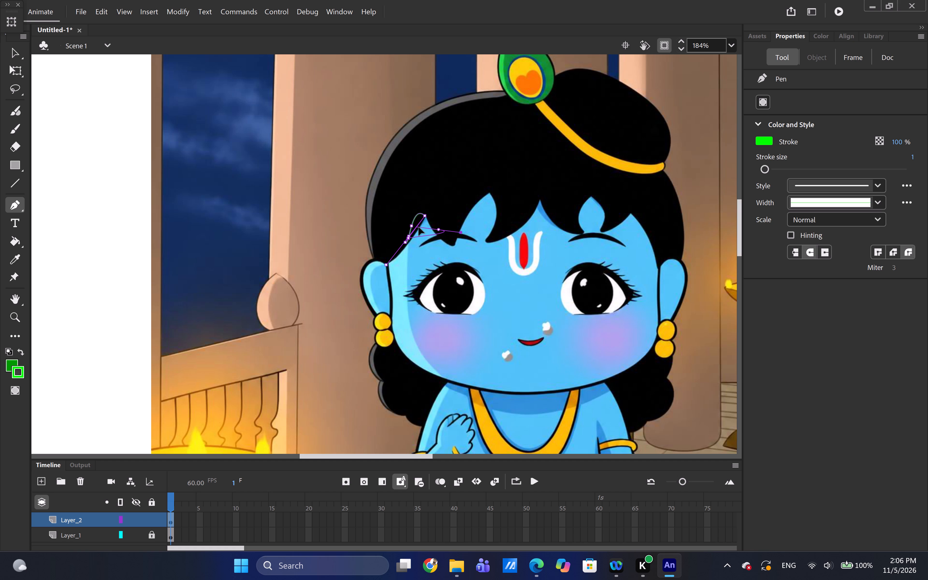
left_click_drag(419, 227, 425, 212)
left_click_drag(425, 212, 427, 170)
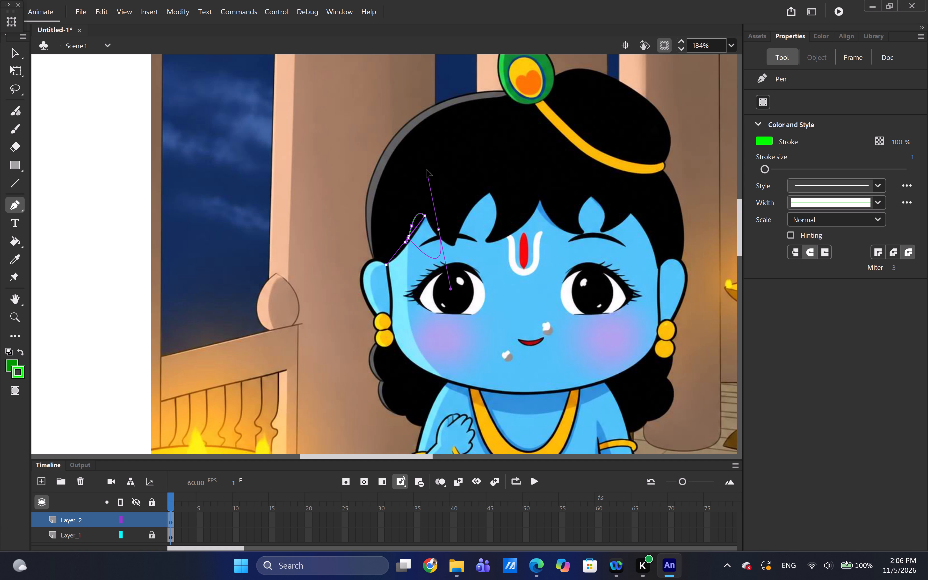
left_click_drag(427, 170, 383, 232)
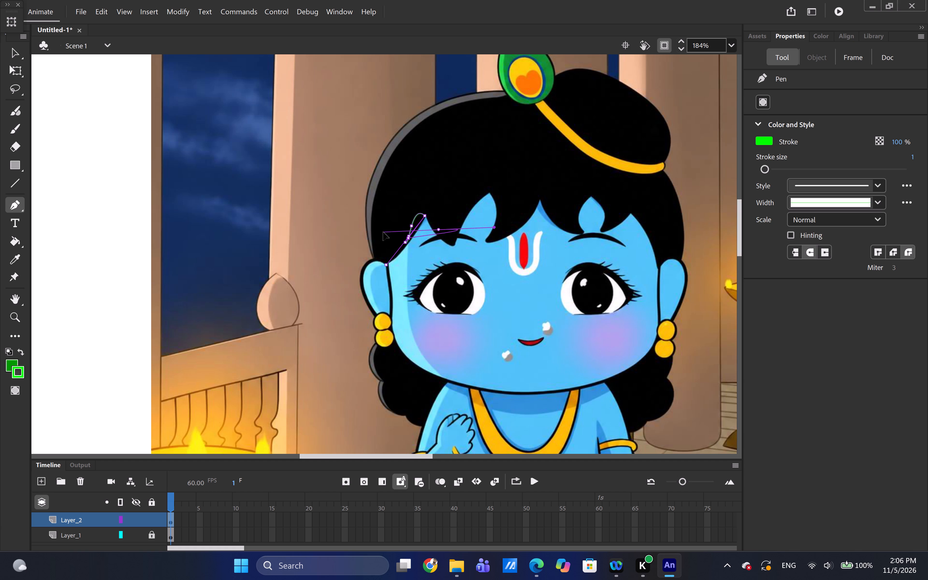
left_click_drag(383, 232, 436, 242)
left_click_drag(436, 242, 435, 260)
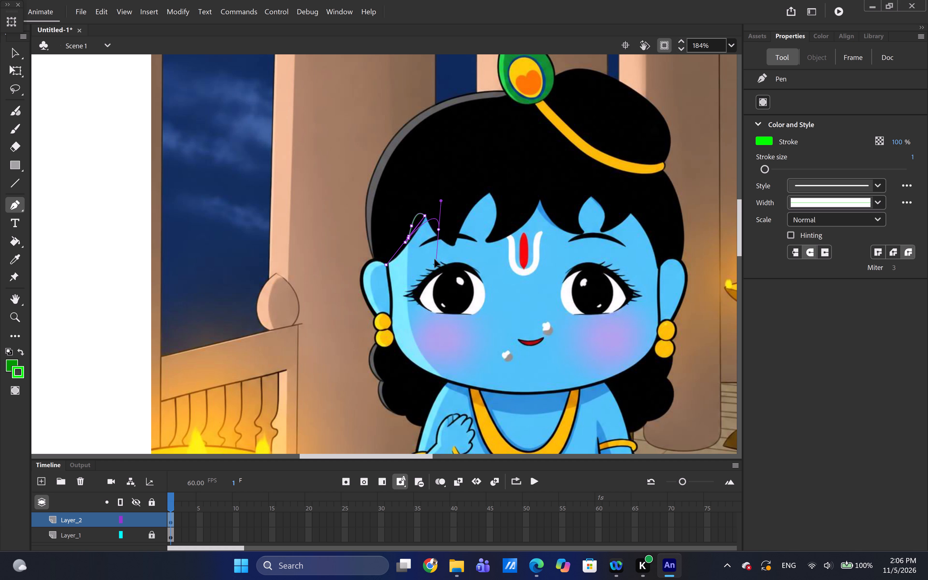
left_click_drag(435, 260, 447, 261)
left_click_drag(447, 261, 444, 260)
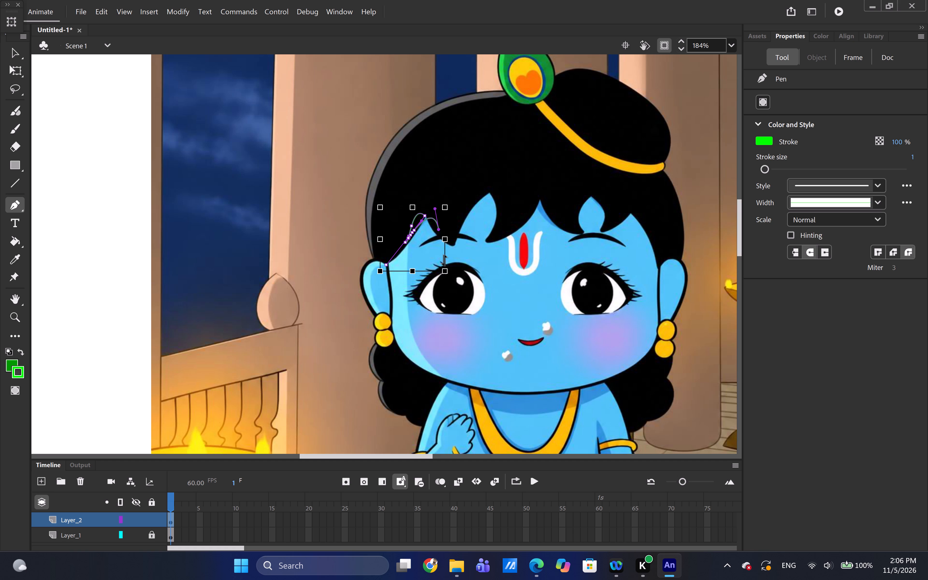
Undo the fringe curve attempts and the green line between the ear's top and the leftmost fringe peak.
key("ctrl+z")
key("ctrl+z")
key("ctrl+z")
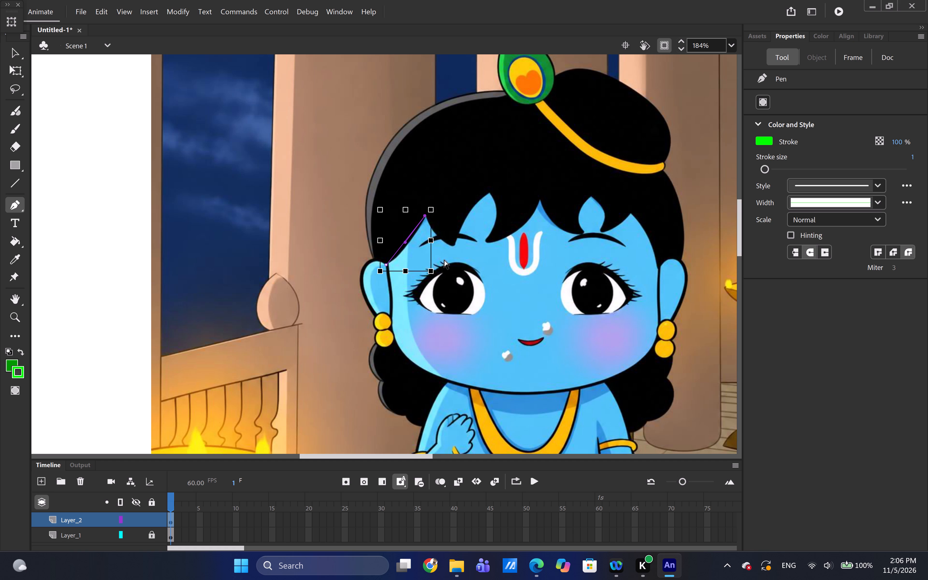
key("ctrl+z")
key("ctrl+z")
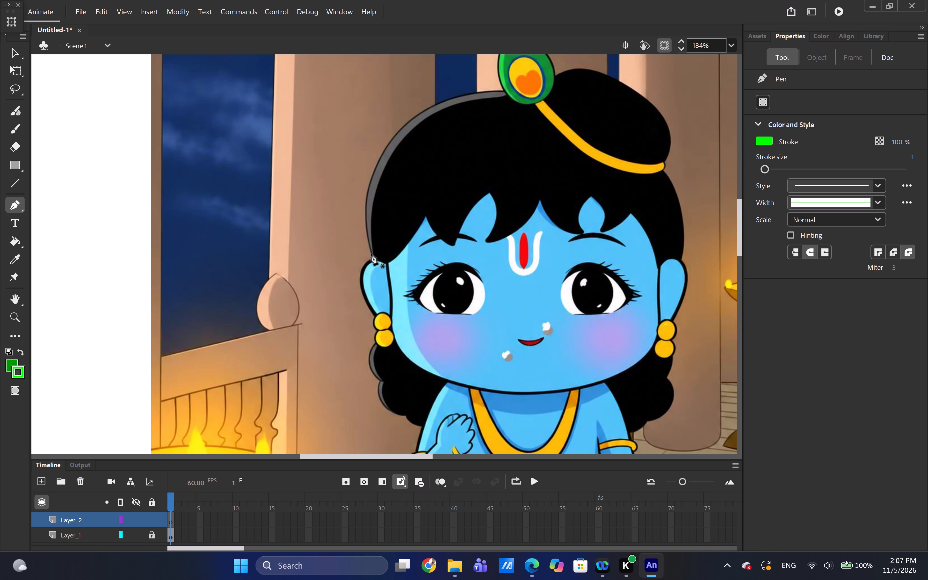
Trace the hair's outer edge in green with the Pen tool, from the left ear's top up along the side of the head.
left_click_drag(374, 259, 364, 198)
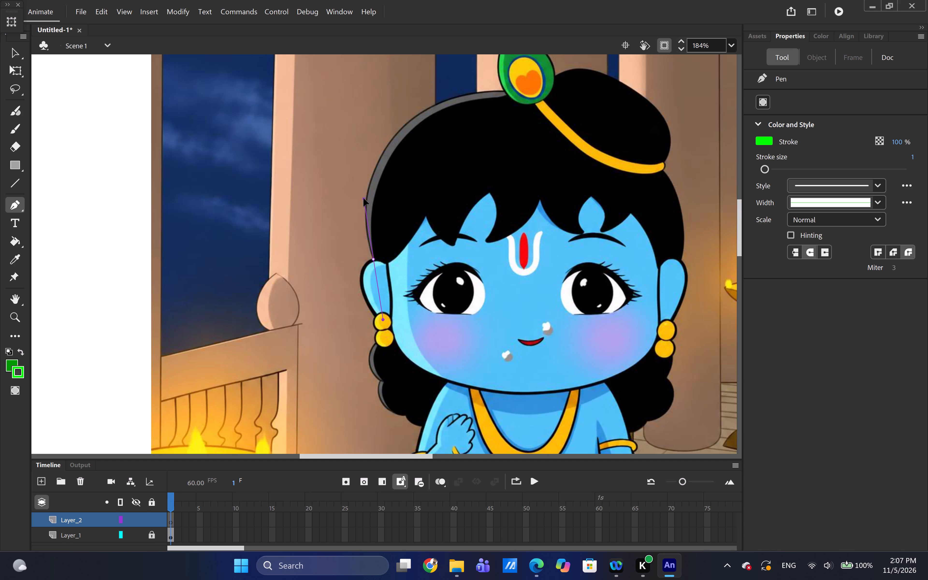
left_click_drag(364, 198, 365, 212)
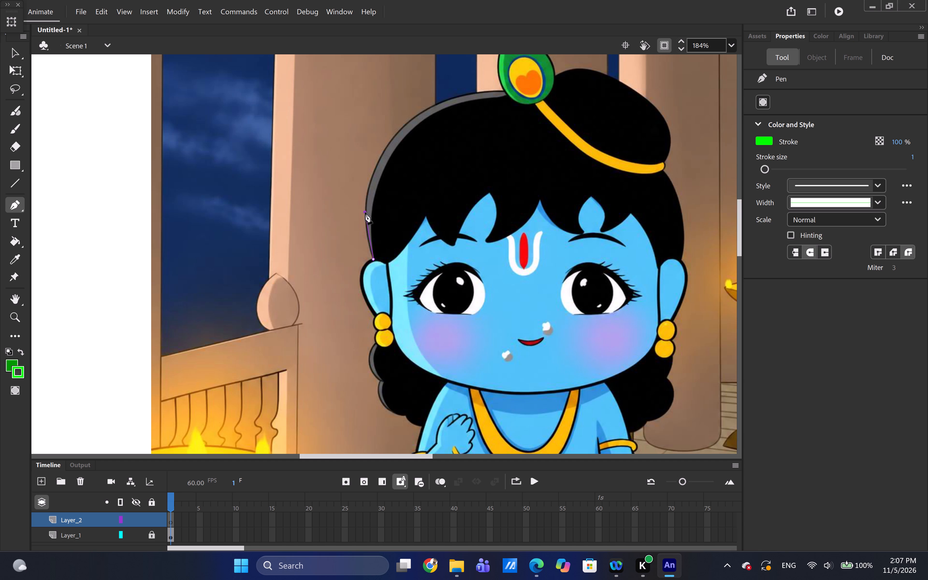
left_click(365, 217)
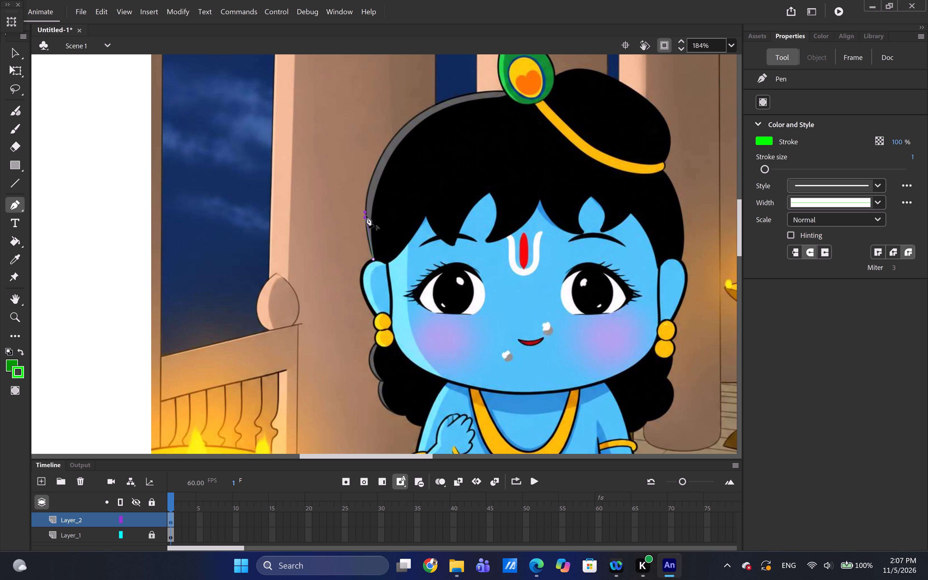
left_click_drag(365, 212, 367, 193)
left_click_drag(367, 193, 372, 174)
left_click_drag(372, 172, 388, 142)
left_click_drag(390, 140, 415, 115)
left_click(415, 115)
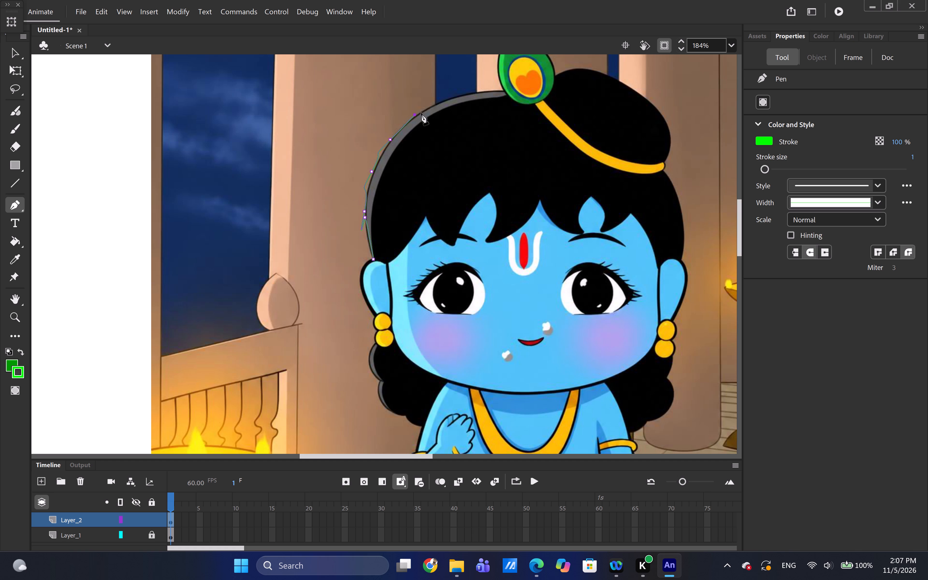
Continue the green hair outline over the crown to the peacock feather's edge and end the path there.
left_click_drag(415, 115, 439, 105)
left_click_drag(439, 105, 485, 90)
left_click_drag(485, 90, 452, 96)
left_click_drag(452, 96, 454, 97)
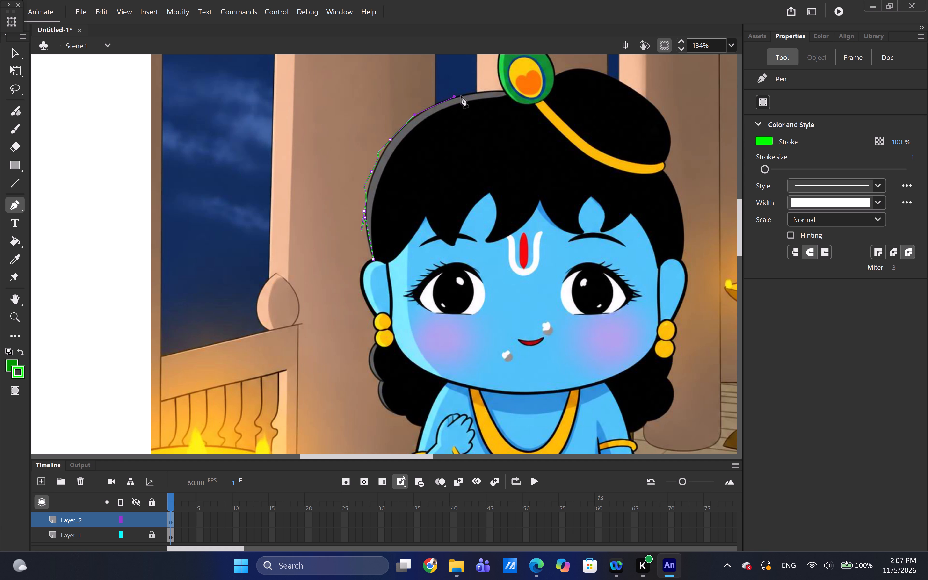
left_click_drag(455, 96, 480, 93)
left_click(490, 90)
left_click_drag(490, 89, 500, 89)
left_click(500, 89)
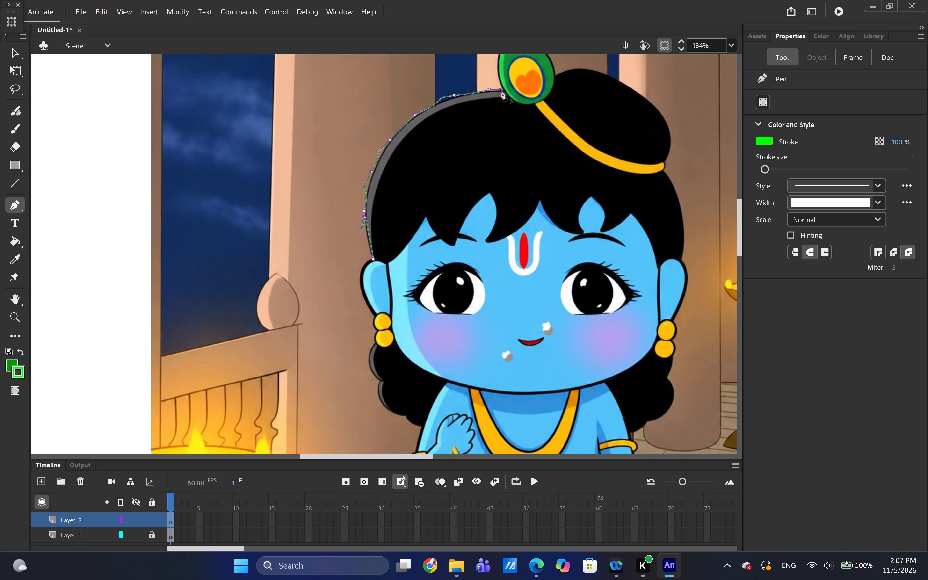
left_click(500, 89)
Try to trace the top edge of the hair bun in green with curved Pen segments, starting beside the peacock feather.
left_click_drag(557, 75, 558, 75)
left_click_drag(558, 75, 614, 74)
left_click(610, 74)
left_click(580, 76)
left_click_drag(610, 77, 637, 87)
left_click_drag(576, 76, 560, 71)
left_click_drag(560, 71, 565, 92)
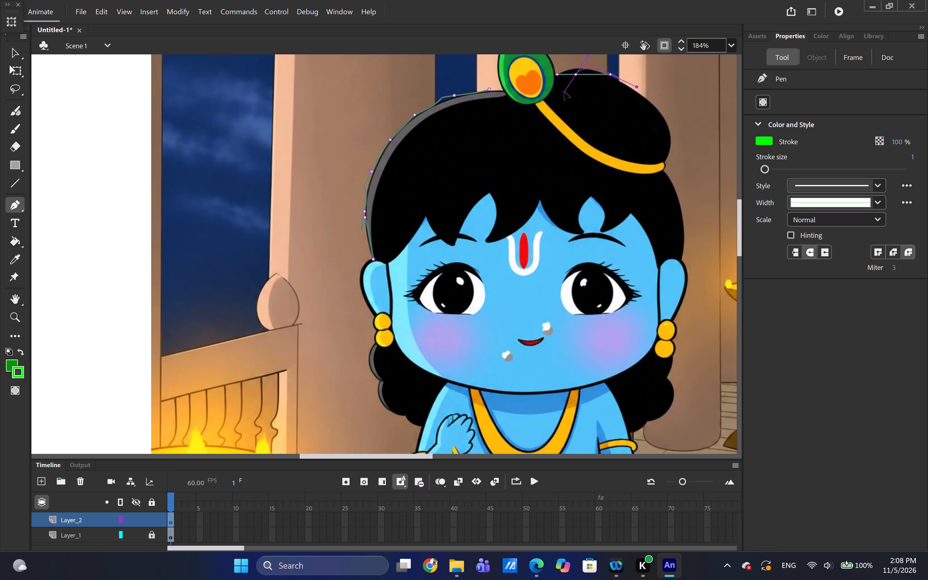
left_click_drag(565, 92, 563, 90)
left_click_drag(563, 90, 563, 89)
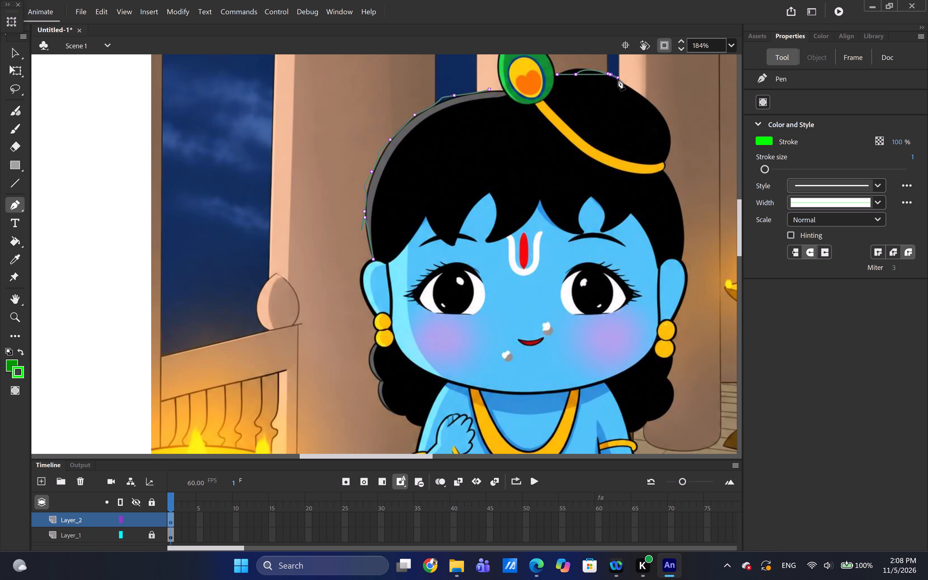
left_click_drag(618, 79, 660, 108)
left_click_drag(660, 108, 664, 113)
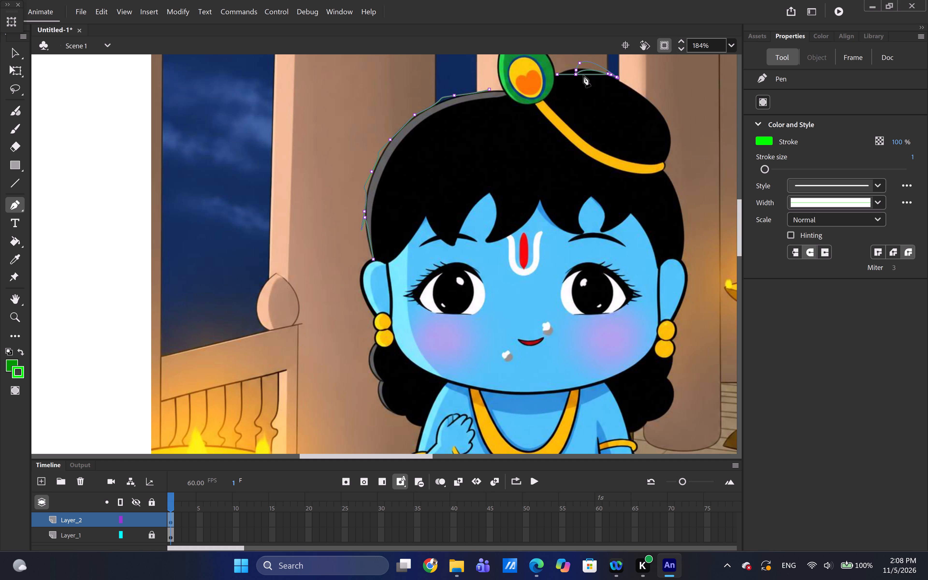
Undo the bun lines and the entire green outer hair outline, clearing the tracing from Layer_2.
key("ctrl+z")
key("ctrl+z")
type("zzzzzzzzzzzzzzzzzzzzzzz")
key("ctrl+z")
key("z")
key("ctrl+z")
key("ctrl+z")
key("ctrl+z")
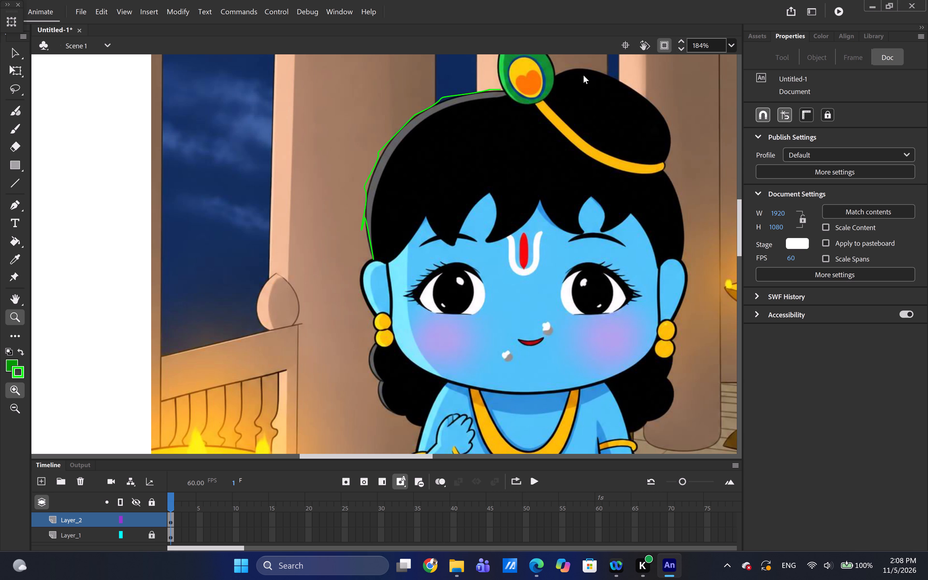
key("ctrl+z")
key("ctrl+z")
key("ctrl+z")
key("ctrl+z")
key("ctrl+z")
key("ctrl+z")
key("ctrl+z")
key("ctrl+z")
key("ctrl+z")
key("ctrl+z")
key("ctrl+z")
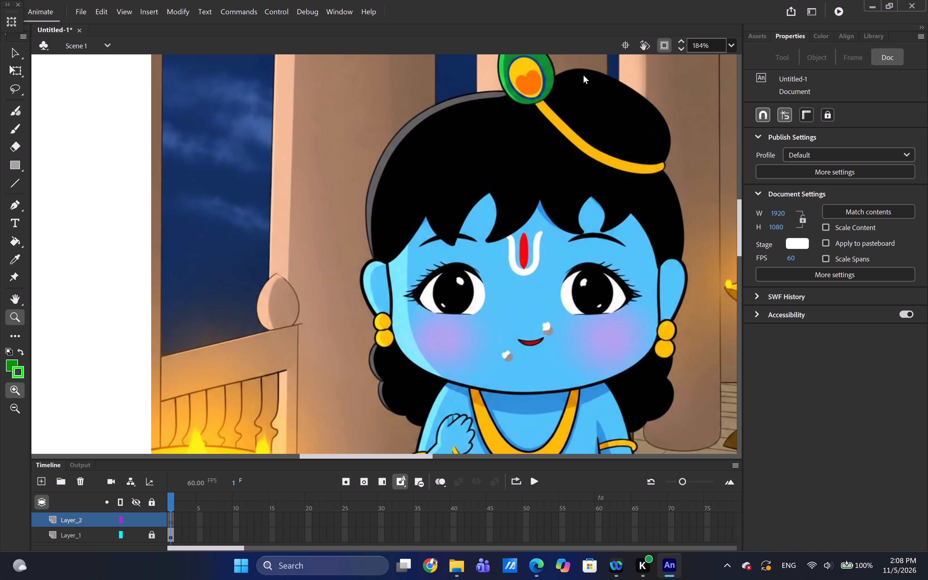
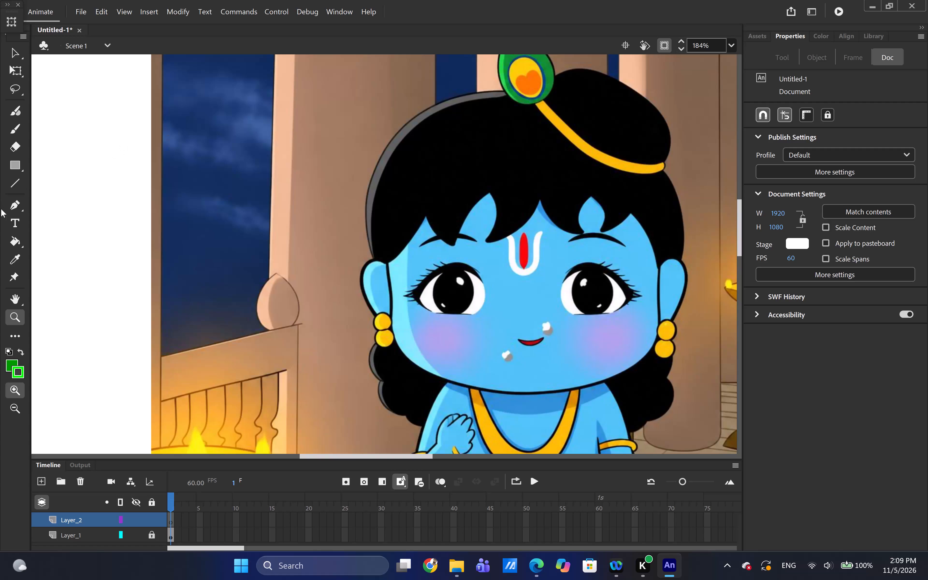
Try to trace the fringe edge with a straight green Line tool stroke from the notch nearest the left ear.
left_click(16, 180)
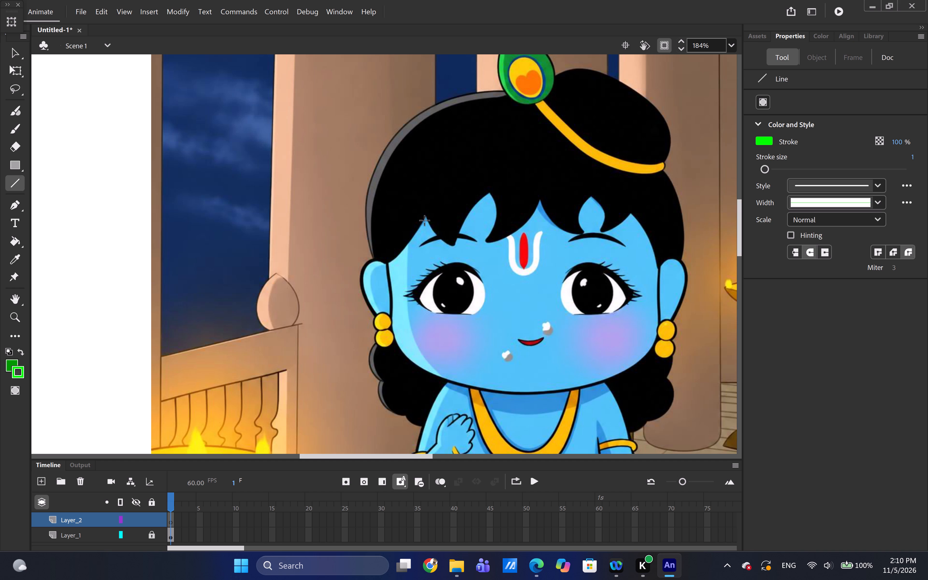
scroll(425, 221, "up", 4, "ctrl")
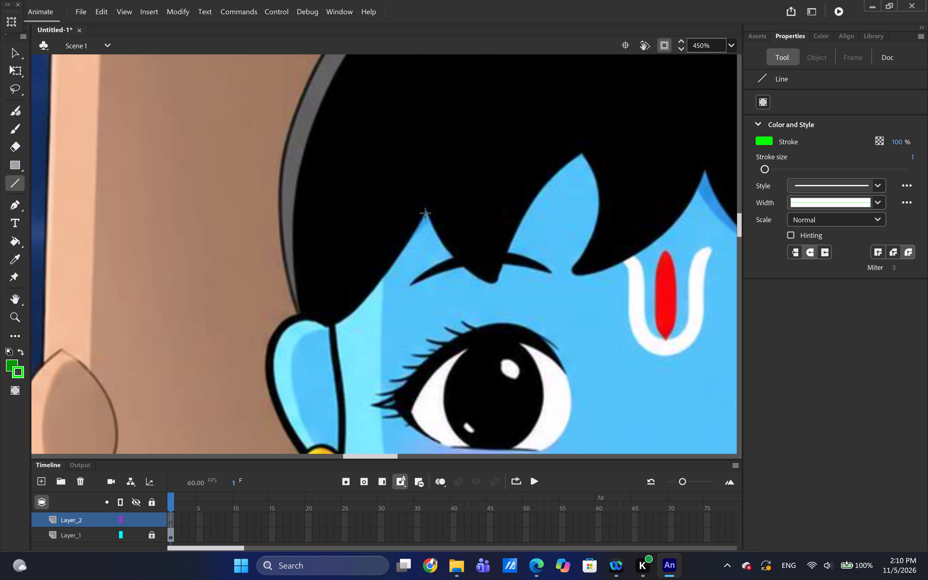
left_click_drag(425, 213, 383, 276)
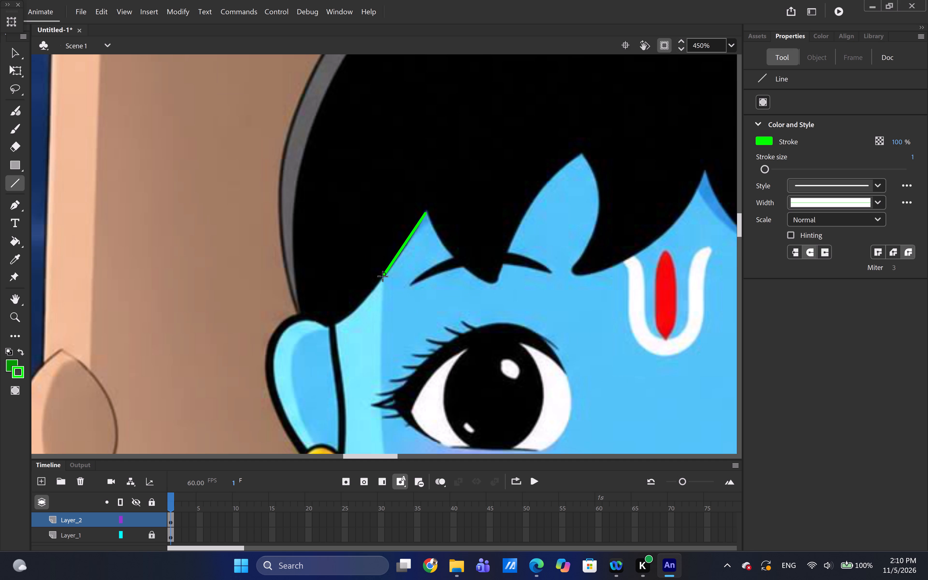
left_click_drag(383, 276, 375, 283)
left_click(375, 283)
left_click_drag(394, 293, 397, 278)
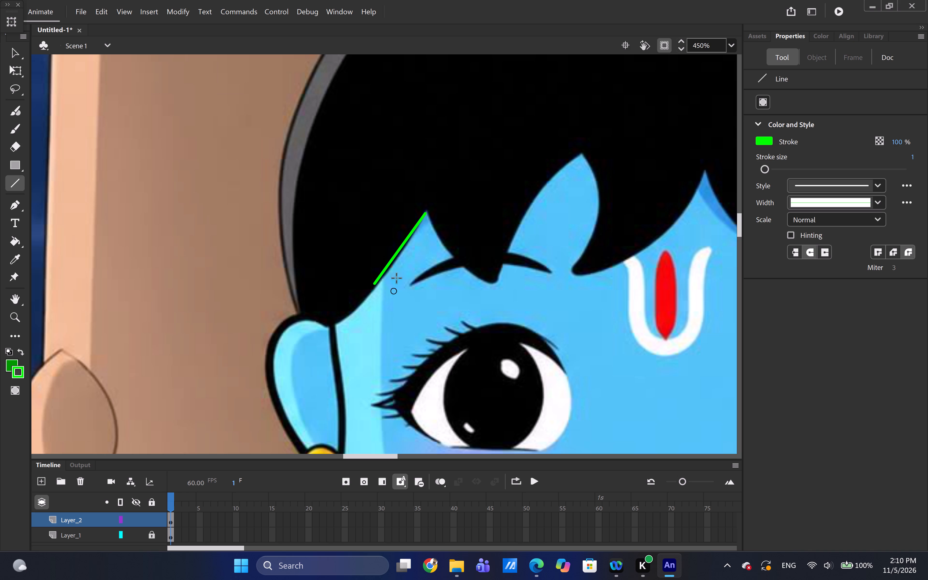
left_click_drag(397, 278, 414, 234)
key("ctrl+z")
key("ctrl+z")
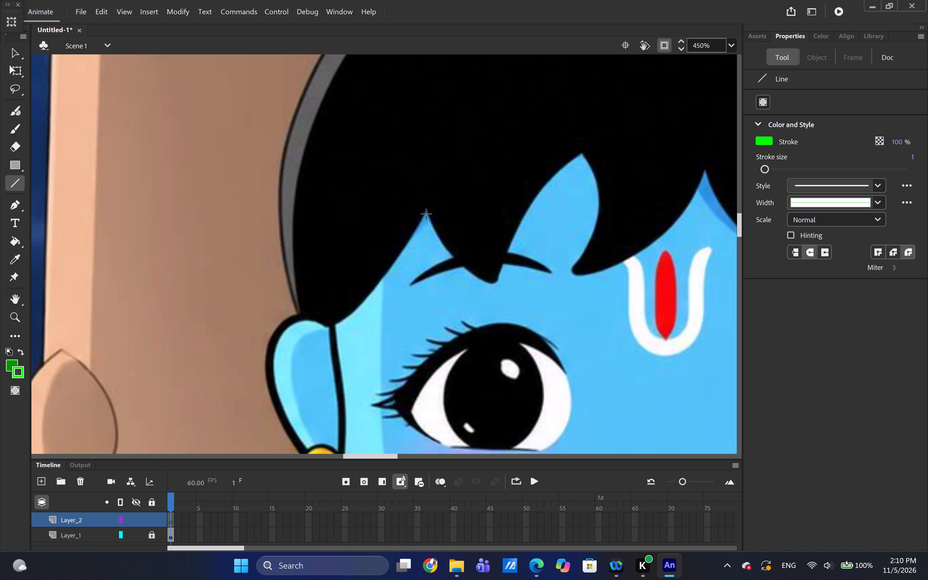
Draw a green line from the fringe notch nearest the left ear down to the ear's top and bend it along the hair edge.
left_click_drag(425, 212, 417, 239)
left_click_drag(417, 239, 339, 331)
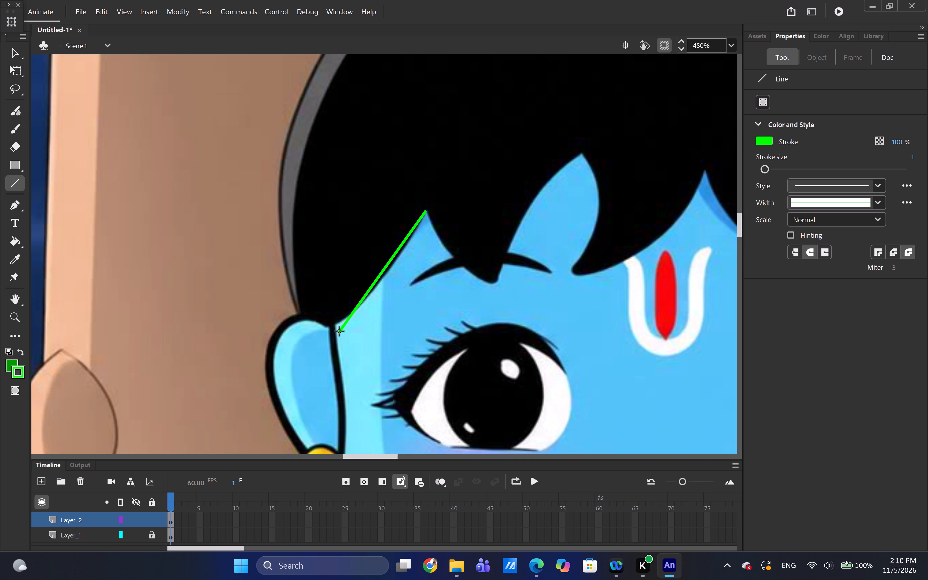
left_click_drag(339, 331, 336, 329)
left_click(336, 329)
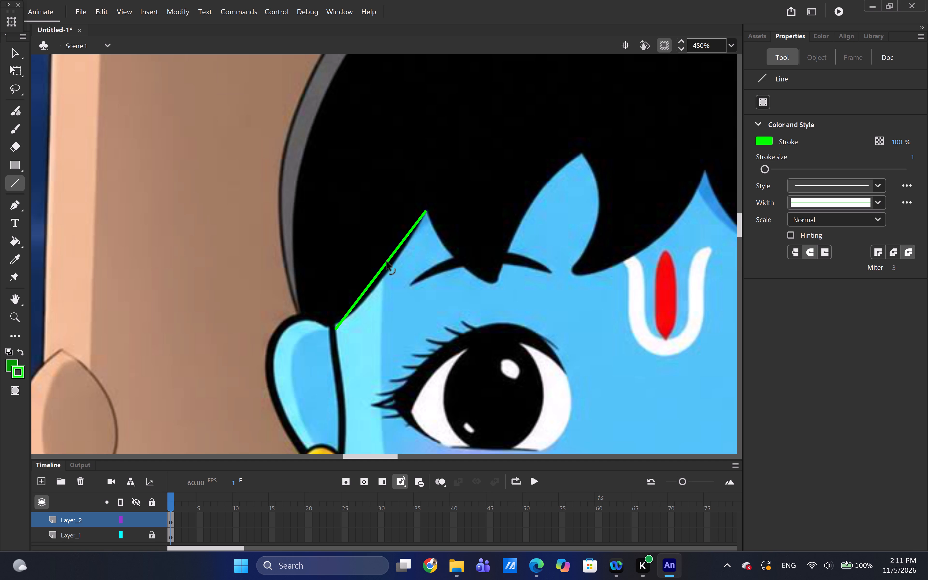
left_click_drag(387, 262, 395, 266, "ctrl")
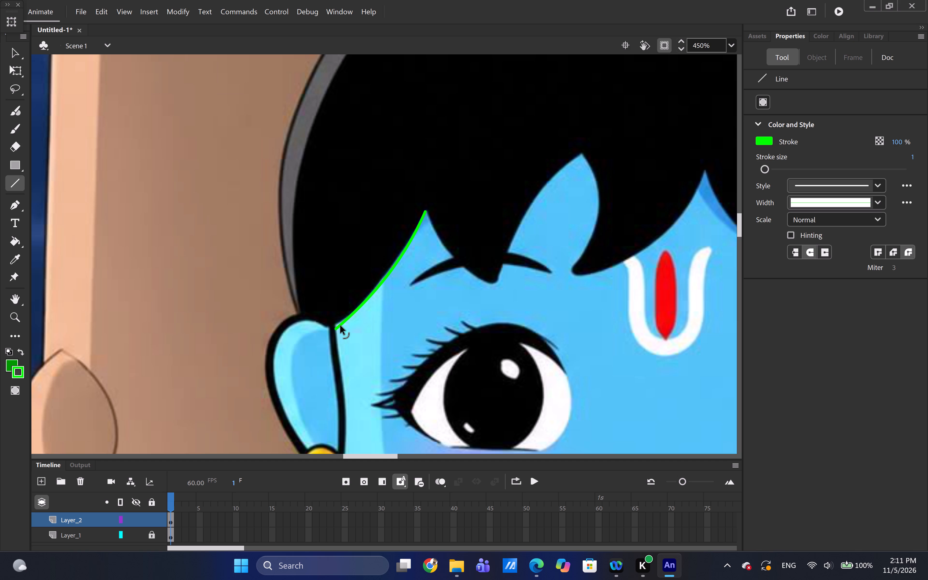
left_click_drag(341, 326, 340, 324, "ctrl")
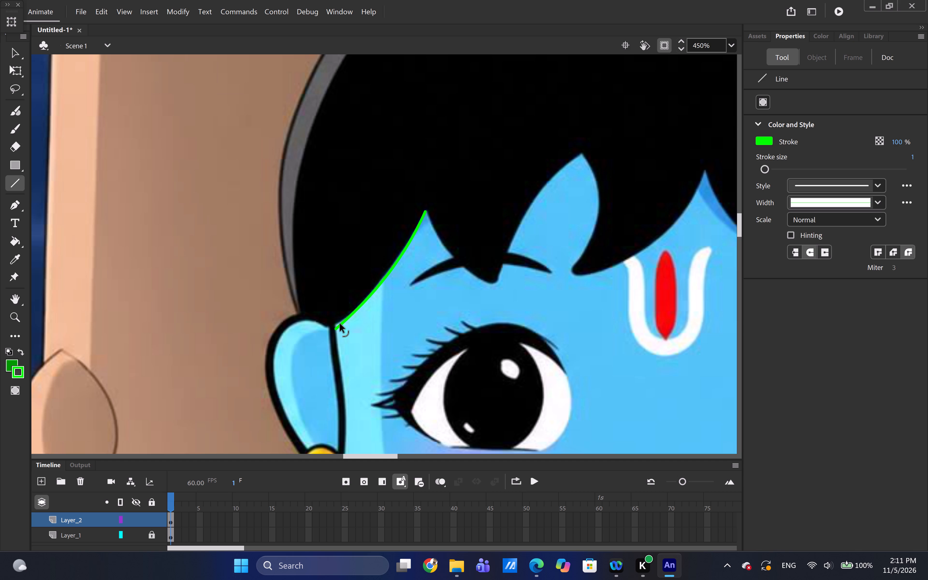
left_click_drag(340, 324, 340, 323, "ctrl")
left_click(340, 323, "ctrl")
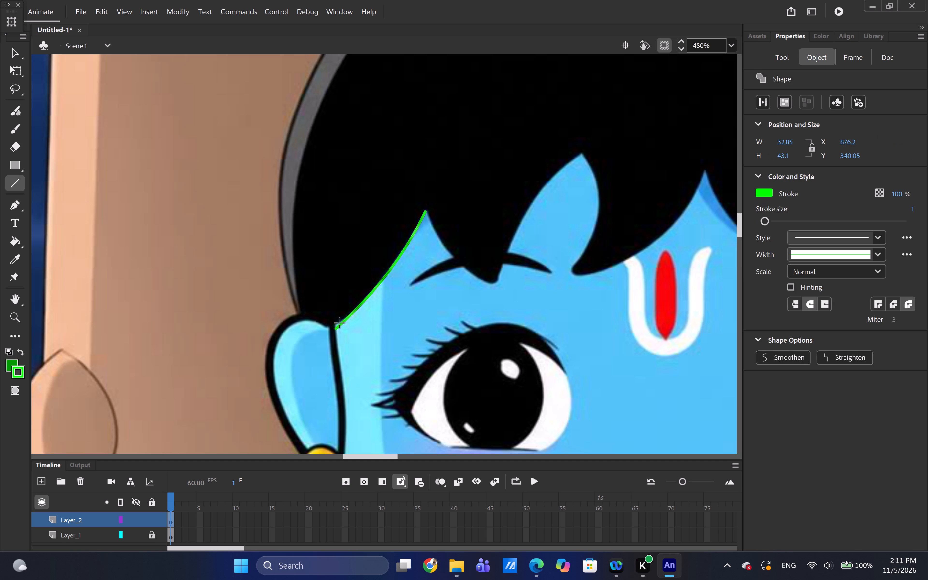
left_click(381, 322)
key("ctrl+z")
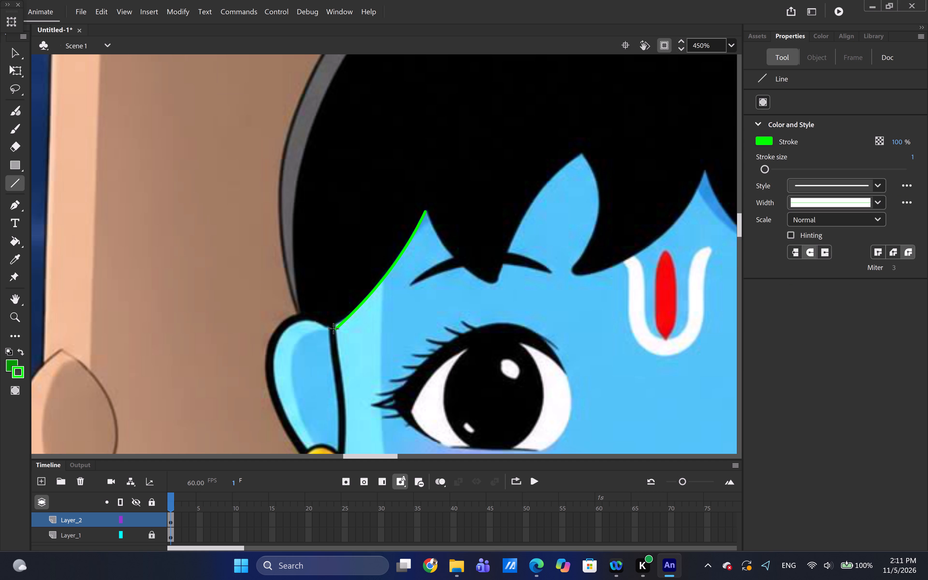
Add a short green line across the left ear's top to the head's outer hair edge and curve it slightly upward.
left_click_drag(333, 329, 311, 318)
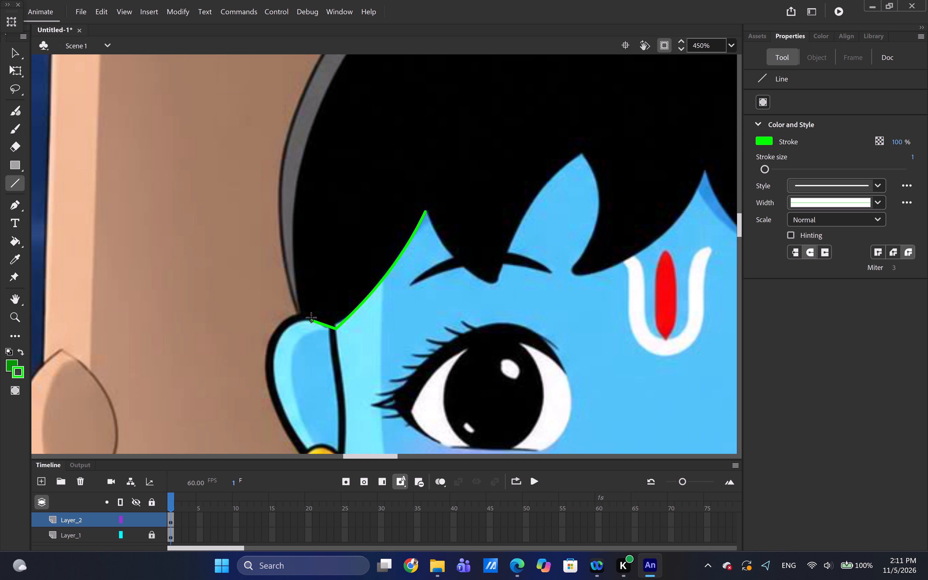
left_click_drag(311, 318, 300, 313)
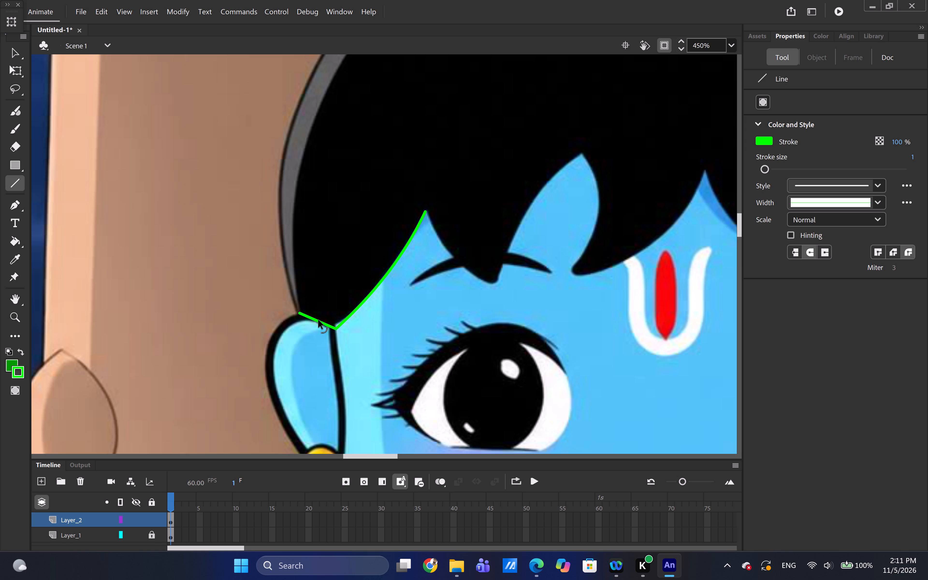
left_click_drag(319, 320, 307, 315, "ctrl")
left_click_drag(307, 315, 307, 313, "ctrl")
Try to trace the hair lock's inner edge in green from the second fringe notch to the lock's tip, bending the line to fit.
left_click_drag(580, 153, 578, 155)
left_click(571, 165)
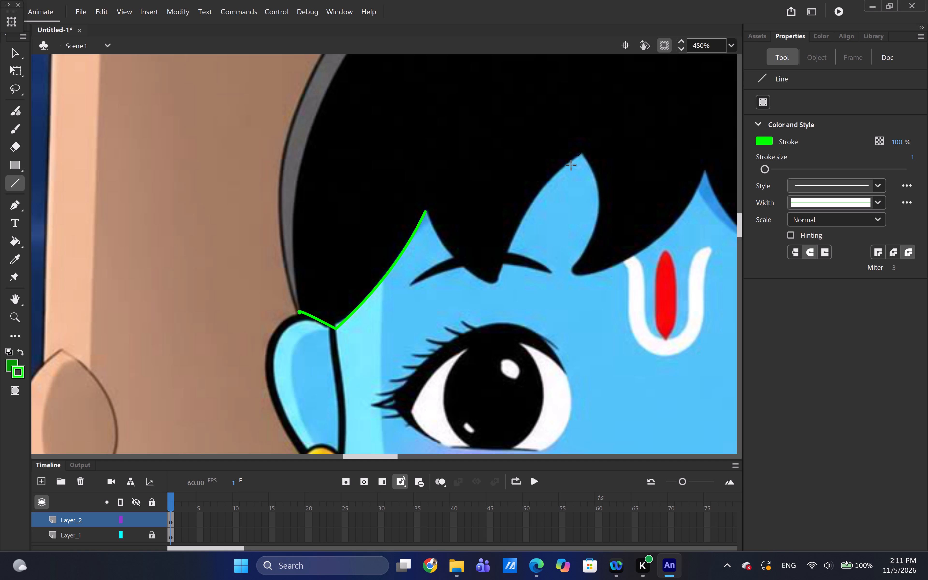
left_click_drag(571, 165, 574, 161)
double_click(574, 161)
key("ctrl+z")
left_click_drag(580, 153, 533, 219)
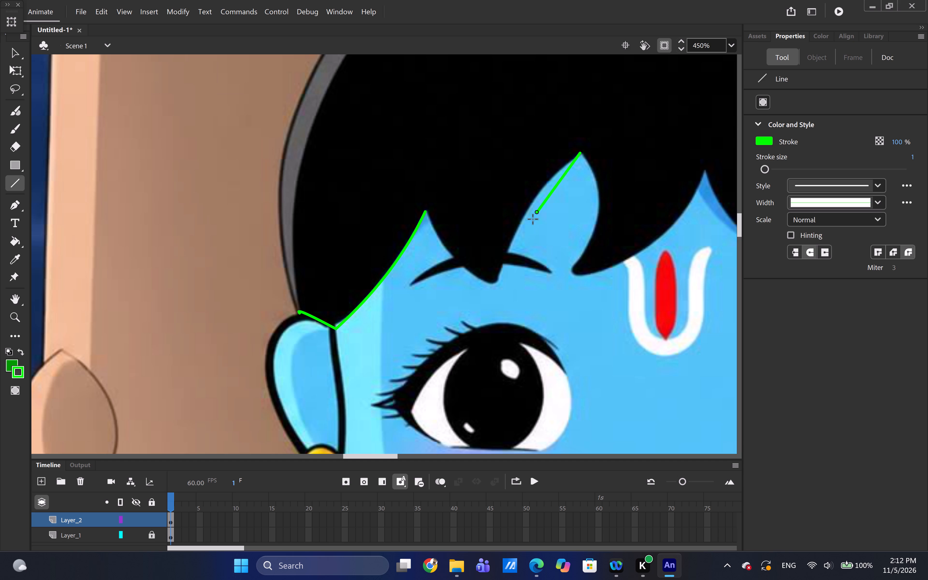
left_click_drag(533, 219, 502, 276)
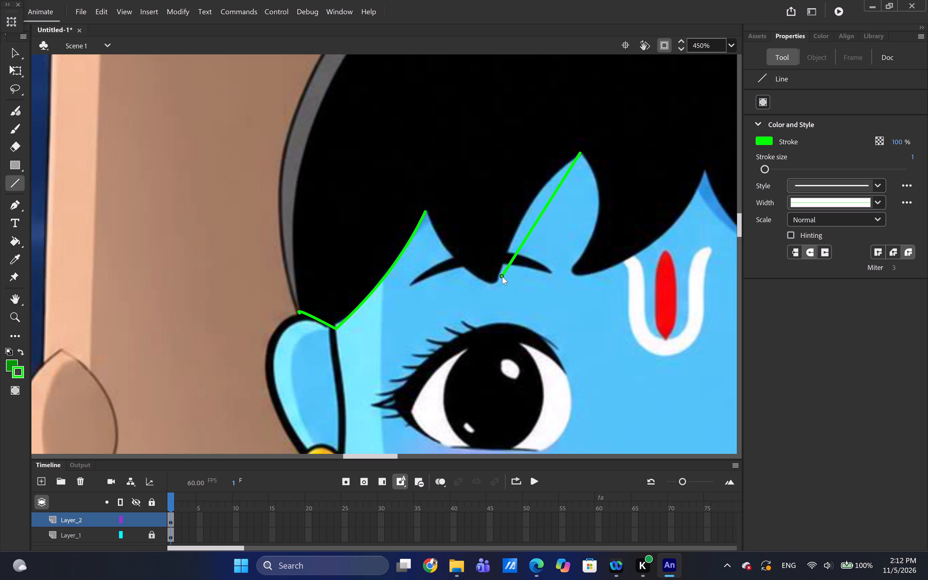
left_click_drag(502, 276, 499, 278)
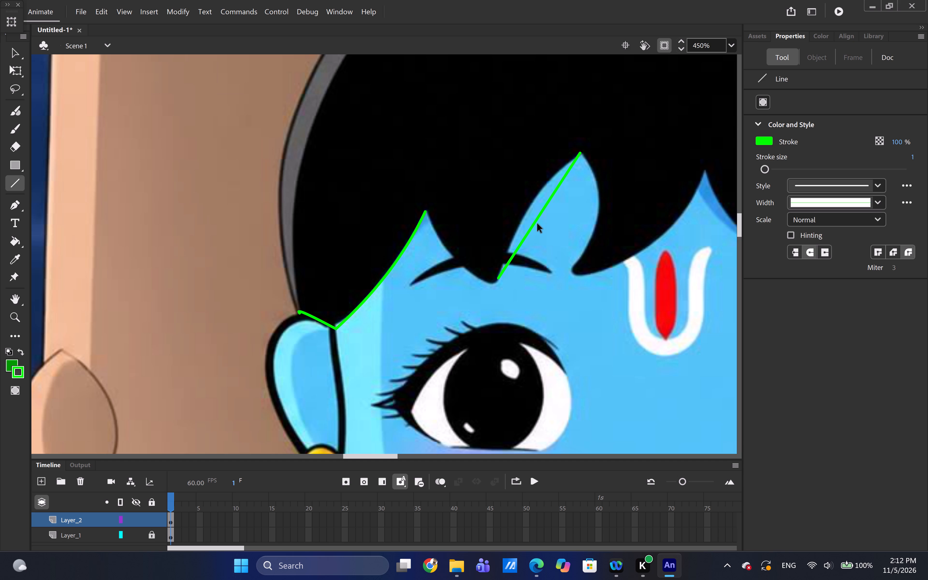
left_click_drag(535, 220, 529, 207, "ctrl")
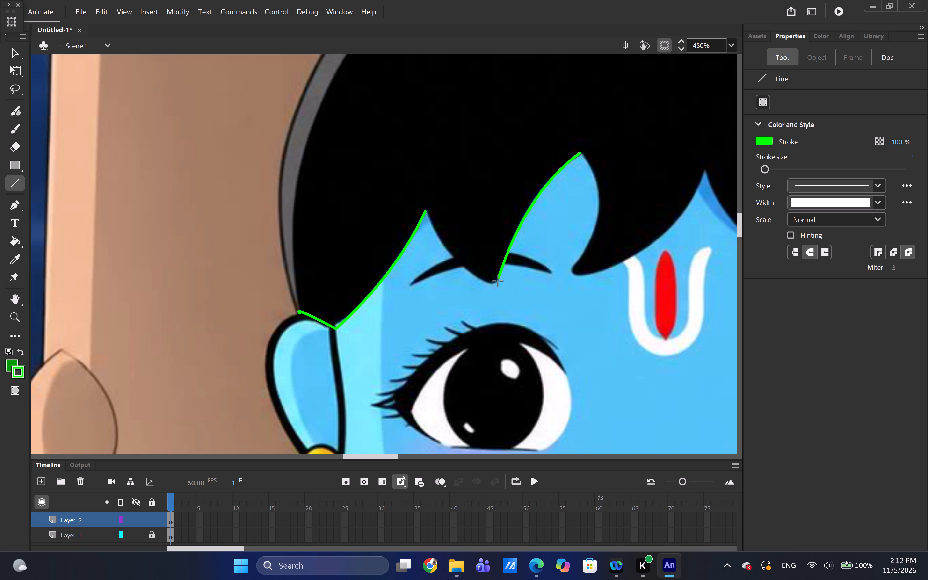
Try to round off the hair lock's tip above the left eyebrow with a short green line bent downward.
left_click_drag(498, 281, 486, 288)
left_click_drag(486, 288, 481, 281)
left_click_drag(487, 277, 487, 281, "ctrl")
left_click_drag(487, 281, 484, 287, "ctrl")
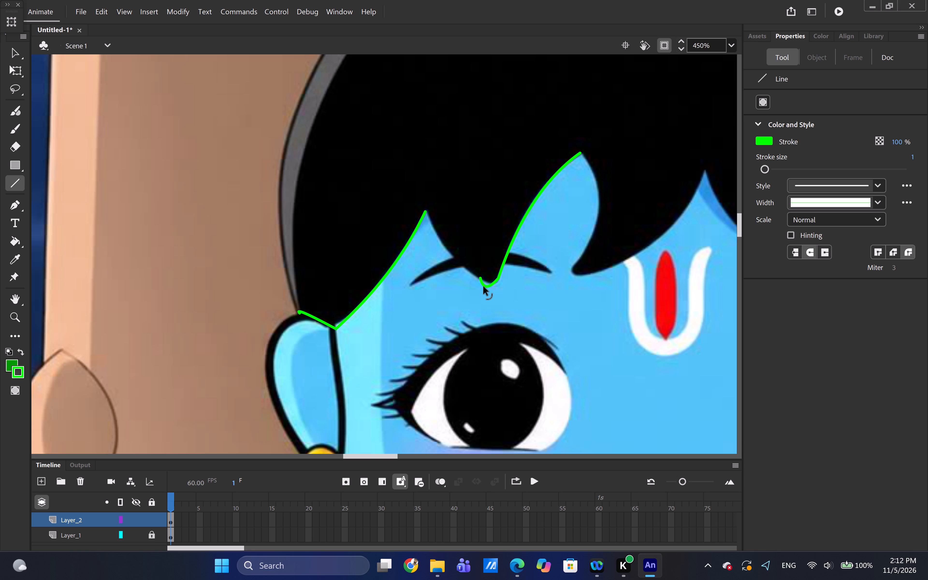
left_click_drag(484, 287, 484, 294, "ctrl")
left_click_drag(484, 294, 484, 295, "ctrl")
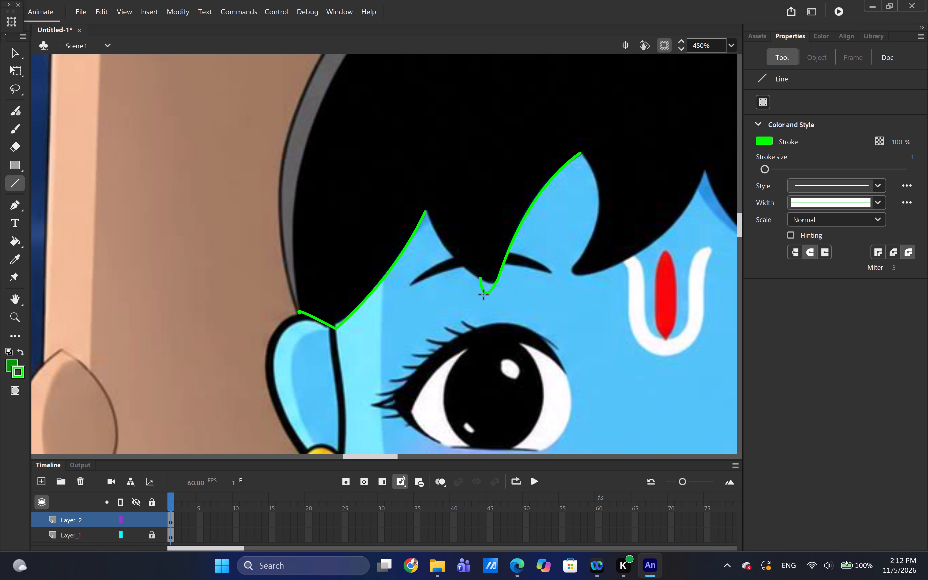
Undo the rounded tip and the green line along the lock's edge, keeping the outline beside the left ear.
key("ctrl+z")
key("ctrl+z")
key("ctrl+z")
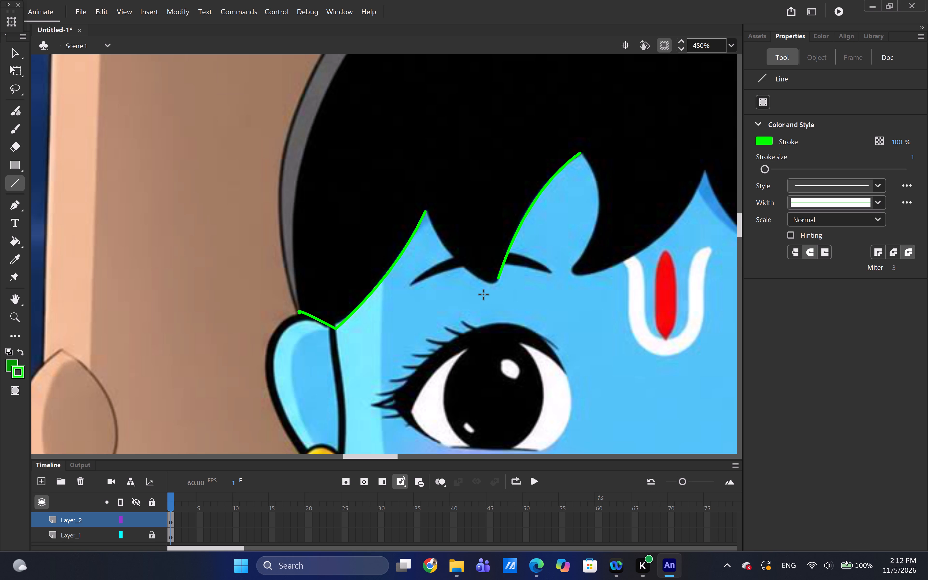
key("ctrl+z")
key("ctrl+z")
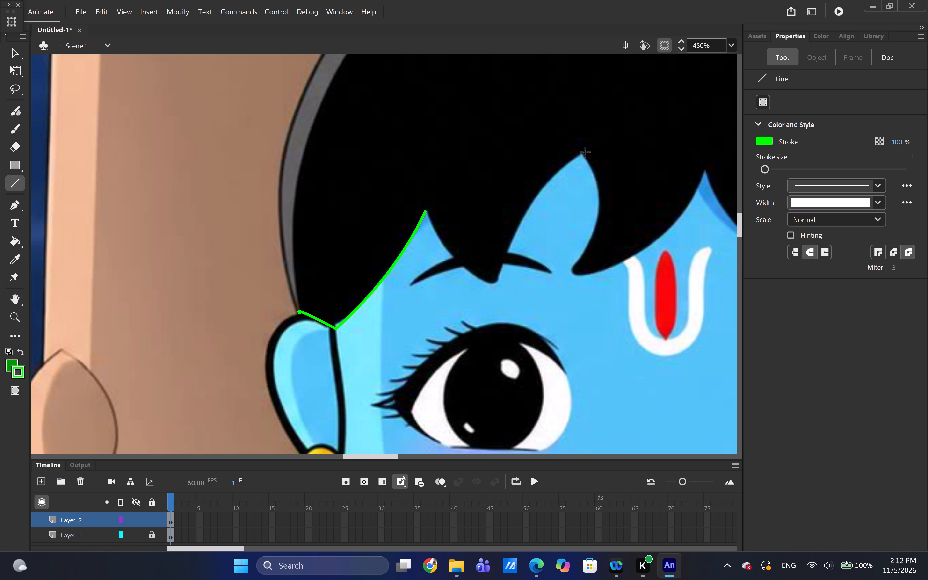
Trace the hair lock's inner edge in green from the second fringe notch to the tip above the left eyebrow, bending the line to fit.
left_click_drag(581, 154, 569, 165)
left_click_drag(569, 165, 499, 272)
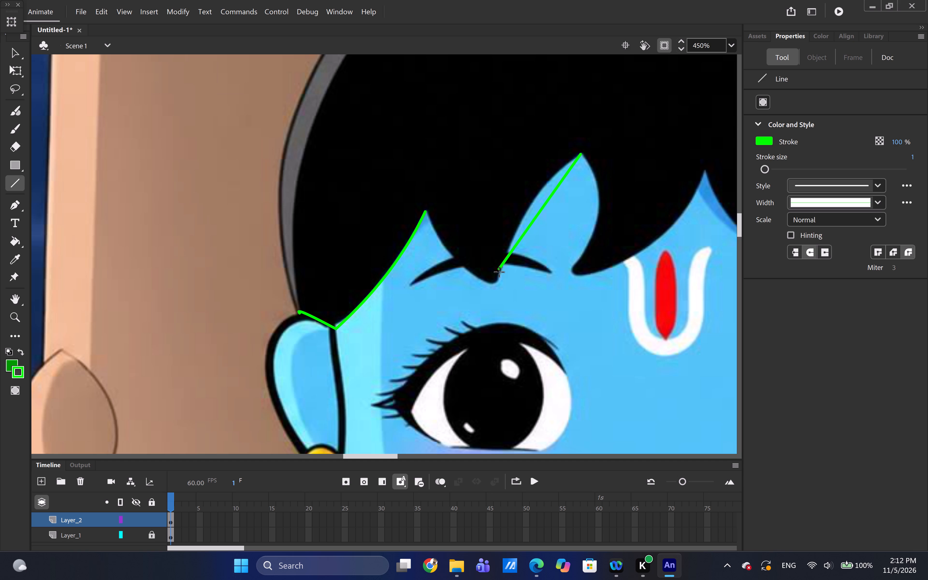
left_click_drag(499, 272, 498, 284)
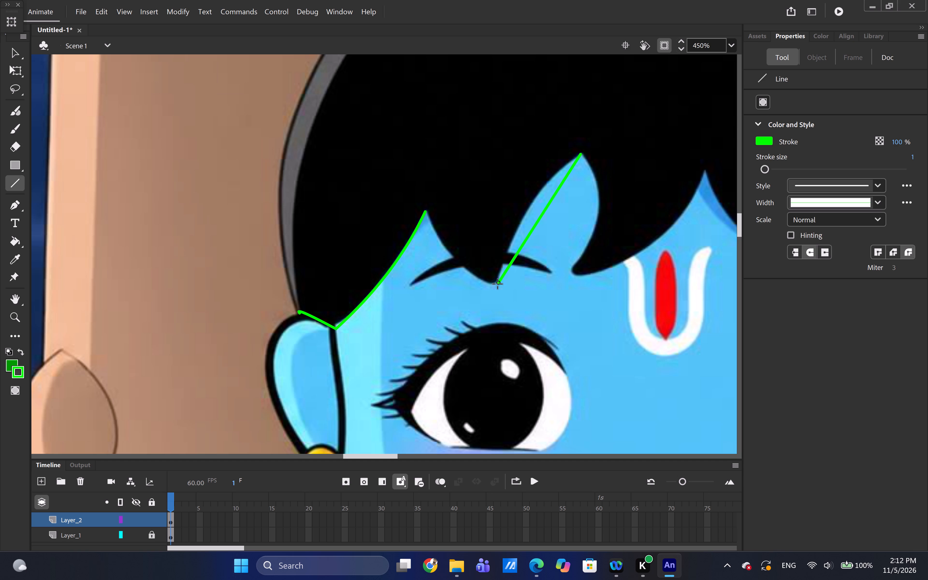
left_click_drag(498, 284, 498, 284)
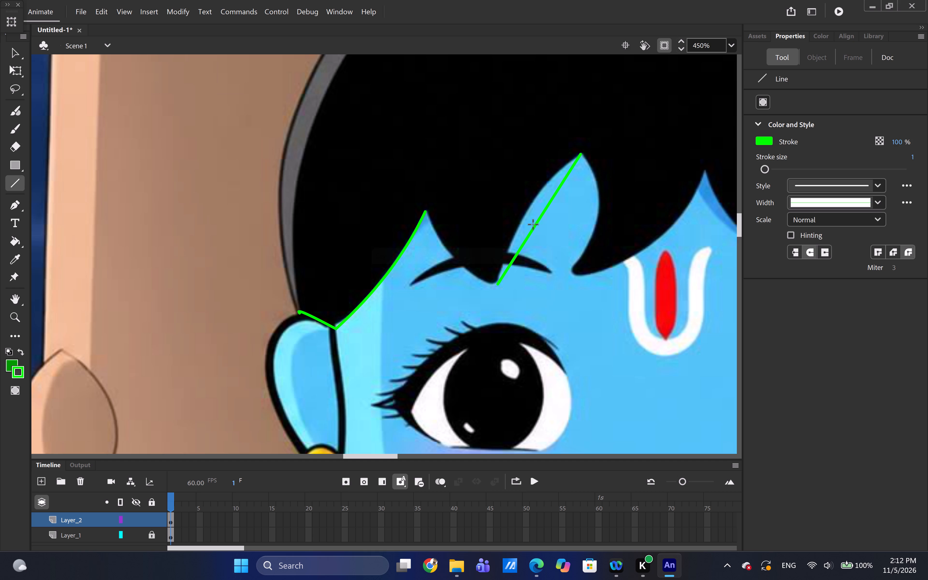
left_click(533, 225, "ctrl")
left_click_drag(533, 225, 527, 222, "ctrl")
left_click_drag(535, 226, 535, 225, "ctrl")
left_click_drag(535, 225, 525, 218, "ctrl")
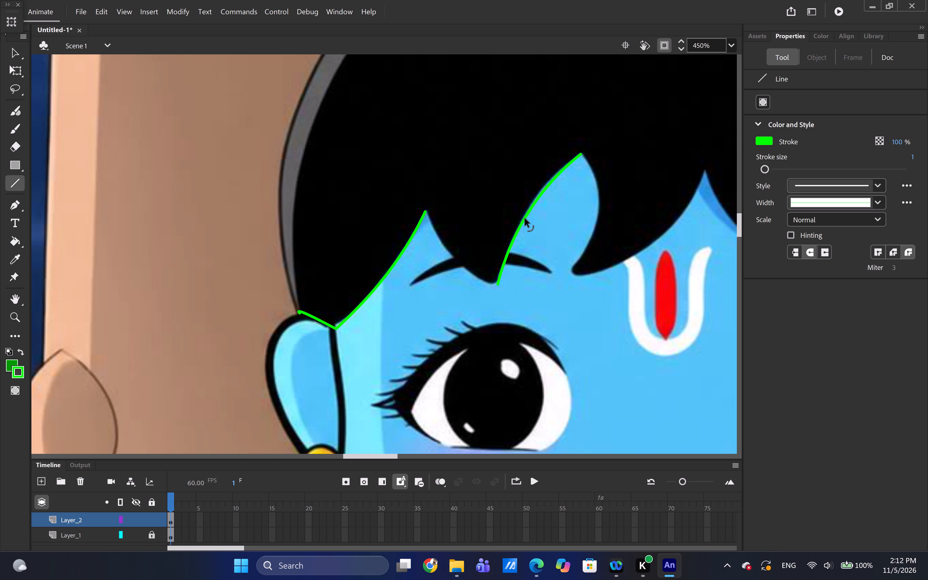
left_click_drag(525, 218, 525, 218, "ctrl")
Draw a straight green line from the hair lock's tip back to the first fringe notch.
left_click_drag(499, 286, 450, 240)
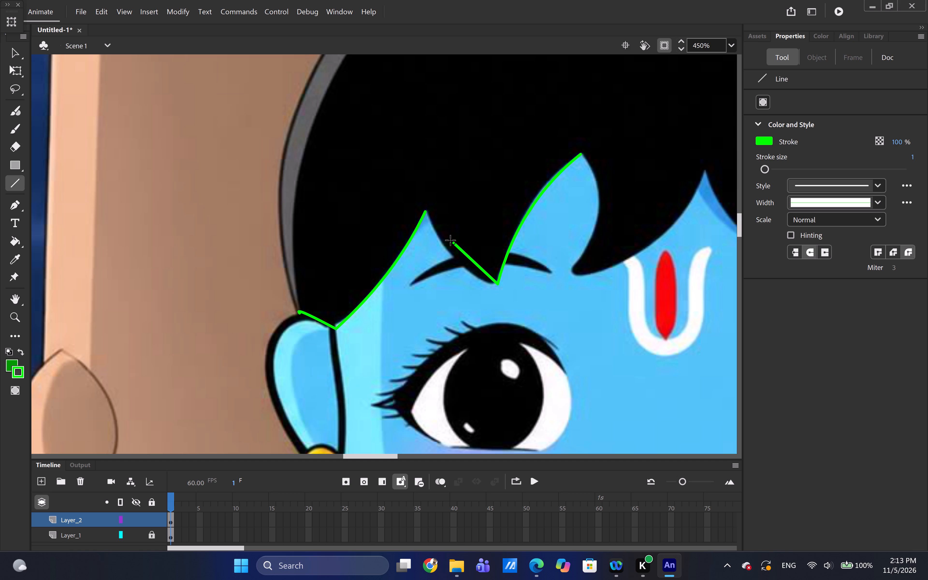
left_click_drag(450, 240, 427, 213)
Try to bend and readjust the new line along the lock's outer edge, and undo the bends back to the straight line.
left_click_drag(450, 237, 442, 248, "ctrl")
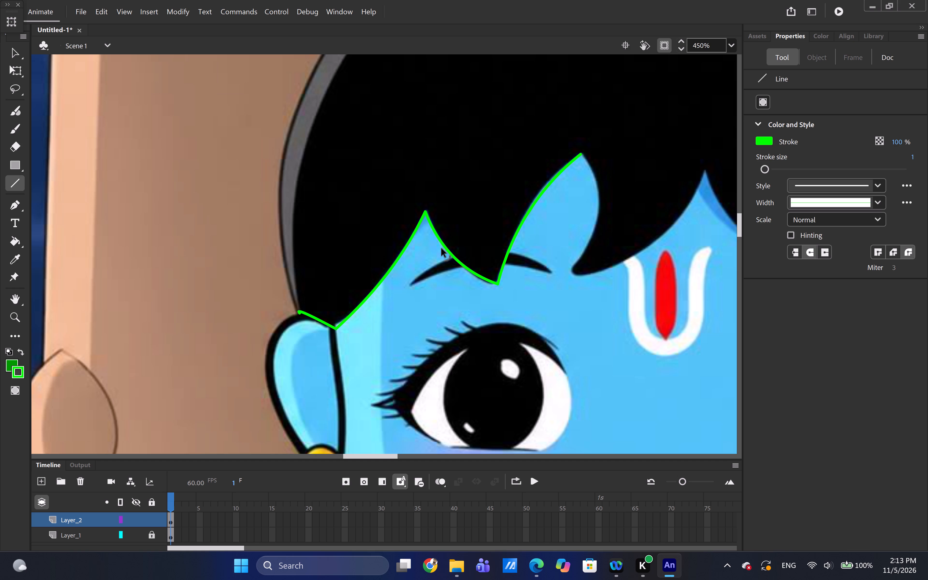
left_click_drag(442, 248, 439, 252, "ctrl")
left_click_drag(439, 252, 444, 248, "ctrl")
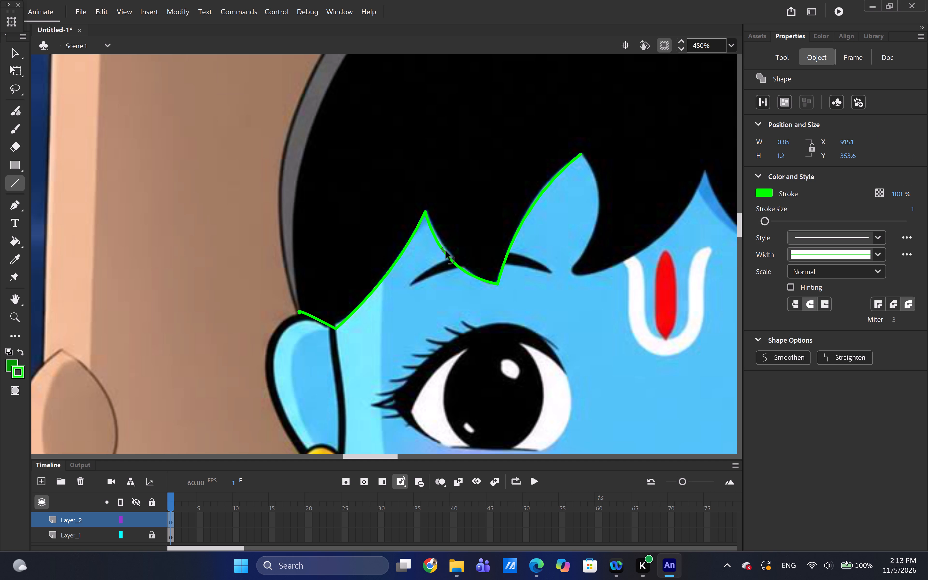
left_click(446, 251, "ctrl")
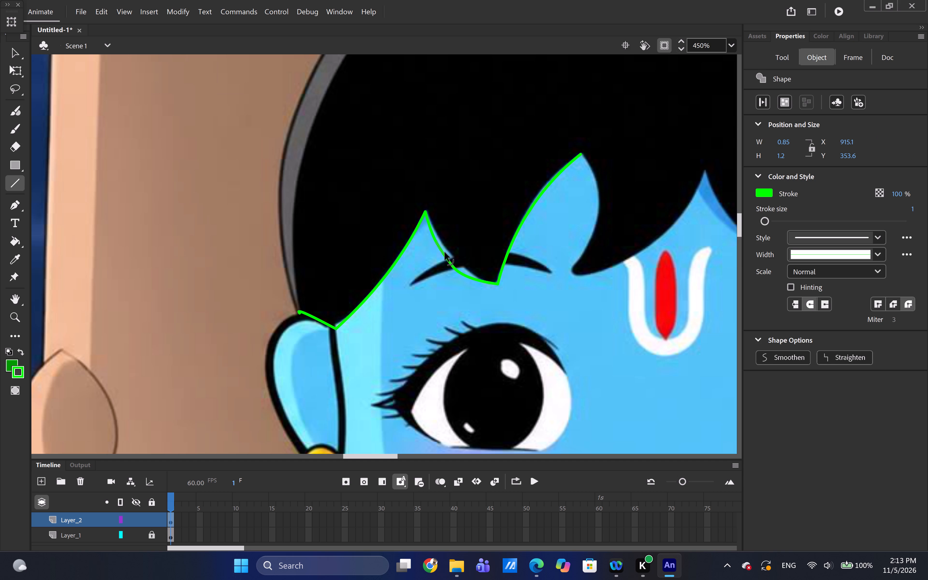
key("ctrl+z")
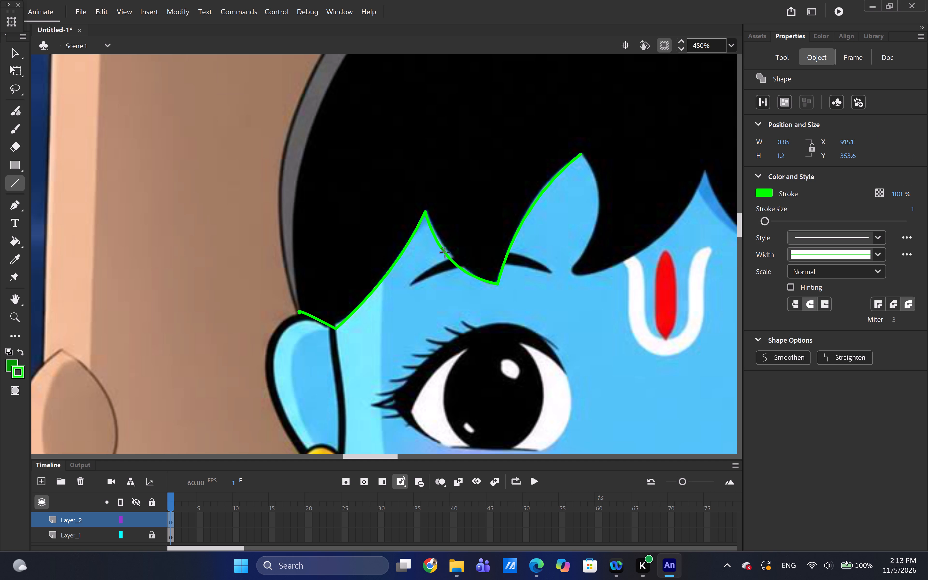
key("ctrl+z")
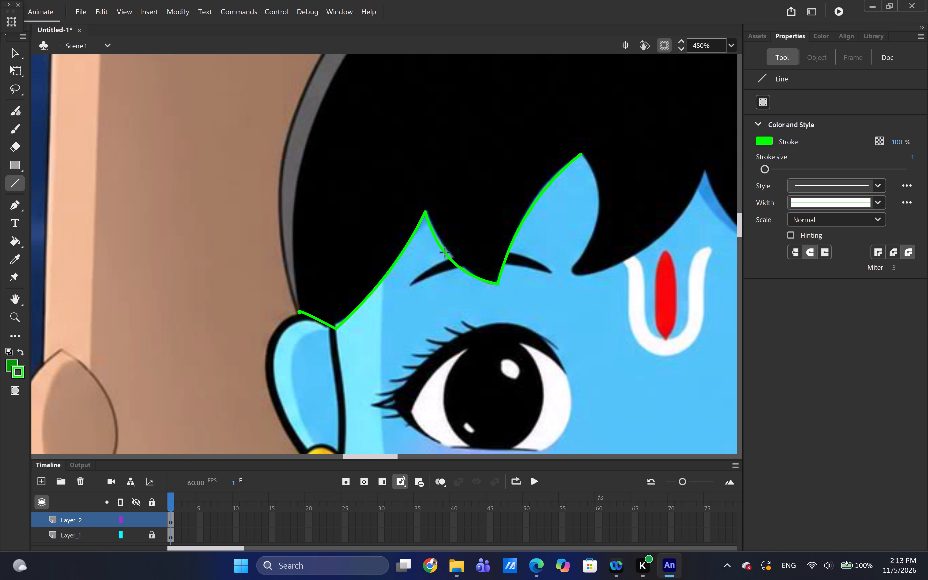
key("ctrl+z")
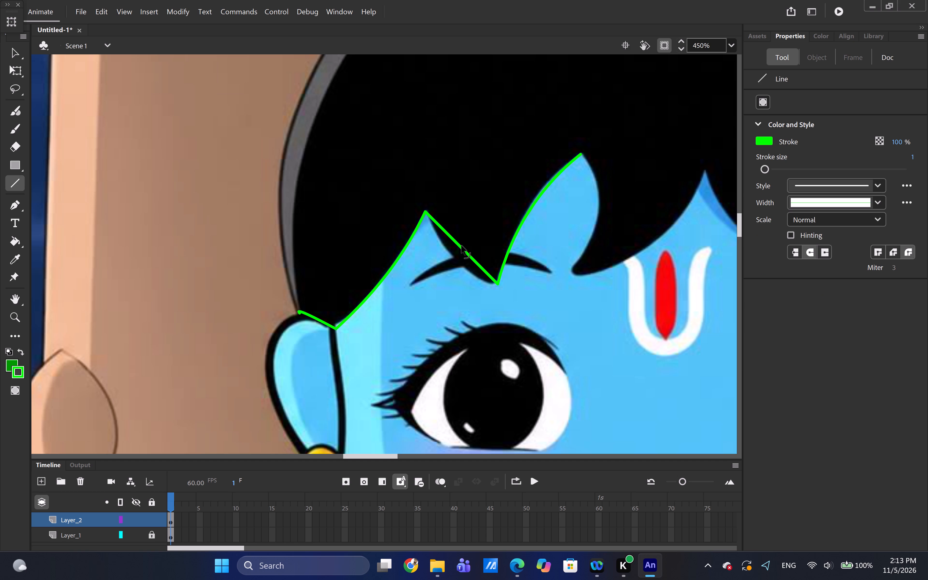
Bend the straight green line downward to follow the lock's outer edge between the first fringe notch and its tip.
left_click_drag(462, 246, 452, 257, "ctrl")
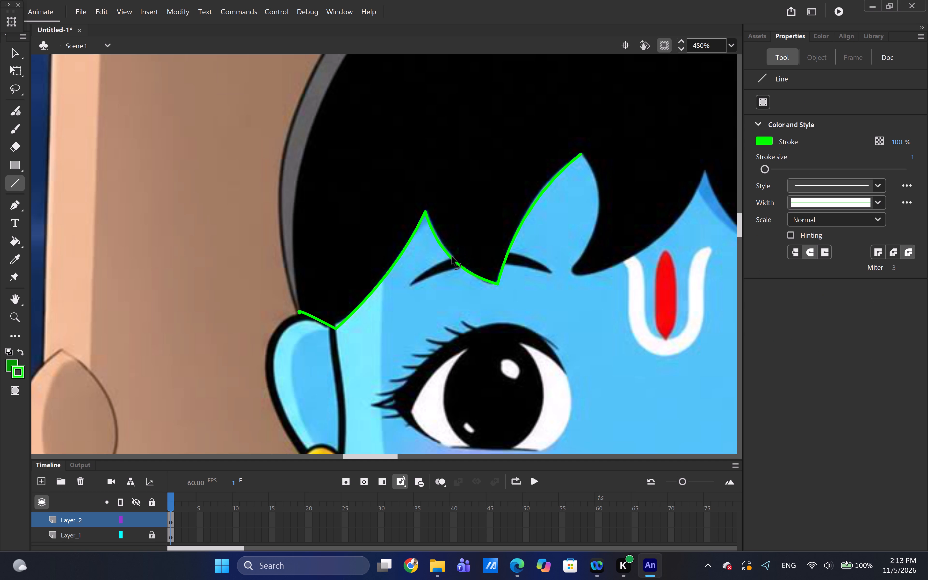
left_click_drag(452, 257, 449, 253, "ctrl")
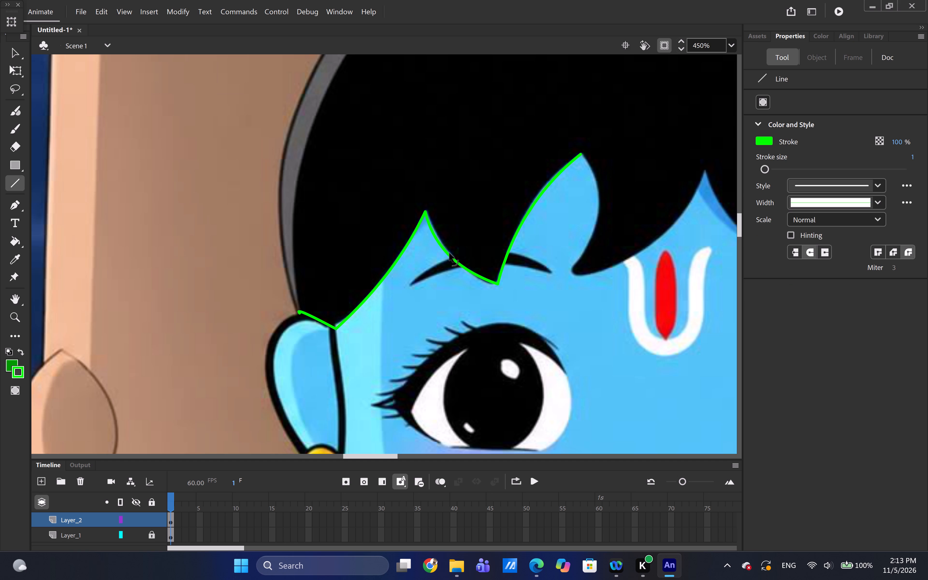
left_click_drag(449, 253, 450, 253, "ctrl")
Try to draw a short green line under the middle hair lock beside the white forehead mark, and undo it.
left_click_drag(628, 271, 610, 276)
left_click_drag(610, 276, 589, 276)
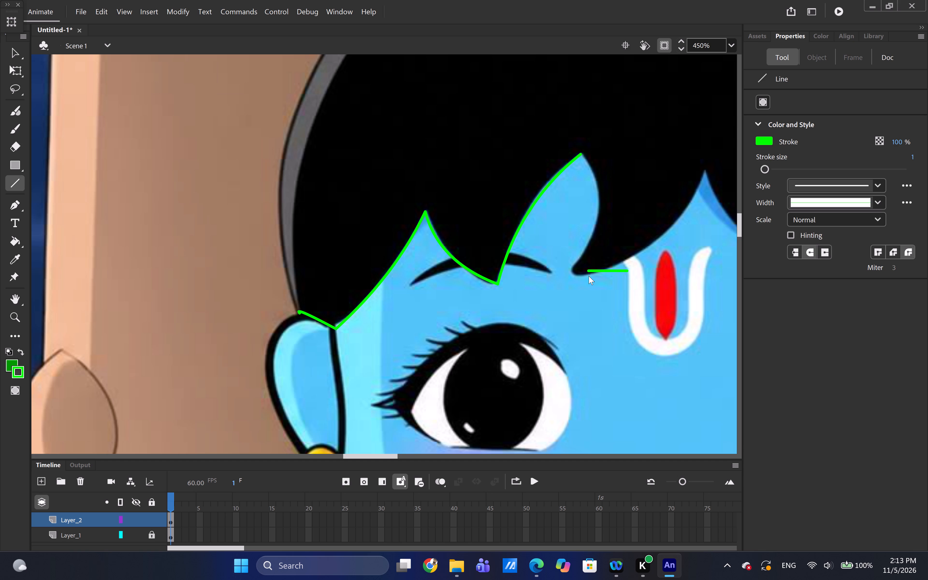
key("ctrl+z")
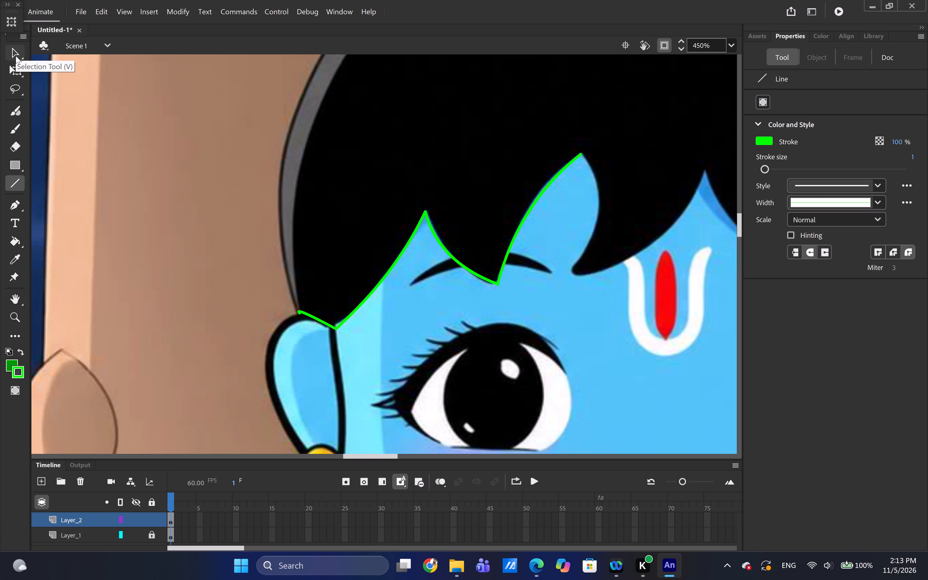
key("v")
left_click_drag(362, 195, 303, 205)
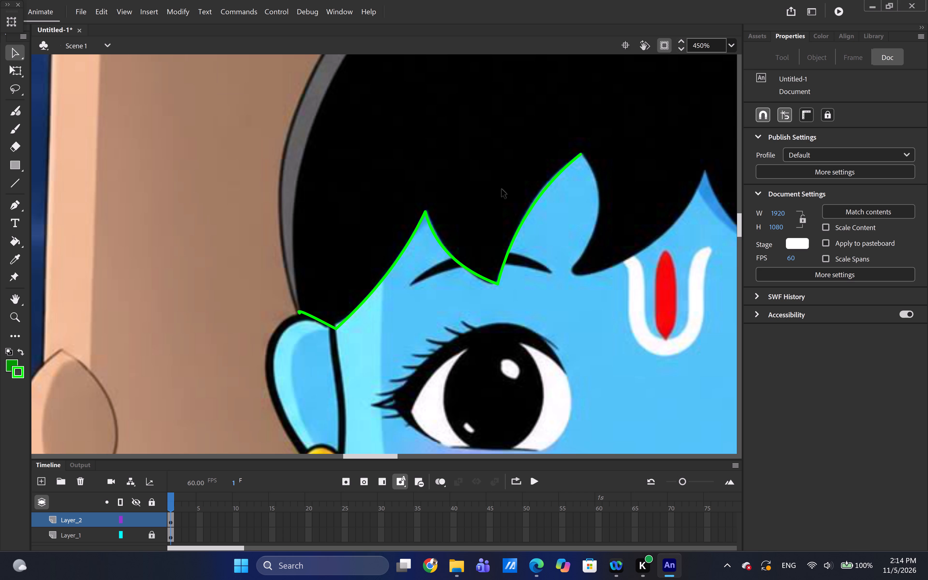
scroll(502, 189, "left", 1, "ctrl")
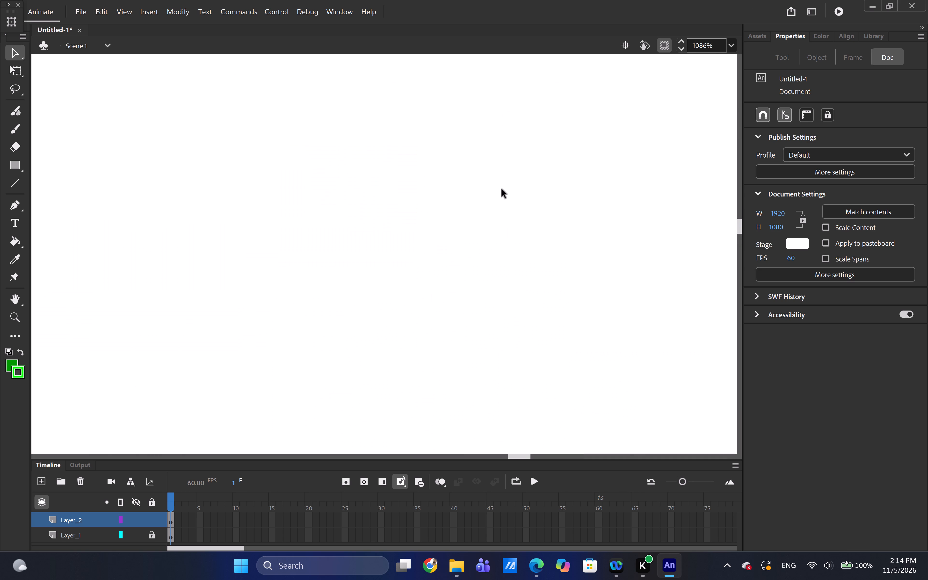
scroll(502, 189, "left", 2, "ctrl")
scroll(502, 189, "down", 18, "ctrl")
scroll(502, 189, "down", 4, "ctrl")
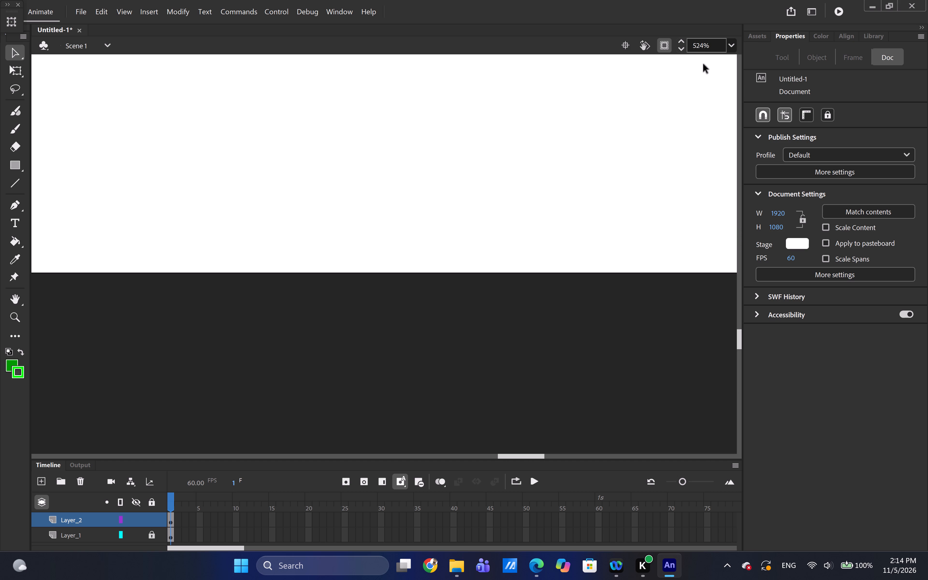
Fit the stage in the window and examine the character's hair from the traced fringe up to the peacock feather.
left_click(728, 47)
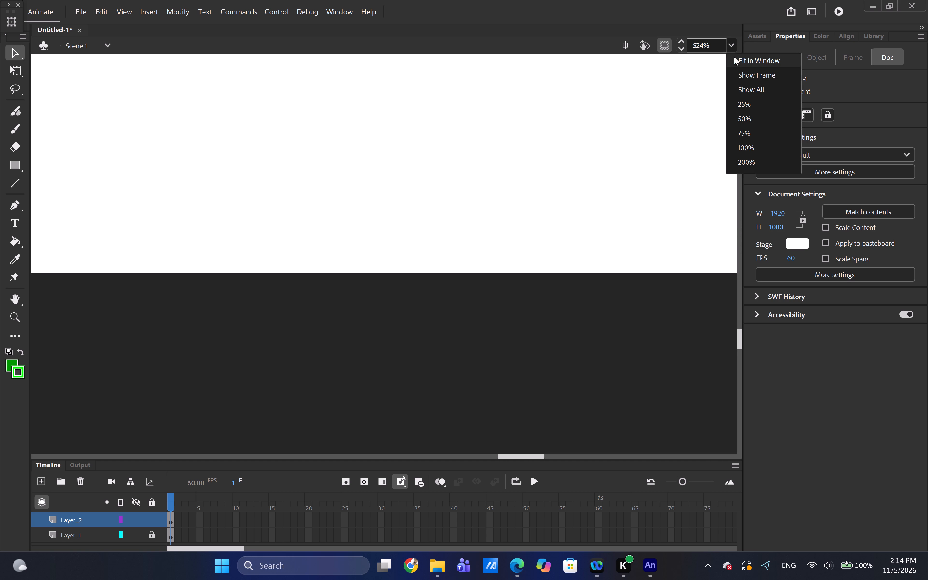
left_click(737, 58)
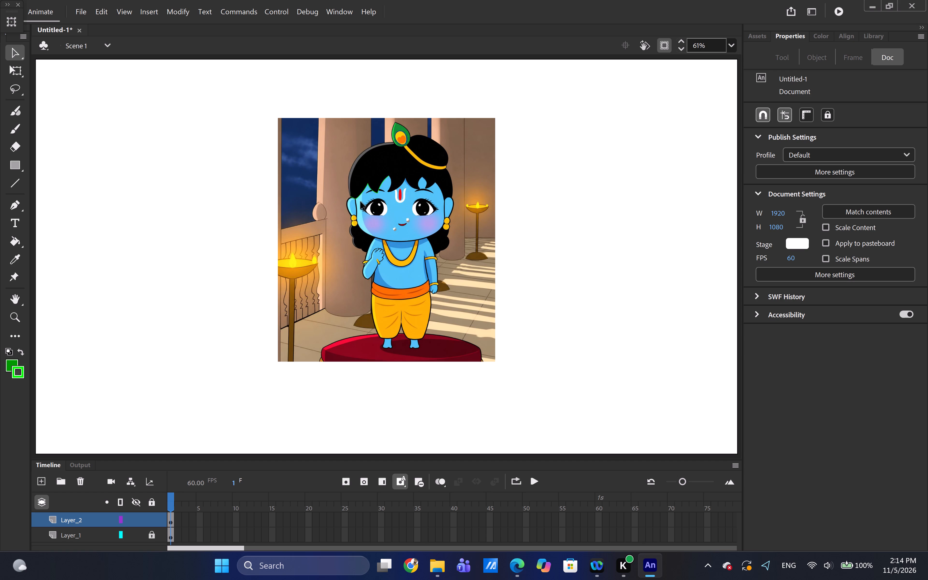
scroll(361, 202, "up", 4, "ctrl")
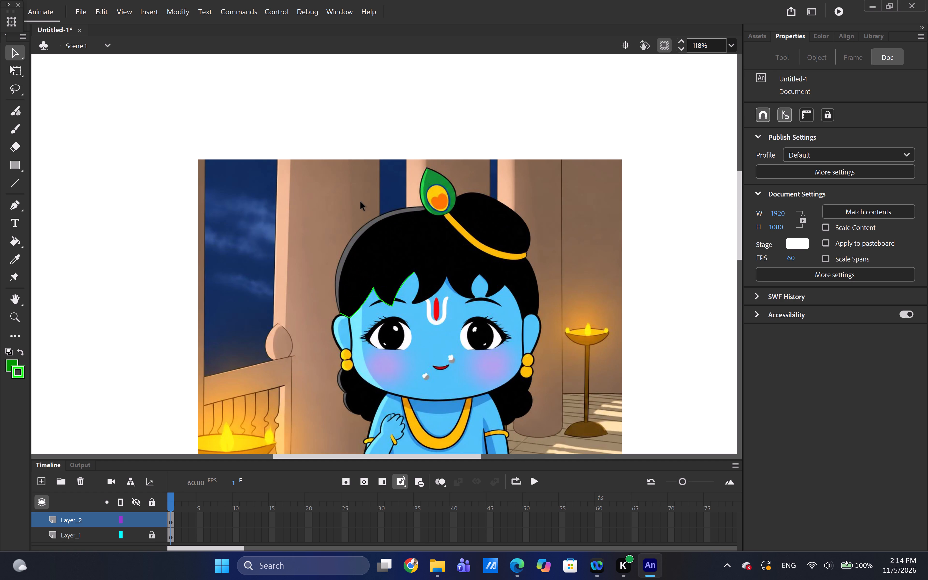
scroll(361, 202, "up", 3, "ctrl")
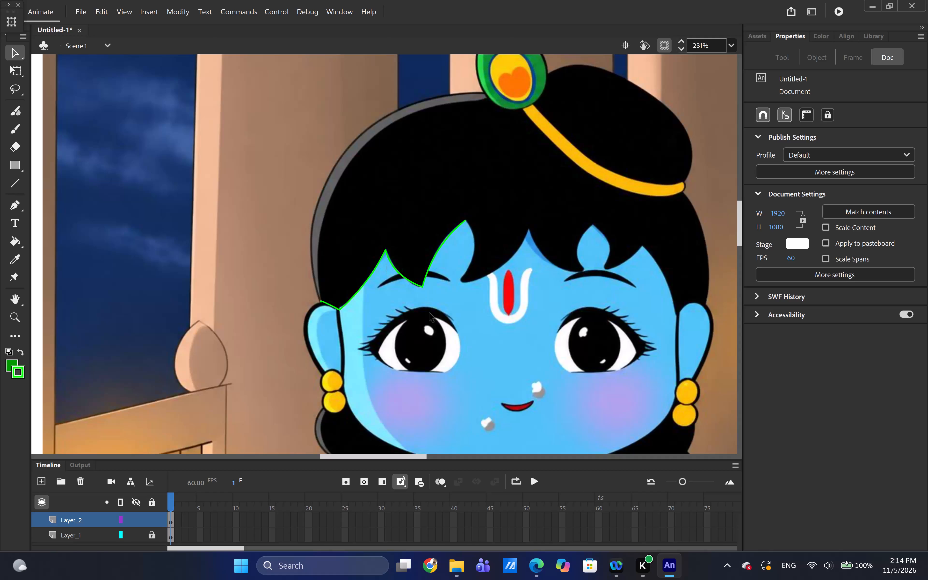
scroll(429, 313, "up", 2, "ctrl")
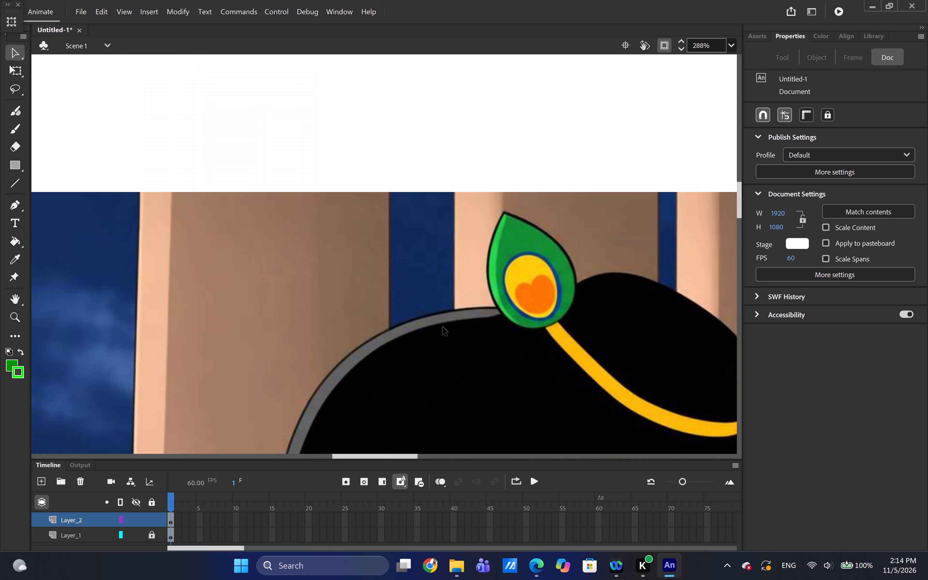
left_click_drag(443, 327, 437, 284)
left_click(437, 284)
left_click(731, 43)
left_click(747, 56)
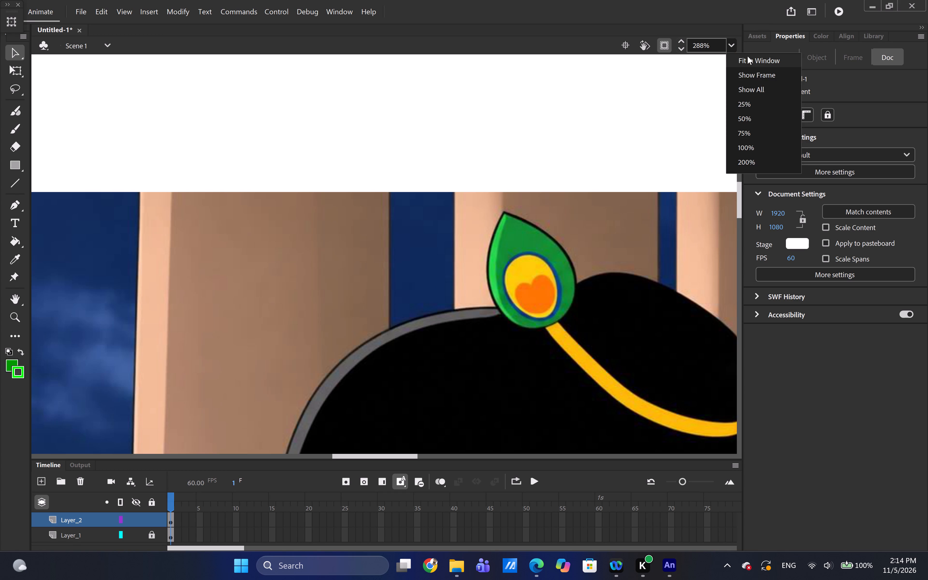
scroll(389, 195, "up", 2, "ctrl")
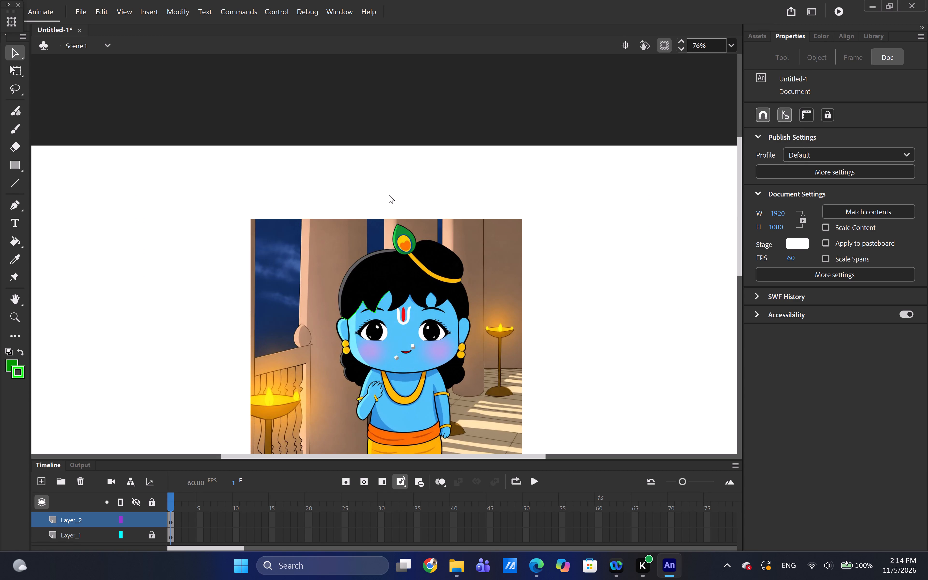
scroll(357, 287, "up", 2, "ctrl")
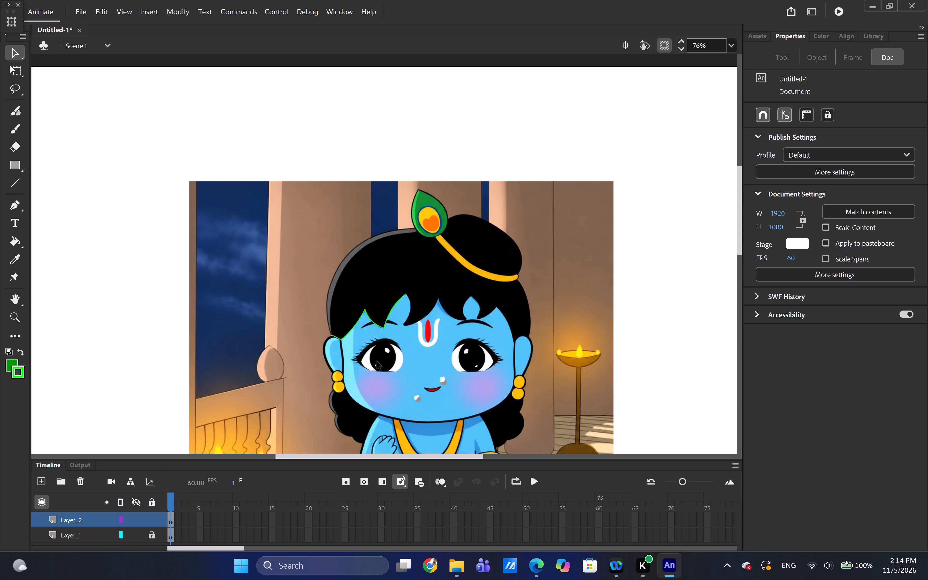
Examine the reference character from head to trousers, then the green-traced hair fringe up close between the ear and the forehead mark.
scroll(377, 361, "left", 1, "shift")
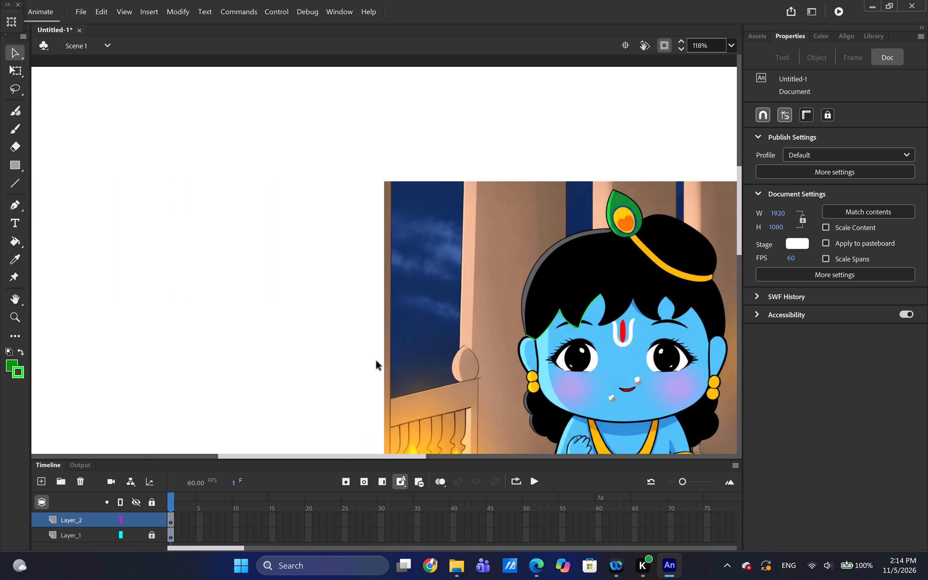
scroll(377, 361, "left", 2, "shift")
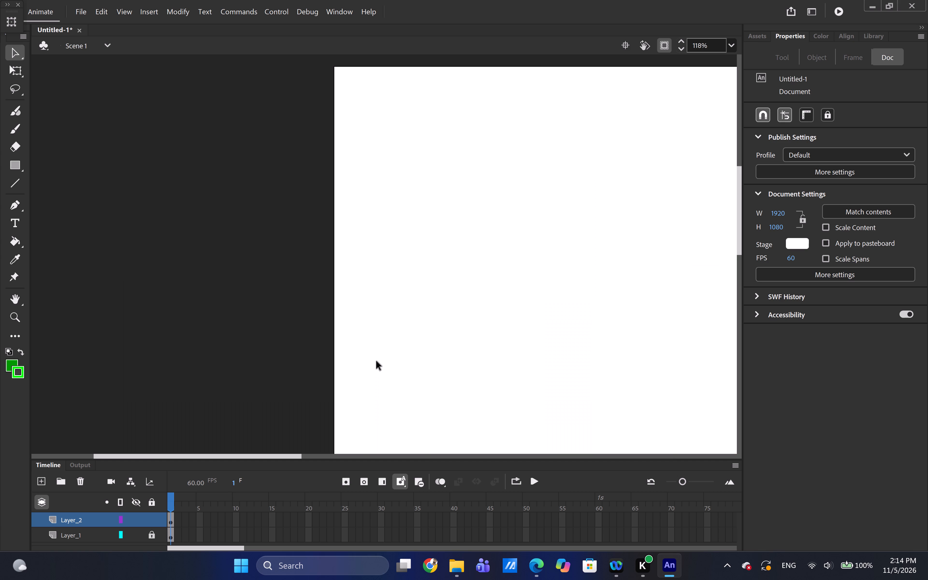
scroll(377, 361, "left", 1, "shift")
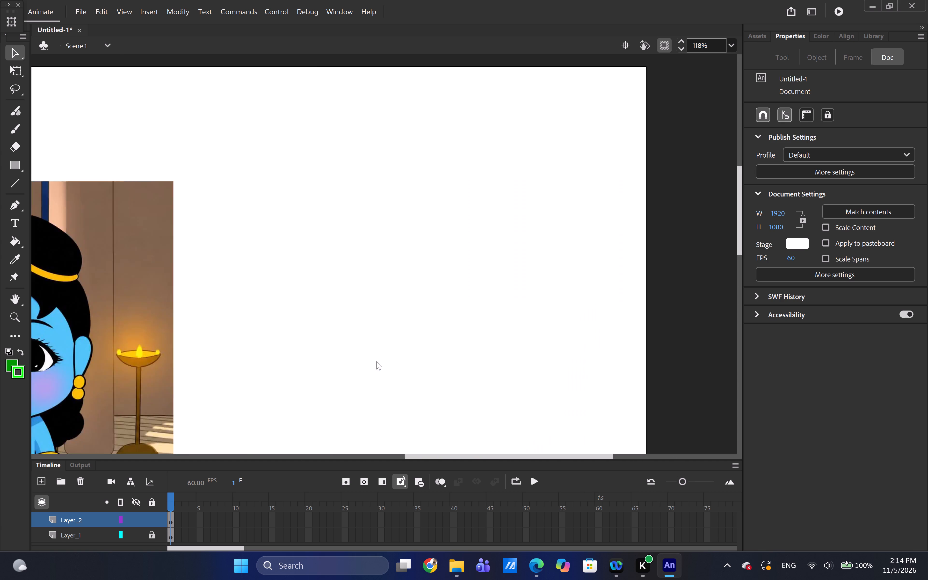
scroll(377, 361, "left", 2, "shift")
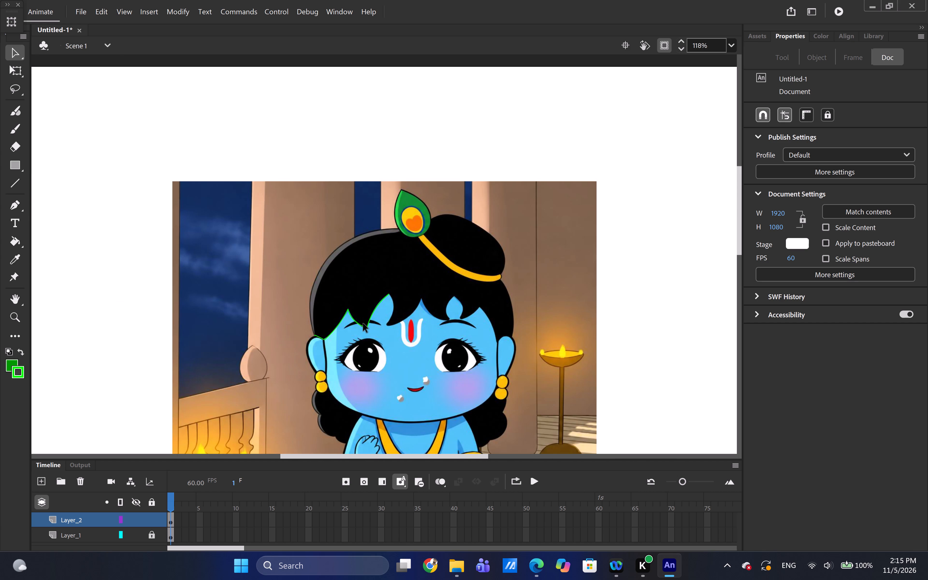
scroll(363, 324, "up", 1, "ctrl")
scroll(363, 324, "up", 1)
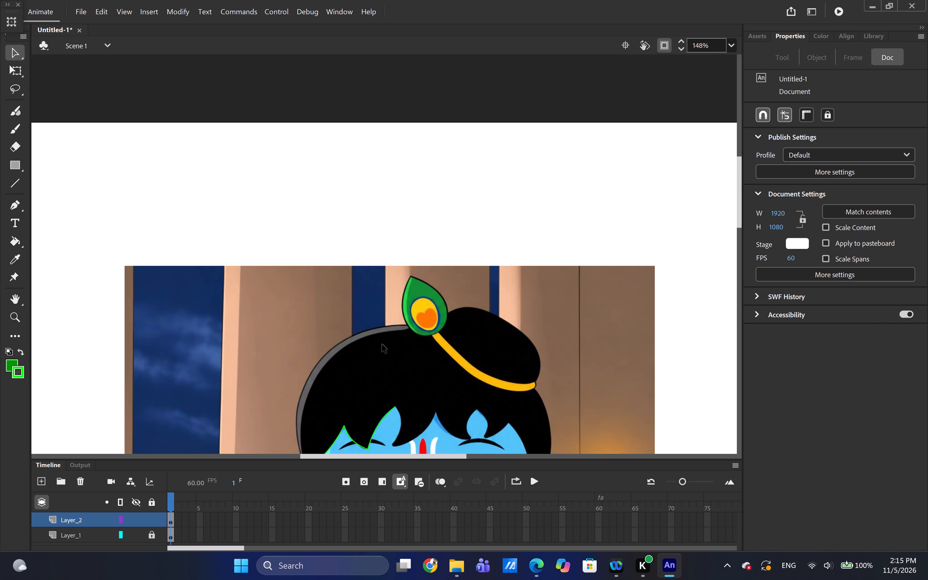
scroll(382, 344, "down", 1)
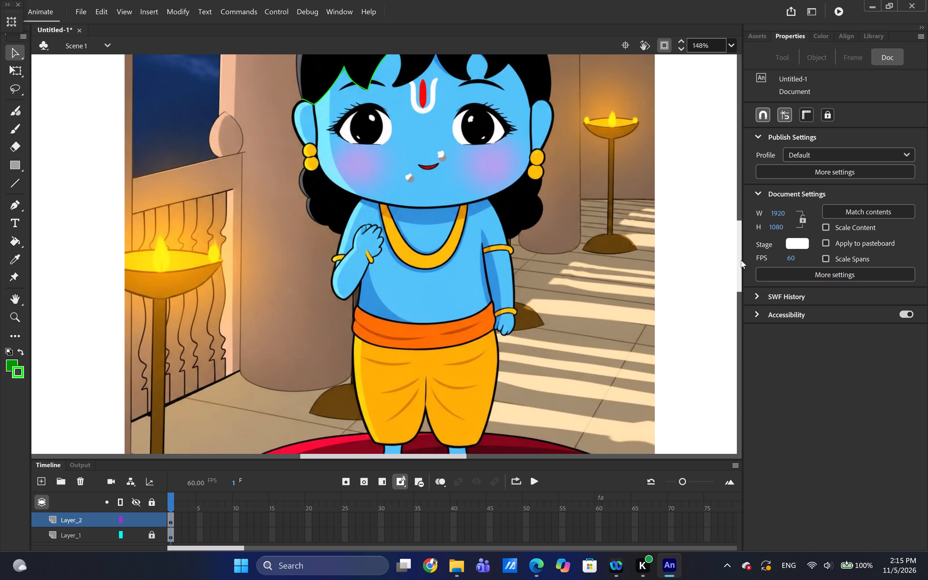
left_click_drag(743, 257, 739, 255)
left_click(741, 232)
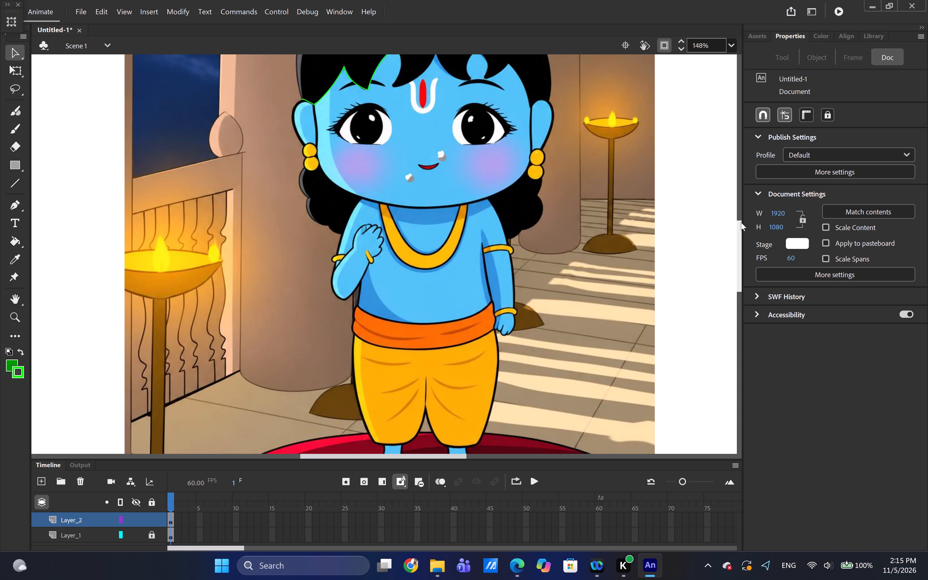
left_click_drag(741, 222, 740, 215)
left_click_drag(740, 215, 736, 194)
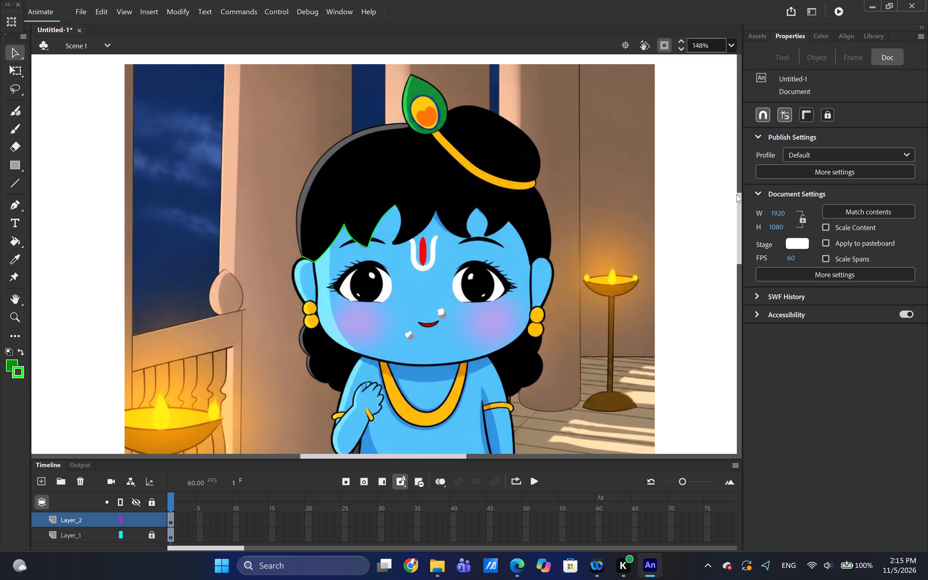
left_click_drag(736, 194, 736, 195)
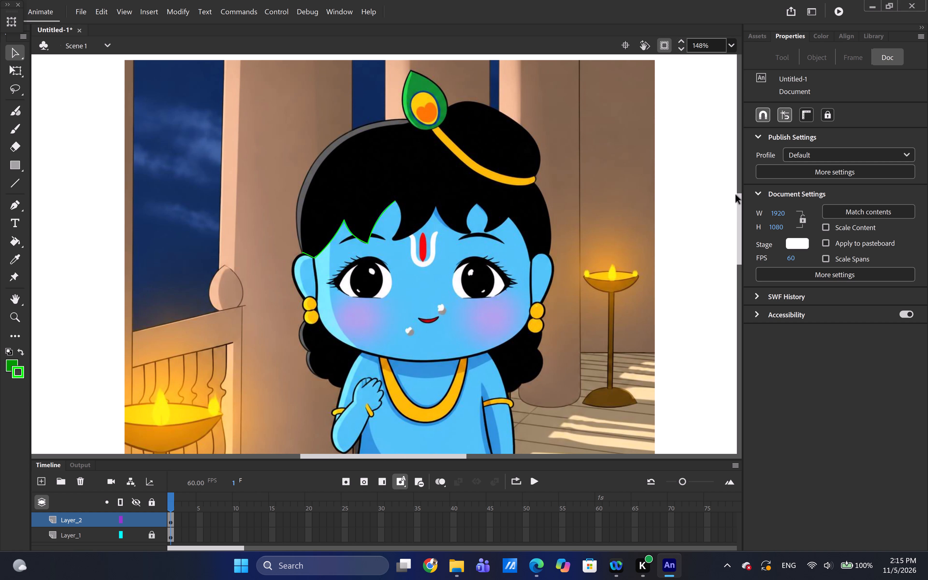
scroll(364, 252, "up", 2, "ctrl")
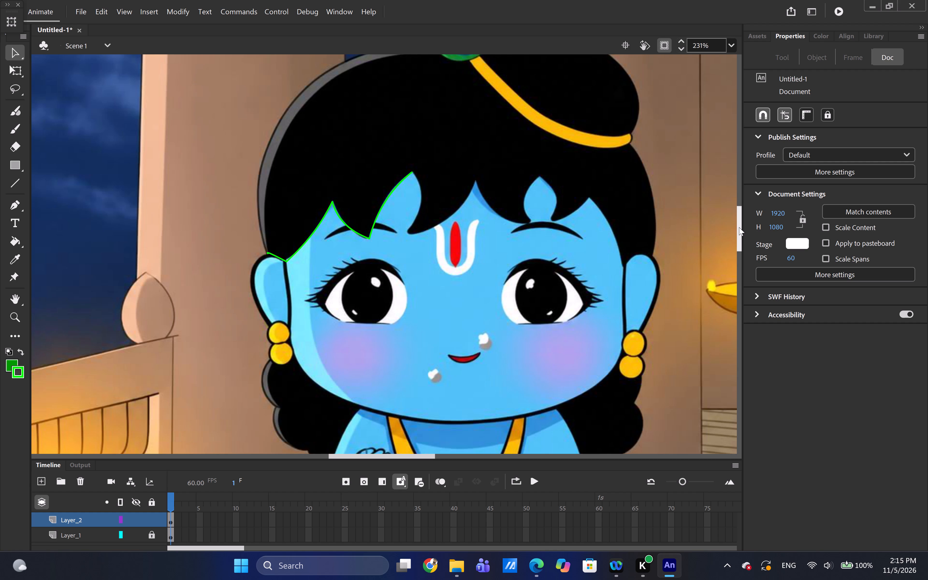
left_click_drag(739, 225, 738, 215)
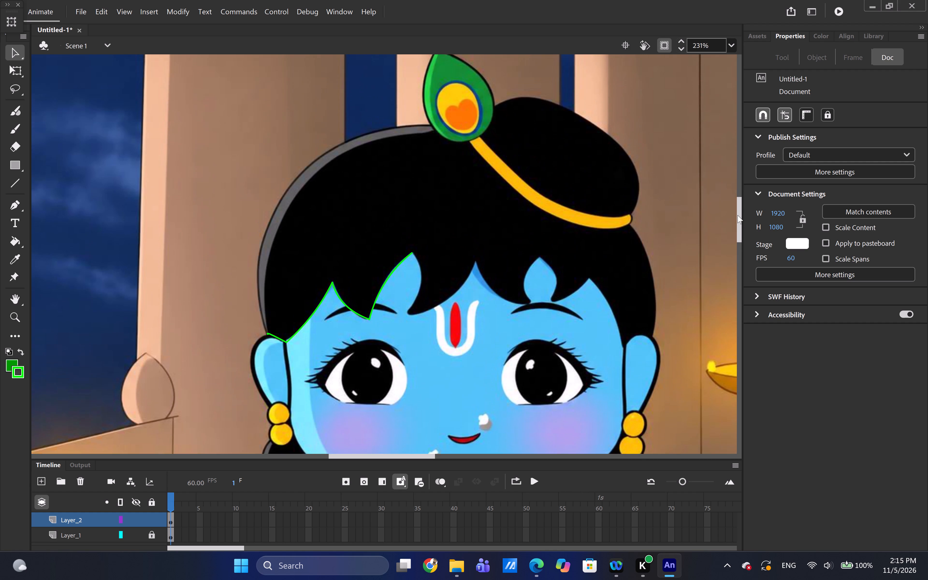
left_click_drag(738, 215, 737, 217)
scroll(347, 277, "up", 3, "ctrl")
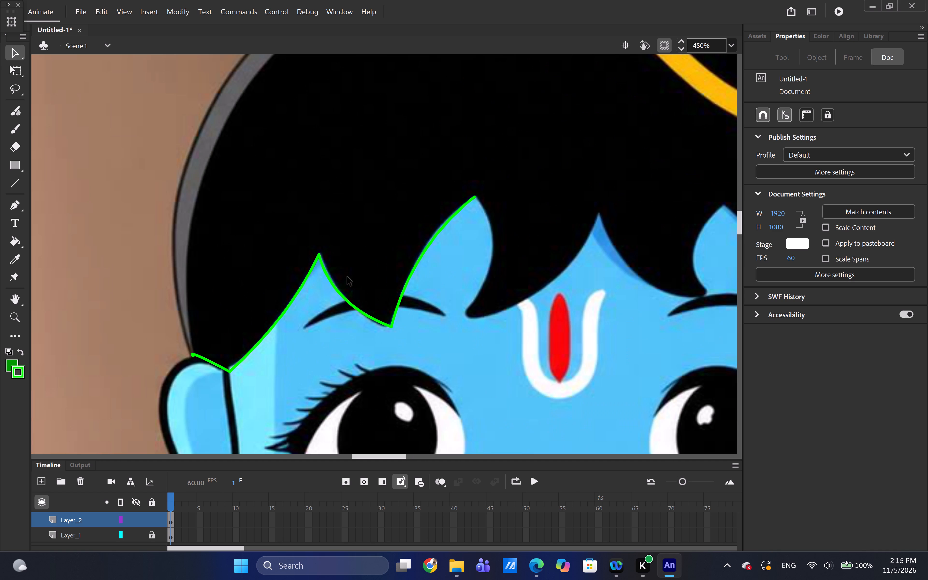
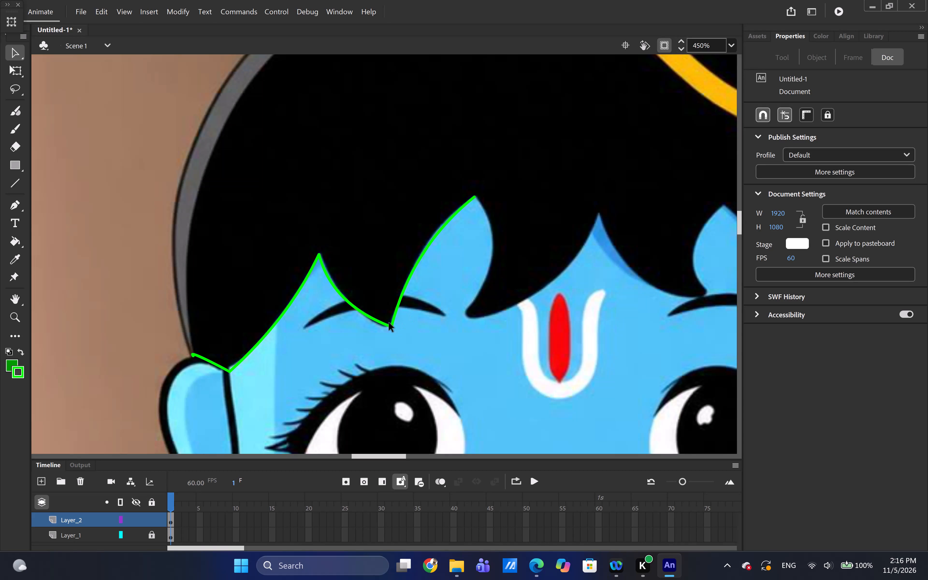
Undo the green tracing of both edges of the fringe lock above the eyebrow, back to the curve ending at the first fringe notch.
key("ctrl+z")
key("ctrl+z")
key("ctrl+z")
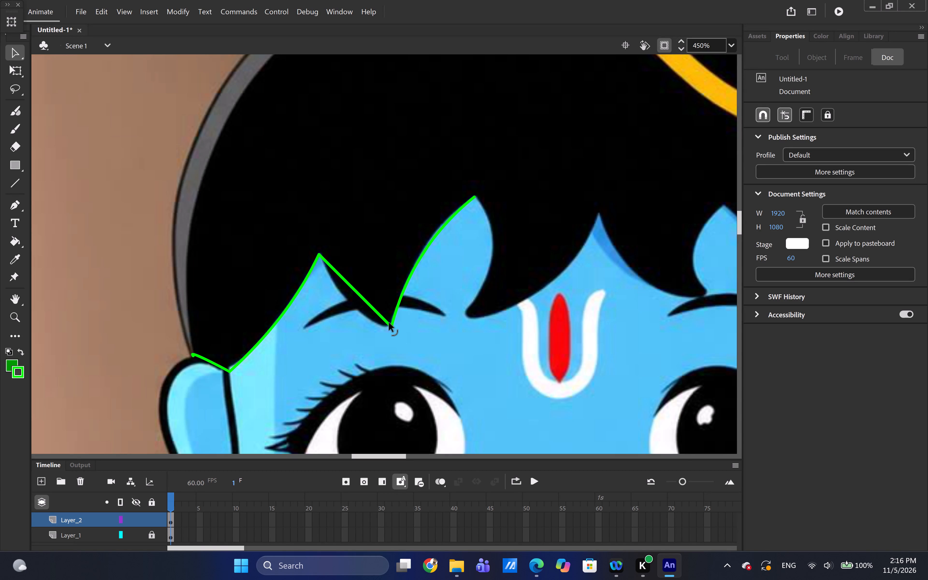
key("ctrl+z")
key("ctrl+z")
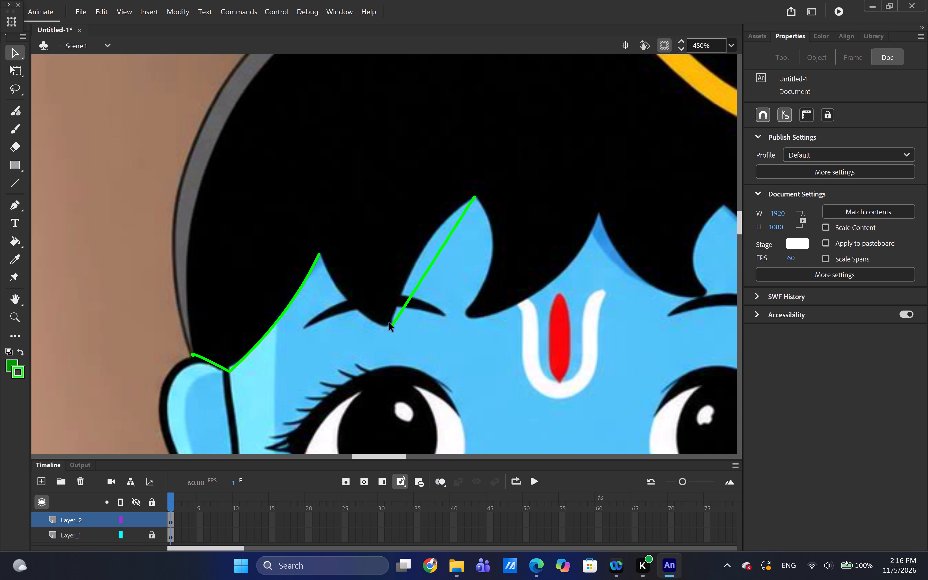
key("ctrl+z")
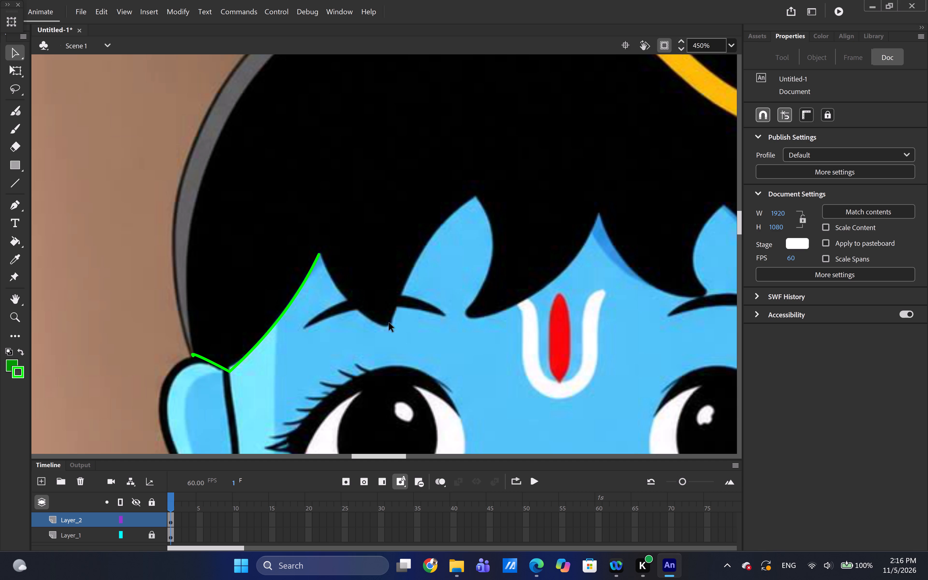
Draw a green line from the second fringe notch to just below the neighbouring lock's tip, and bend it along the lock's inner edge.
left_click(14, 178)
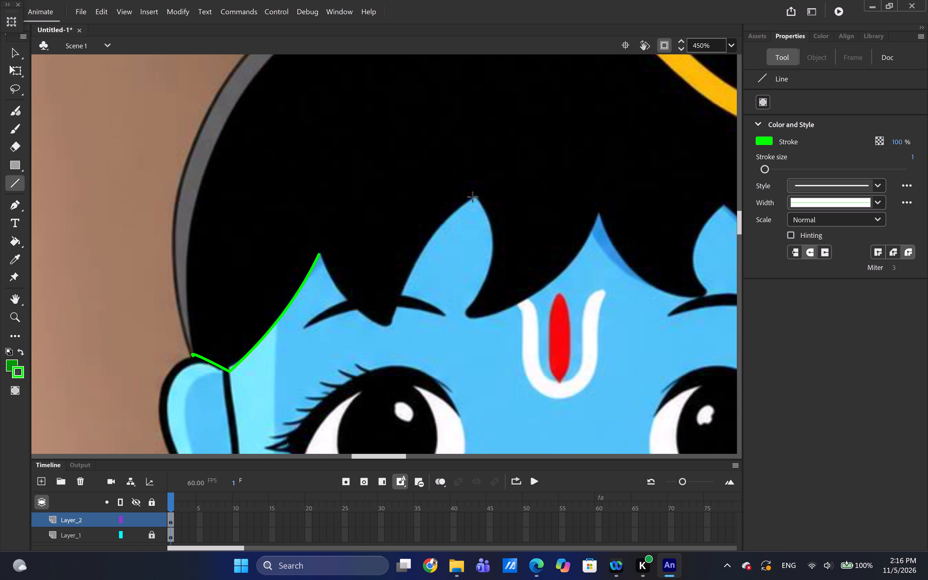
left_click_drag(473, 197, 390, 337)
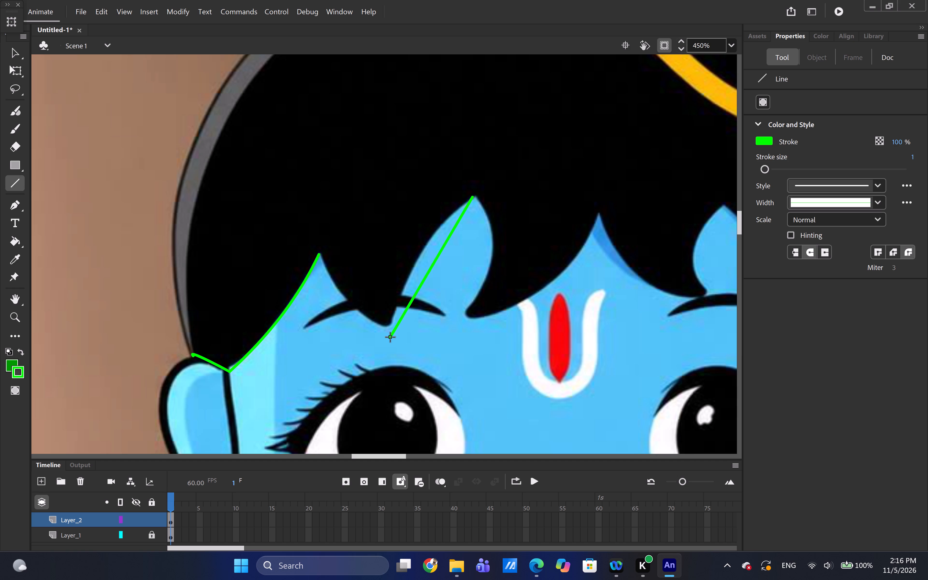
left_click_drag(390, 337, 386, 337)
left_click(386, 337)
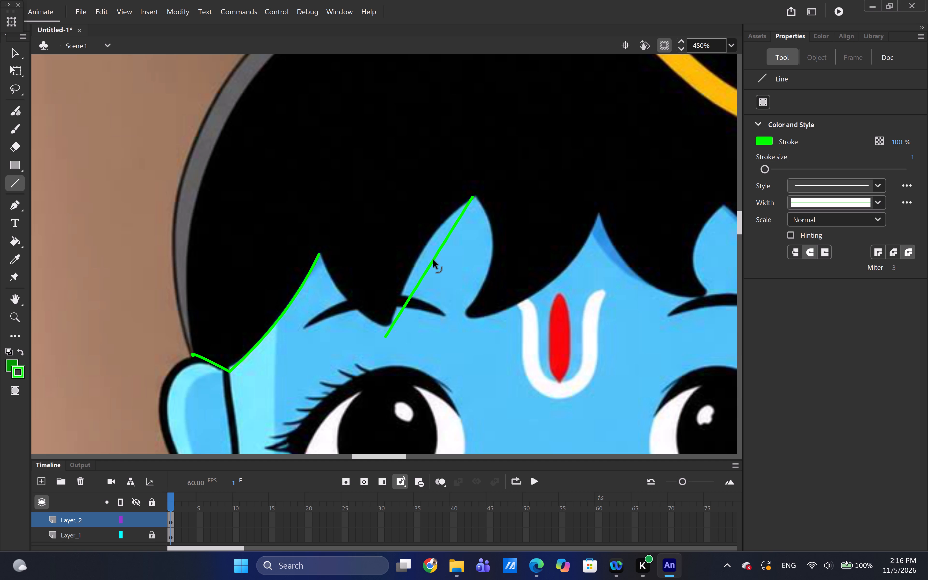
left_click_drag(433, 260, 425, 248, "ctrl")
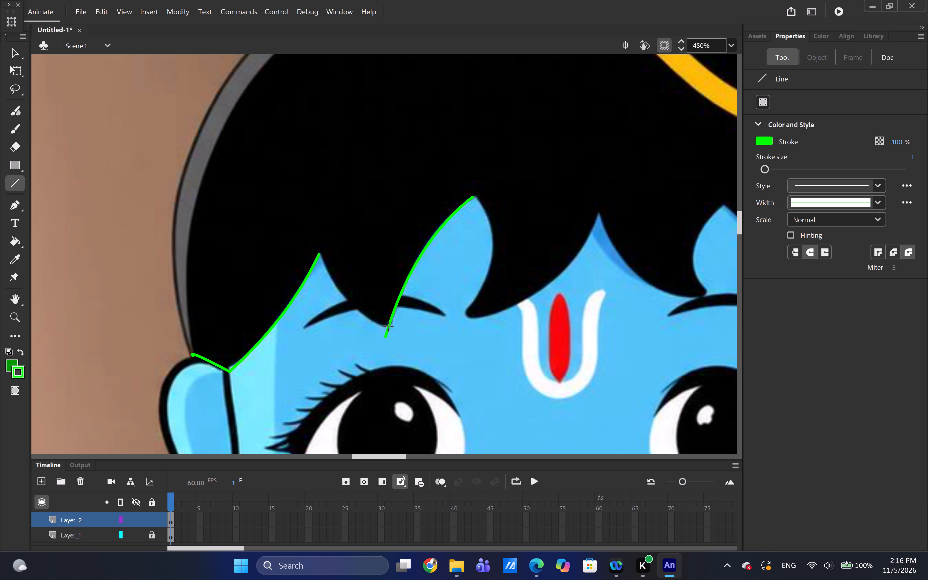
Add a corner near the line's lower end and reshape the end to curve around the hair lock's rounded tip.
key("v")
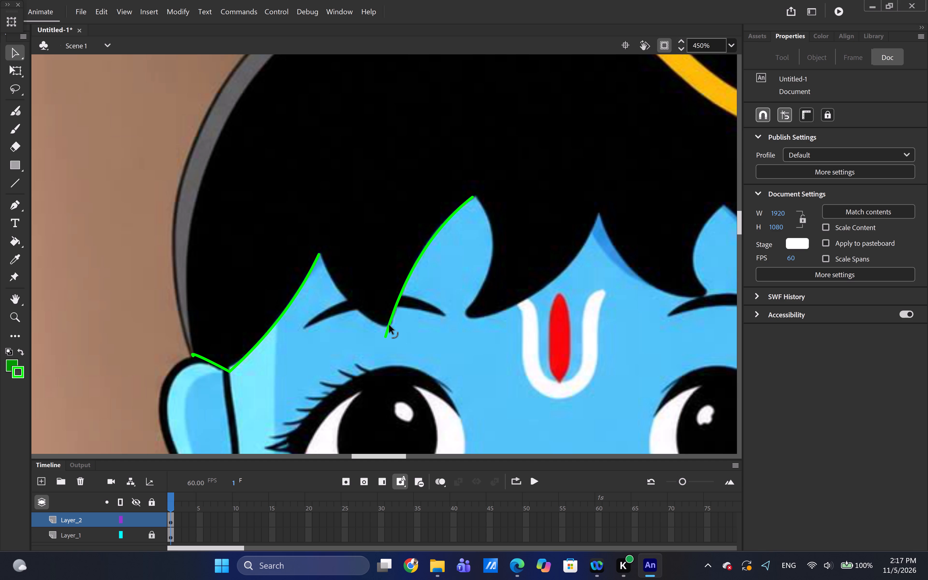
left_click_drag(389, 325, 397, 327, "ctrl")
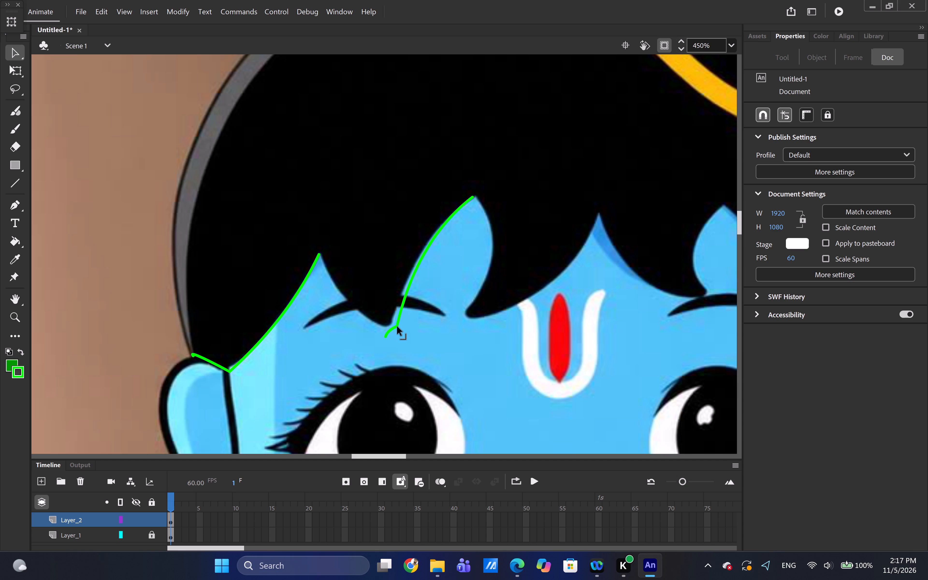
left_click_drag(397, 327, 394, 322, "ctrl")
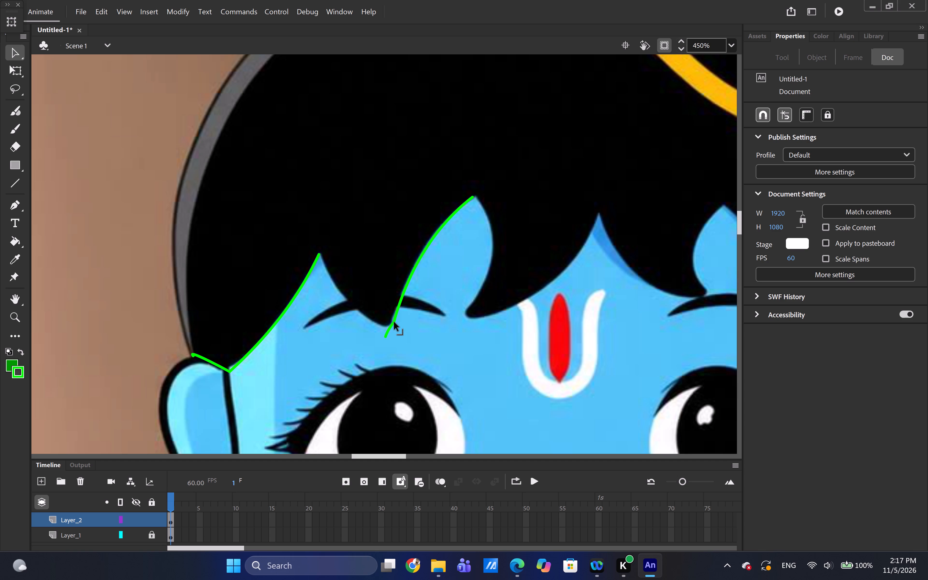
left_click_drag(394, 322, 394, 324, "ctrl")
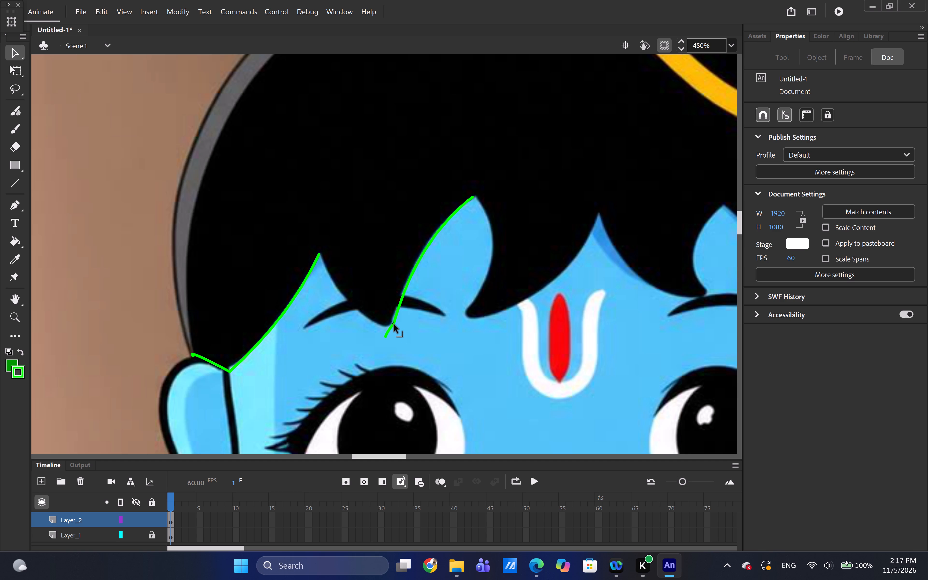
left_click_drag(394, 324, 394, 324, "ctrl")
left_click_drag(386, 337, 377, 324, "ctrl")
left_click_drag(377, 324, 374, 321, "ctrl")
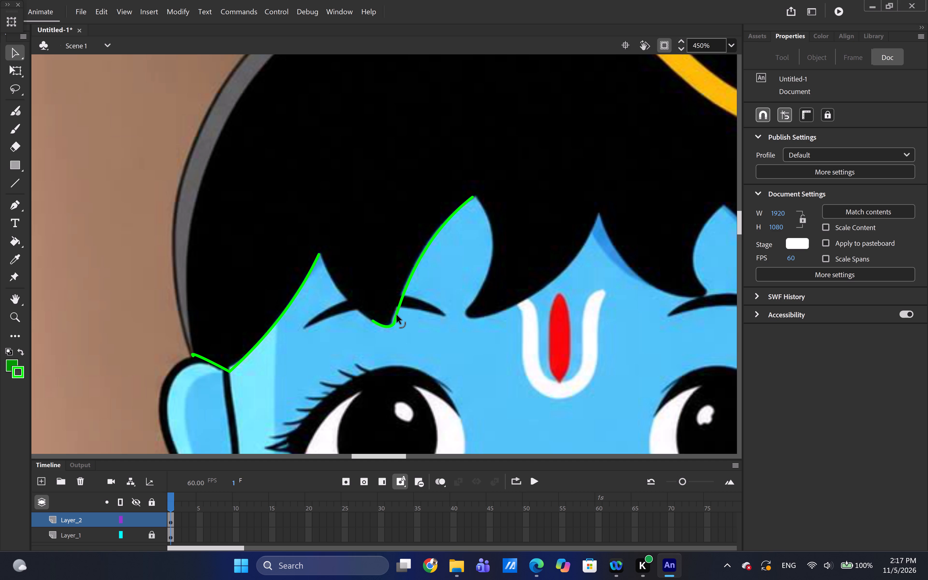
left_click(397, 315, "ctrl")
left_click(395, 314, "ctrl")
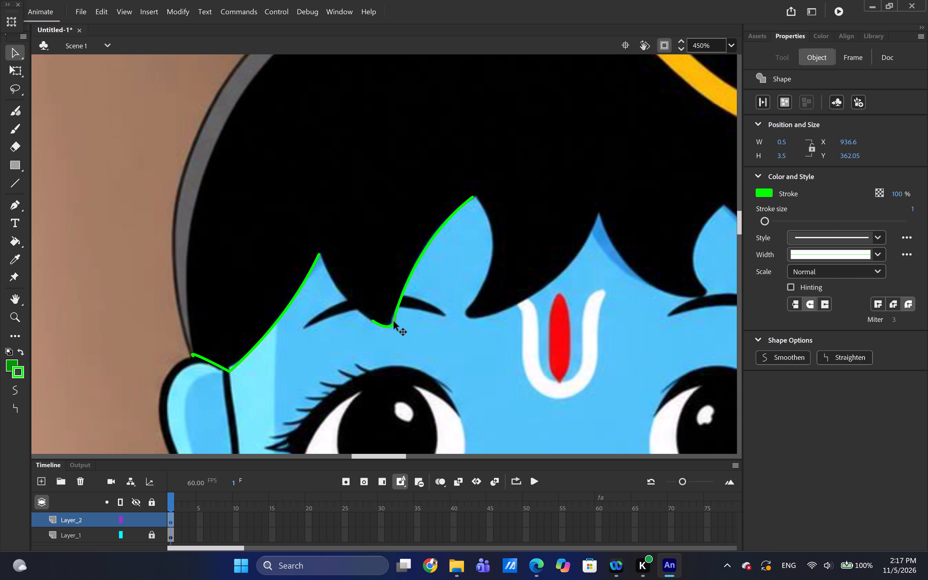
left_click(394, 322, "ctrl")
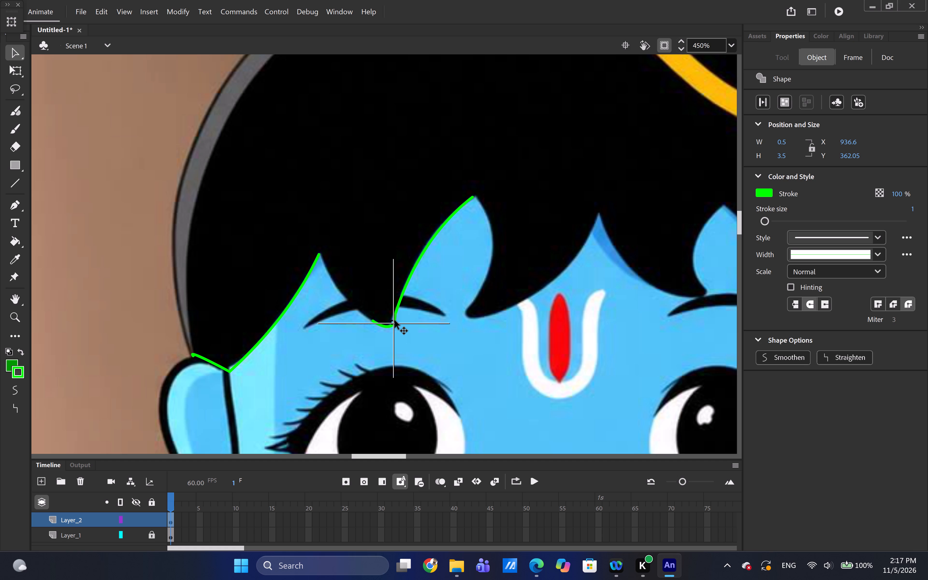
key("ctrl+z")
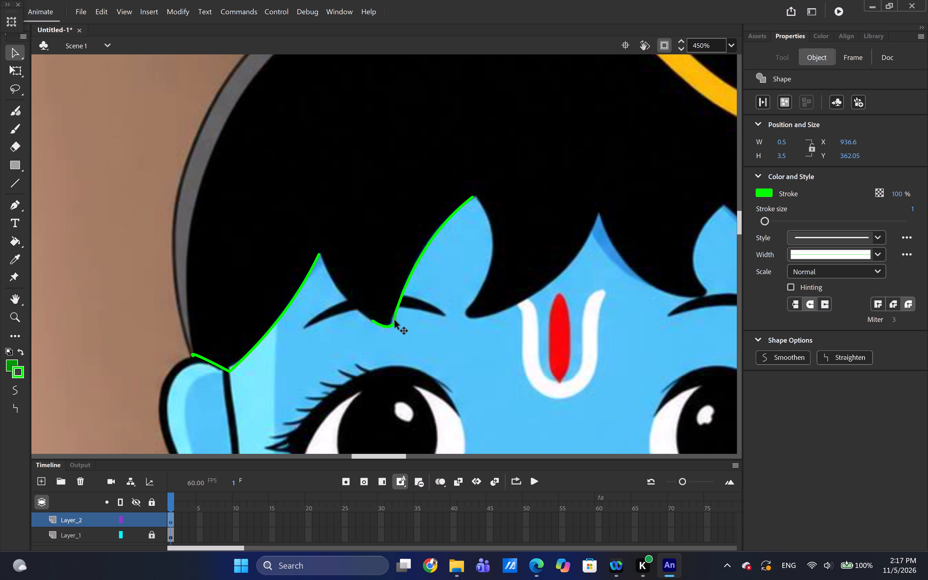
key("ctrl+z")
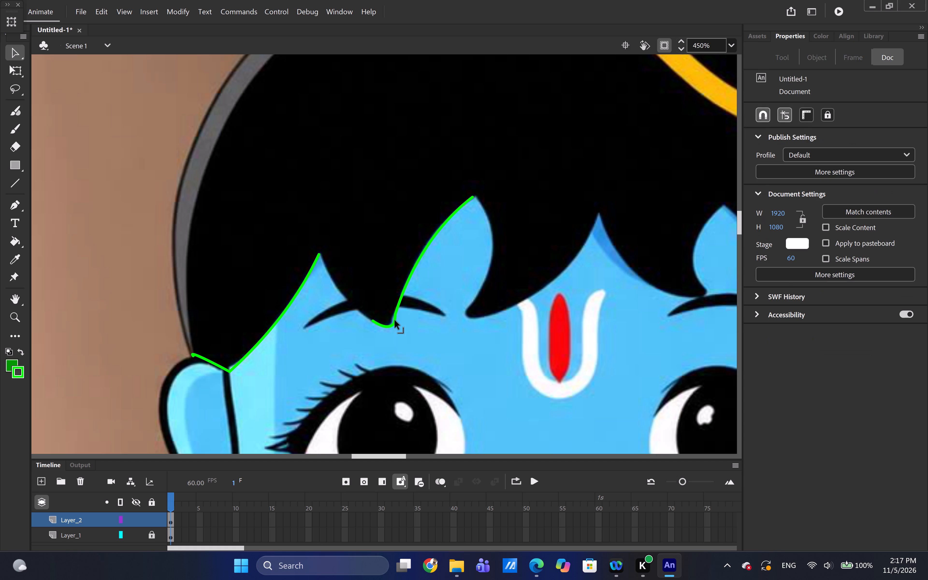
Nudge the green line's corner point inward so it sits on the hair lock's tip.
left_click_drag(395, 320, 391, 320, "ctrl")
left_click_drag(391, 320, 391, 322, "ctrl")
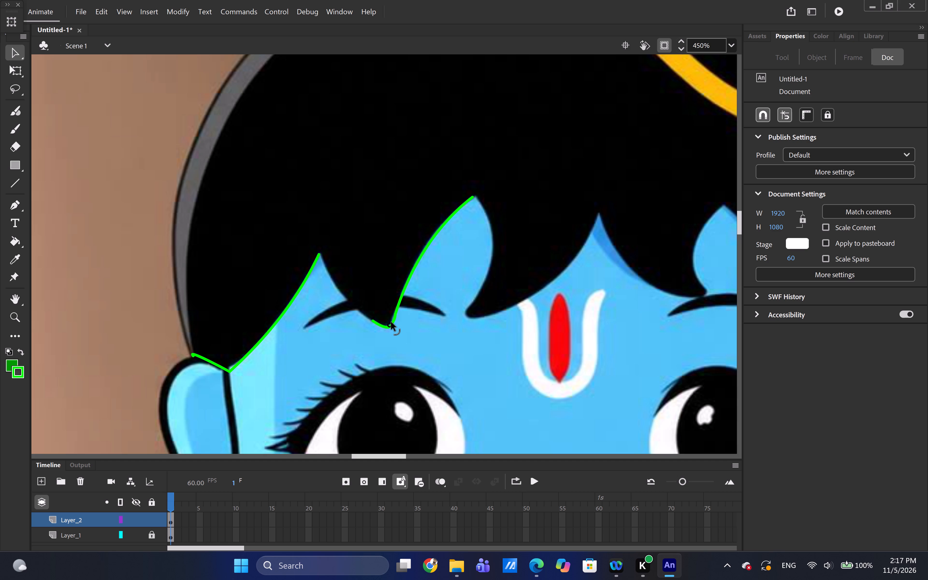
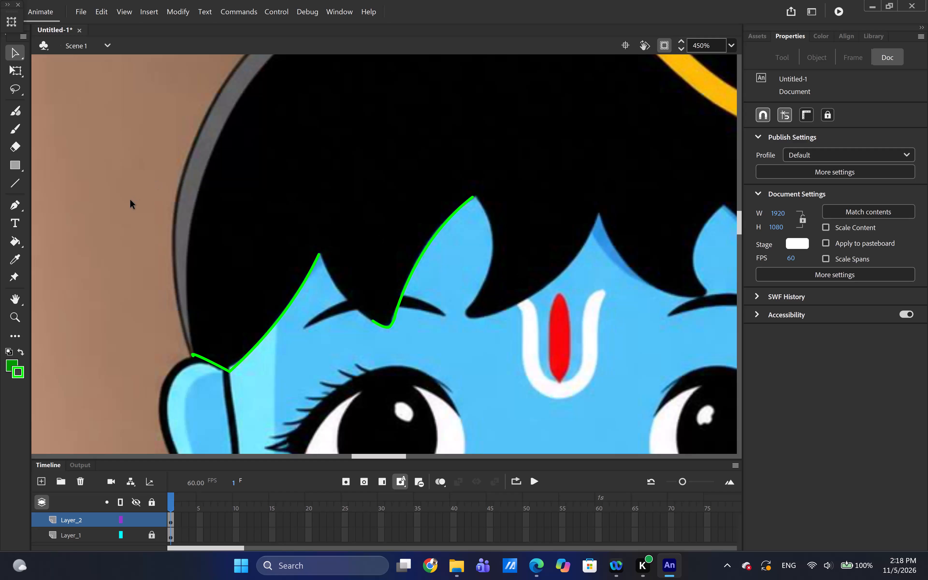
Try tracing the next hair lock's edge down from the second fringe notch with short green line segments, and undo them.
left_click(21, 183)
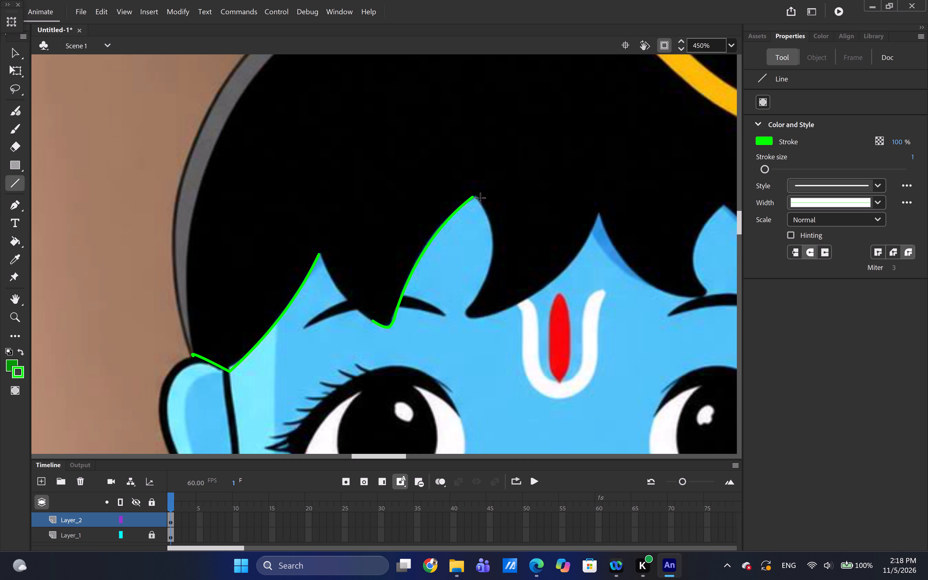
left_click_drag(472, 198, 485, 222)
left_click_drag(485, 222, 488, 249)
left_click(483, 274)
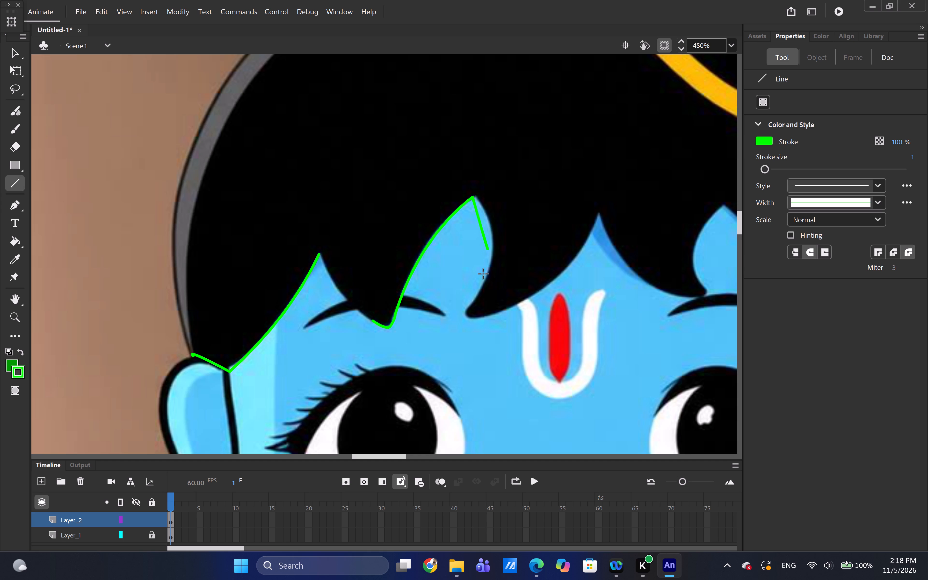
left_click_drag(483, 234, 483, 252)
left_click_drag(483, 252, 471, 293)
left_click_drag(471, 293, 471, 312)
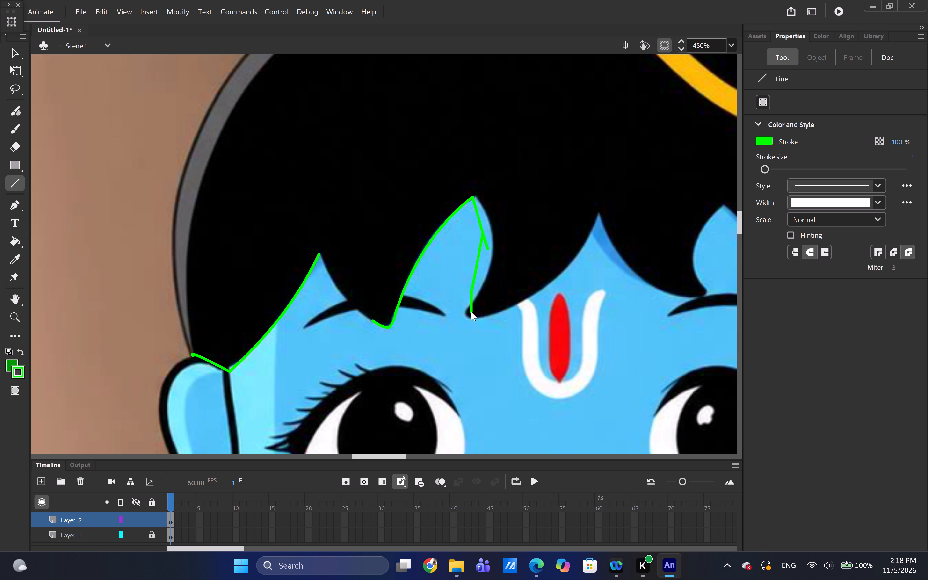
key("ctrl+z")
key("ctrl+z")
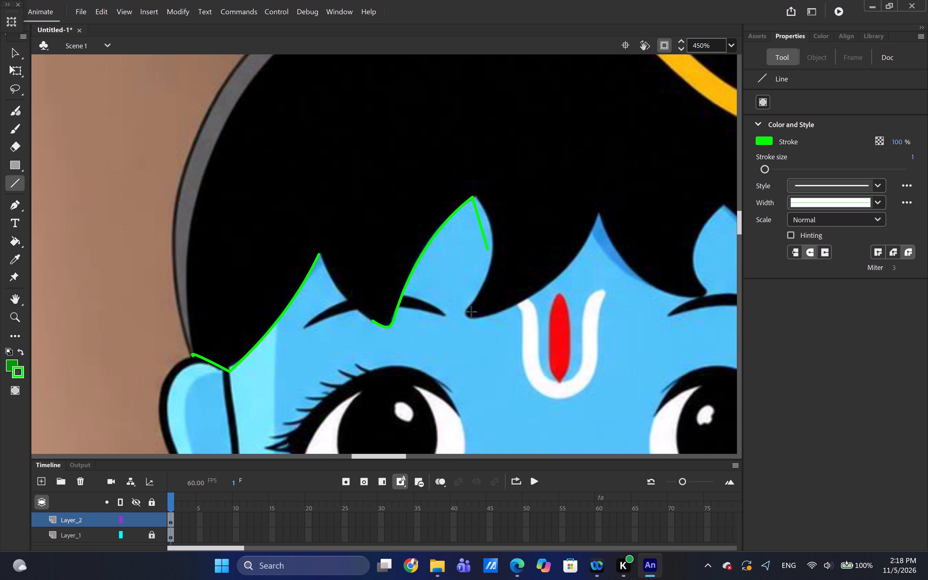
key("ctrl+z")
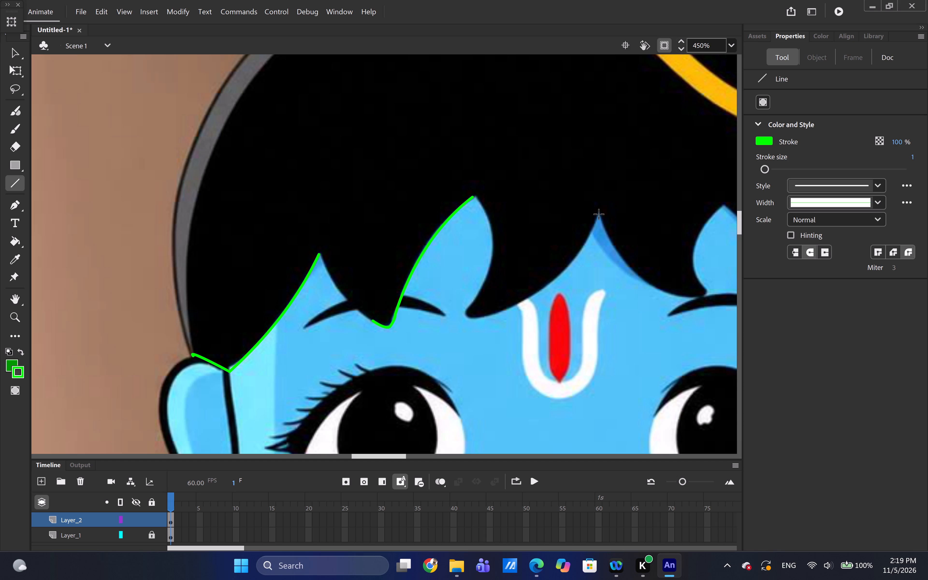
Draw a green line from the third fringe notch past the lock's tip to above the eye, and bend it along the lock's edge.
left_click_drag(599, 214, 552, 299)
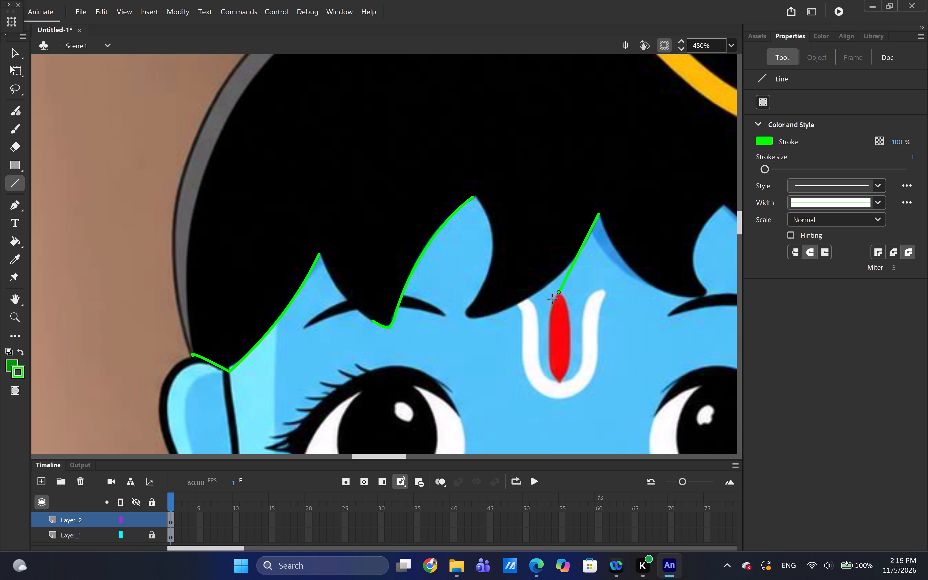
left_click_drag(552, 299, 464, 335)
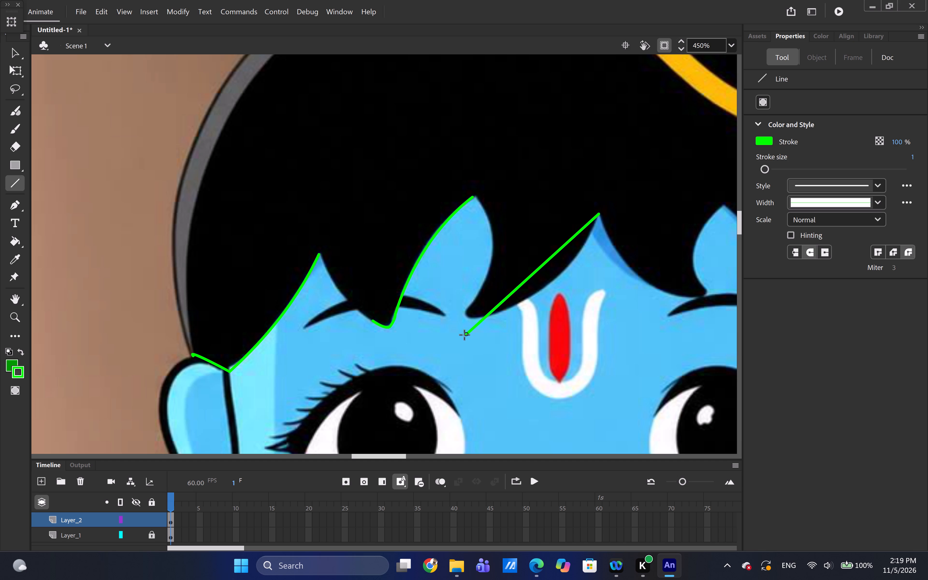
left_click_drag(464, 335, 399, 359)
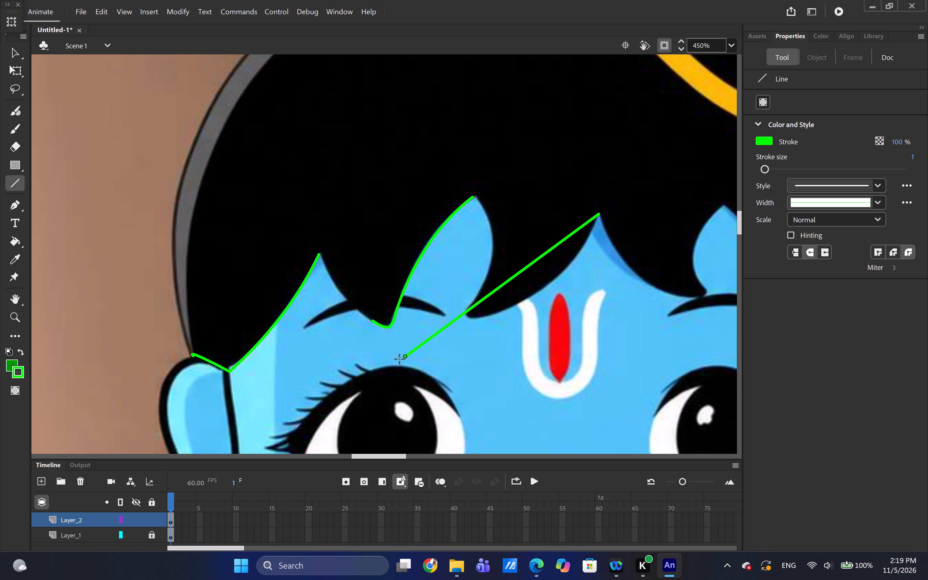
left_click_drag(399, 359, 297, 388)
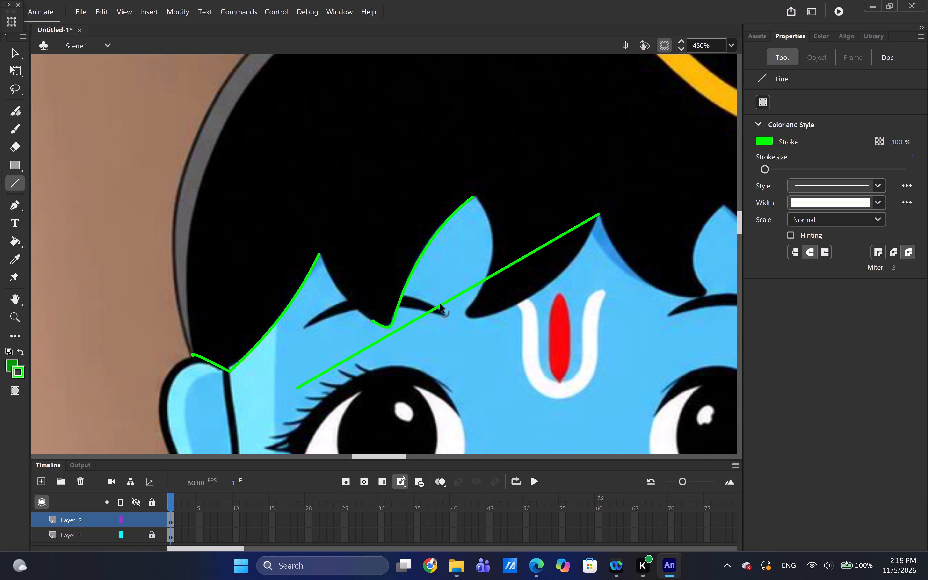
left_click_drag(440, 304, 492, 325, "ctrl")
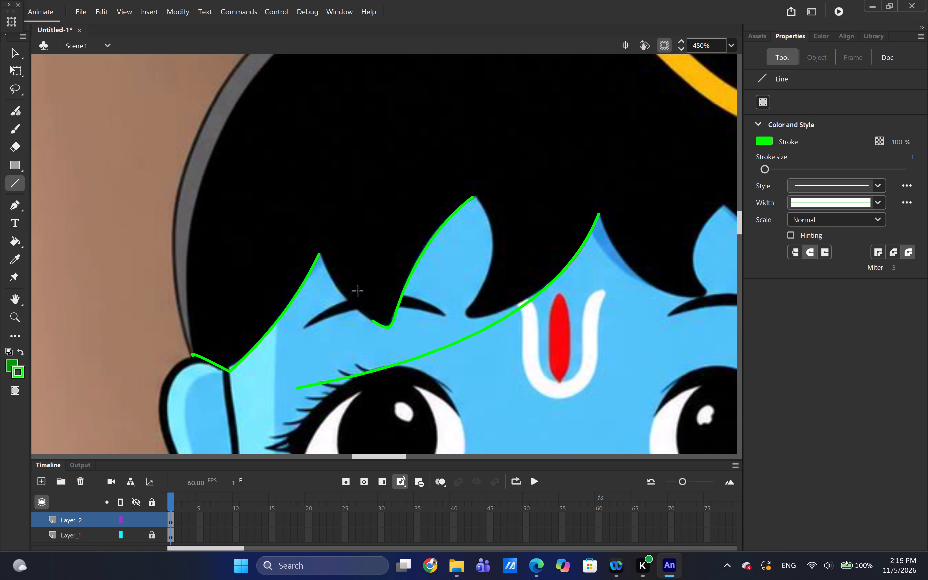
Add corners on the green curve beside the forehead mark and at the lock's tip, fitting it to the lock's lower edge.
key("v")
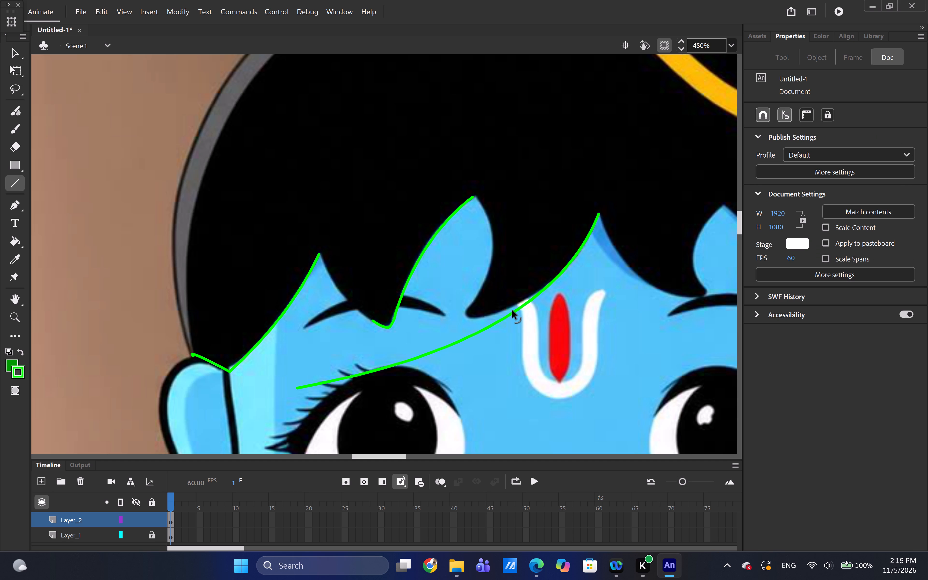
left_click_drag(512, 311, 511, 306, "ctrl")
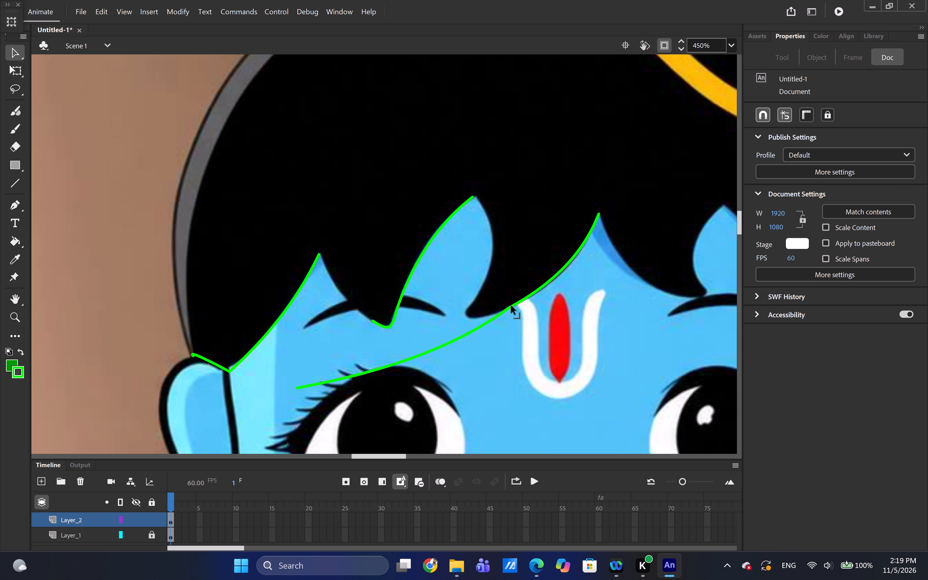
left_click_drag(511, 306, 512, 305, "ctrl")
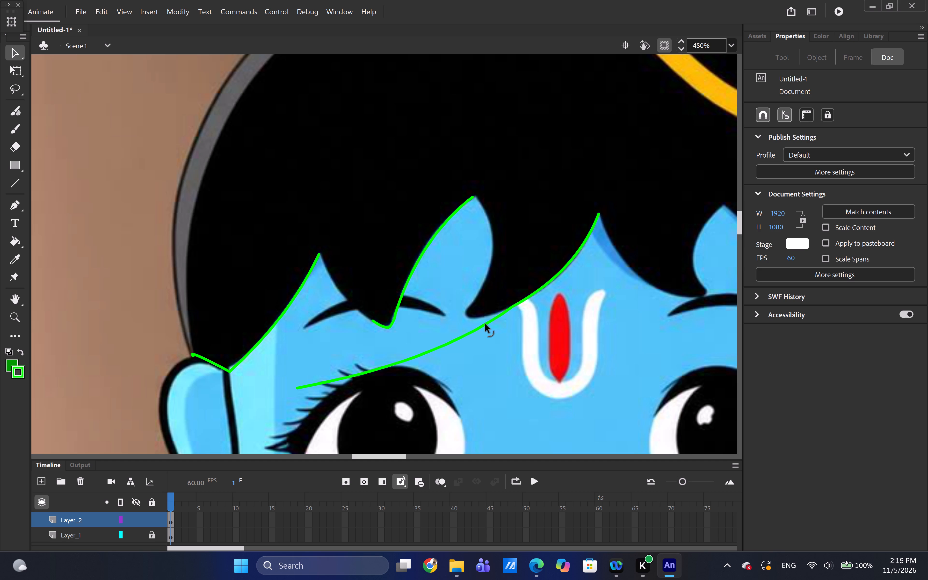
left_click_drag(485, 324, 471, 319, "ctrl")
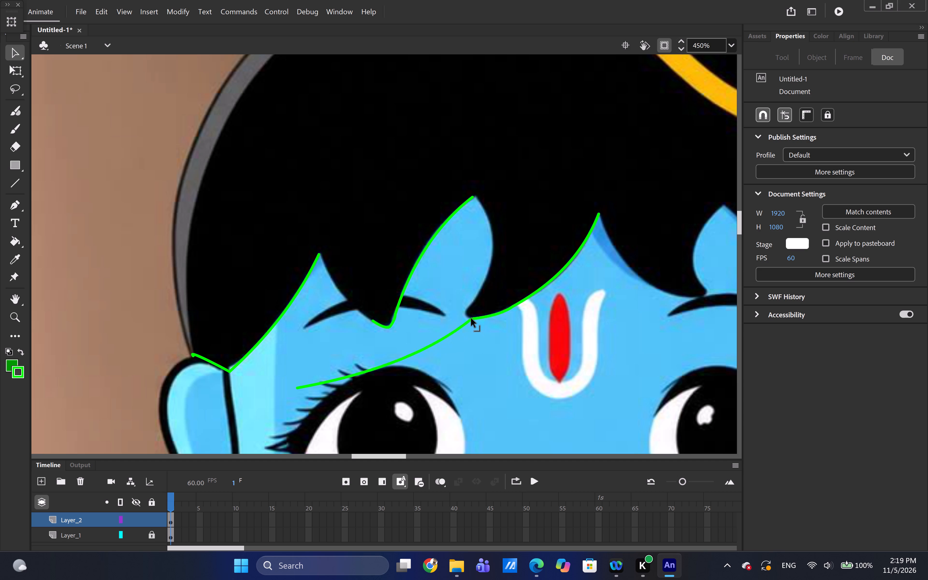
left_click_drag(471, 319, 470, 317, "ctrl")
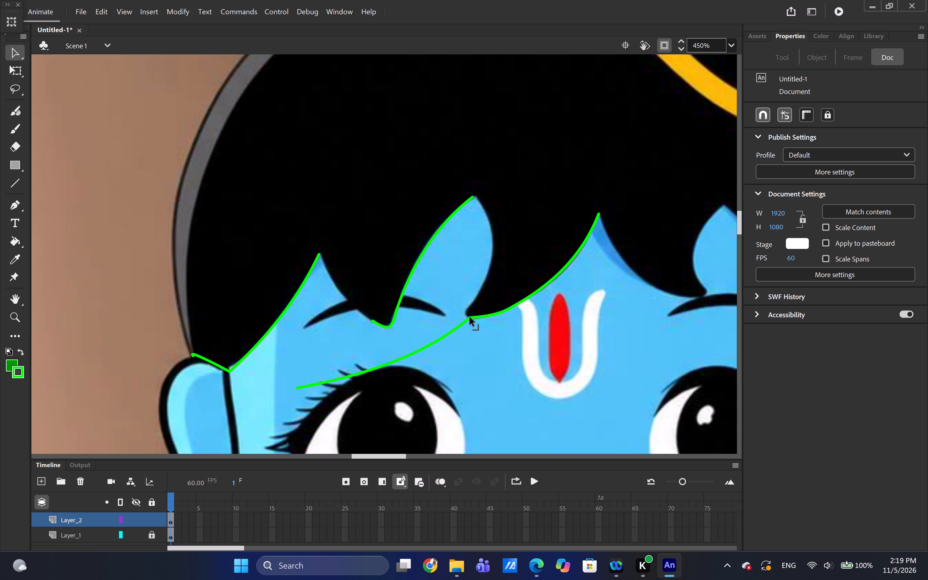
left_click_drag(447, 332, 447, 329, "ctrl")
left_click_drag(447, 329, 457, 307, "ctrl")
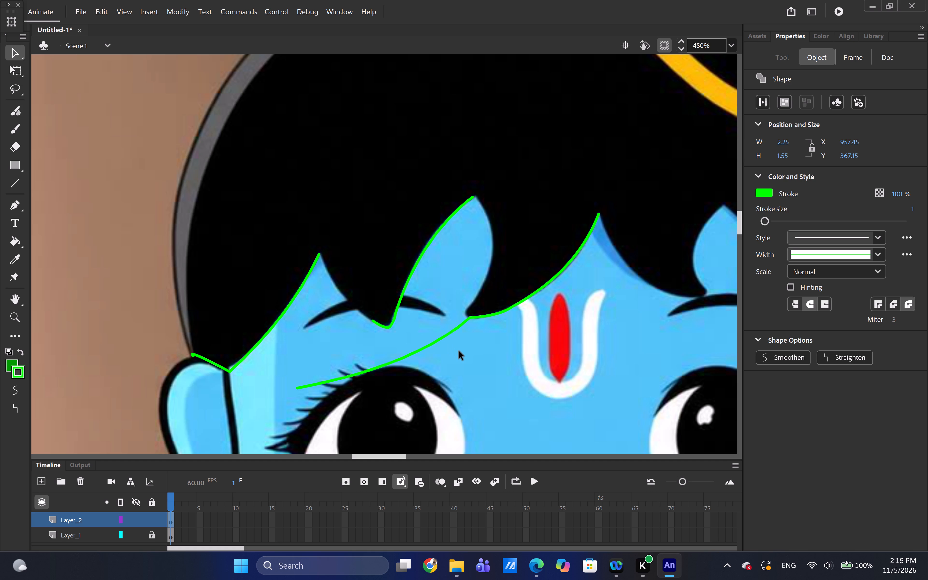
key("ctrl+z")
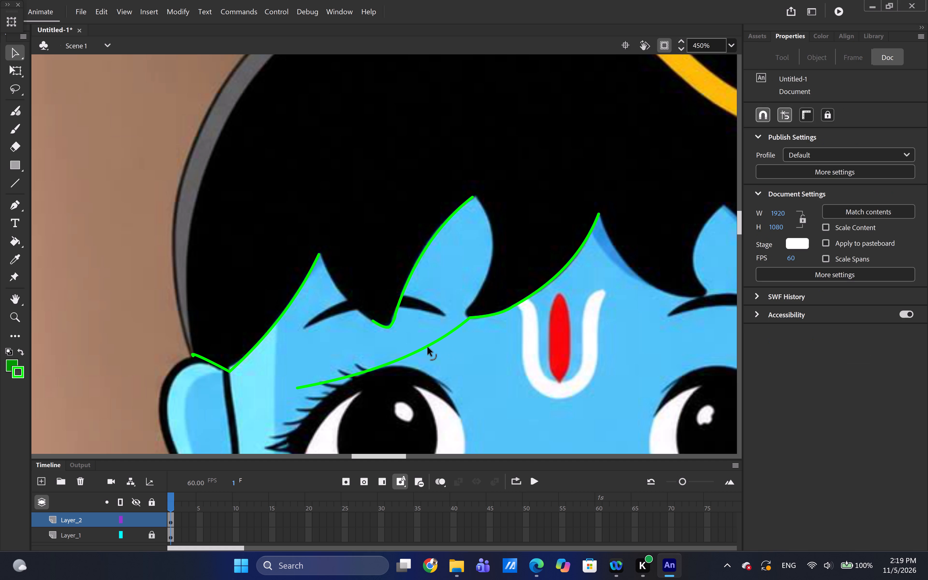
Bend the leftover green segment up towards the second fringe notch, and move its corner onto the lock's pointed tip.
left_click_drag(428, 347, 444, 315)
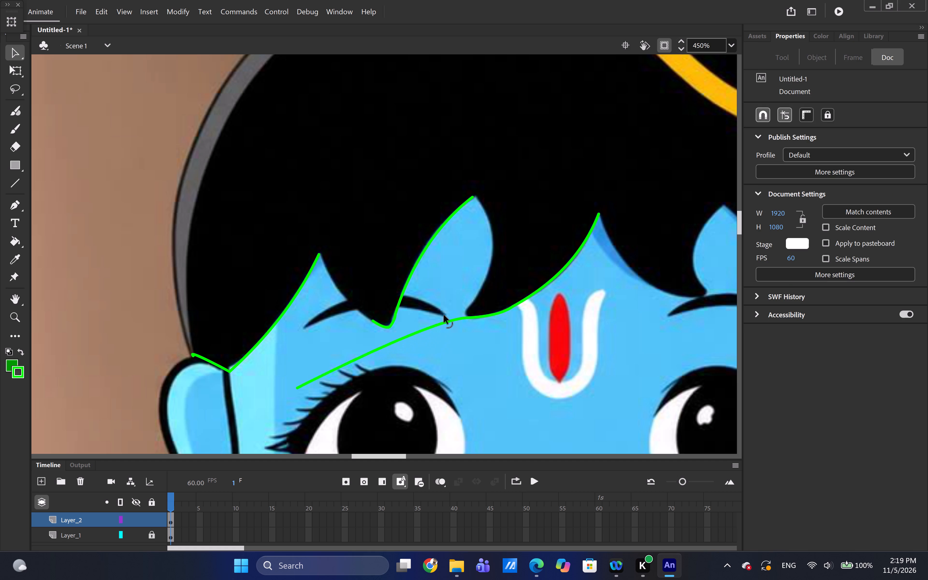
left_click_drag(444, 315, 476, 254)
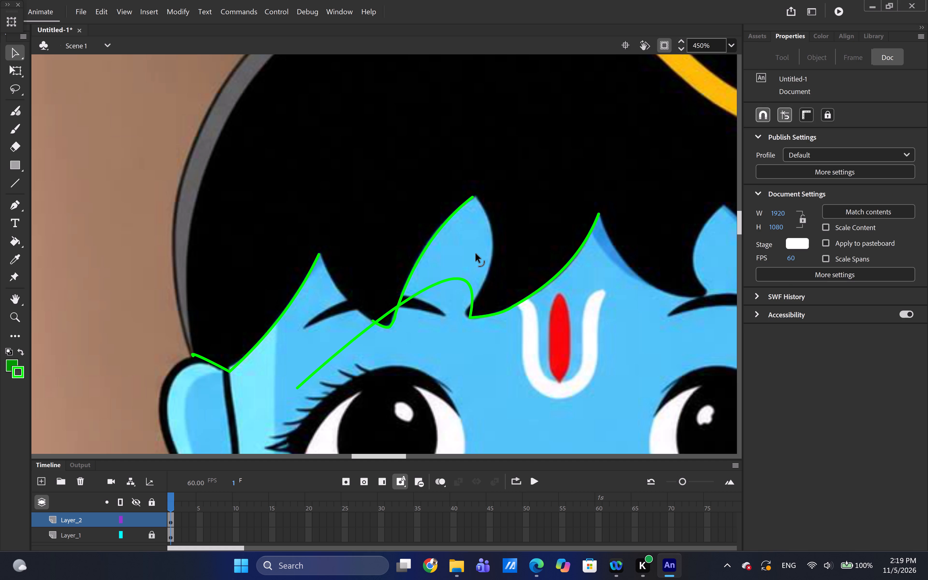
left_click_drag(476, 254, 431, 262)
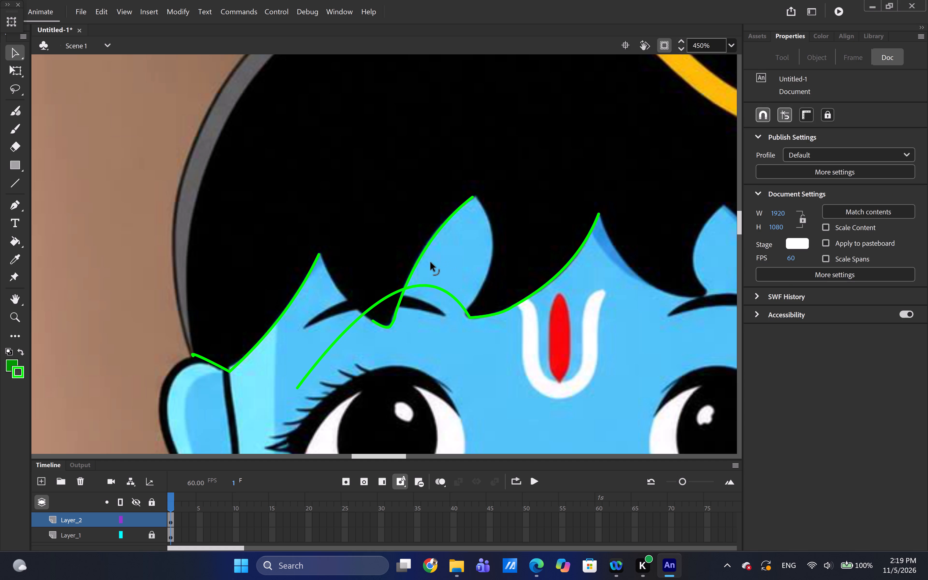
left_click_drag(431, 262, 489, 181)
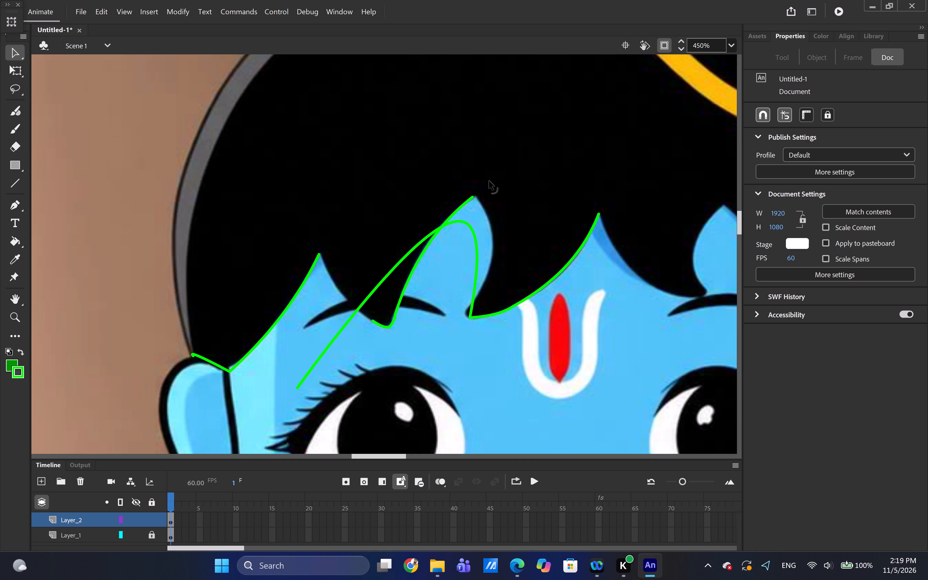
left_click_drag(489, 181, 521, 164)
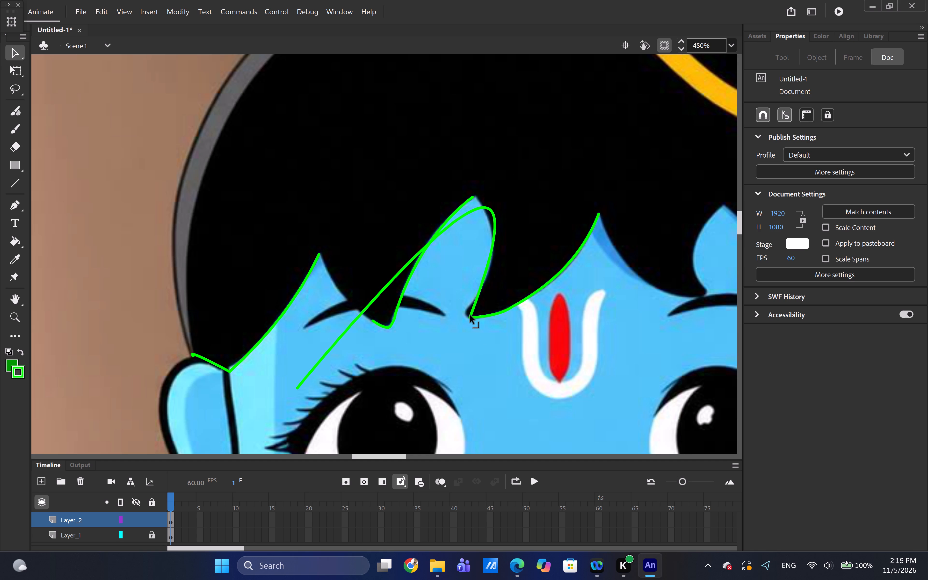
left_click_drag(470, 315, 465, 316)
Reshape the upturned green curve to follow the lock's edge from its tip up to the second fringe notch.
left_click_drag(481, 275, 485, 276)
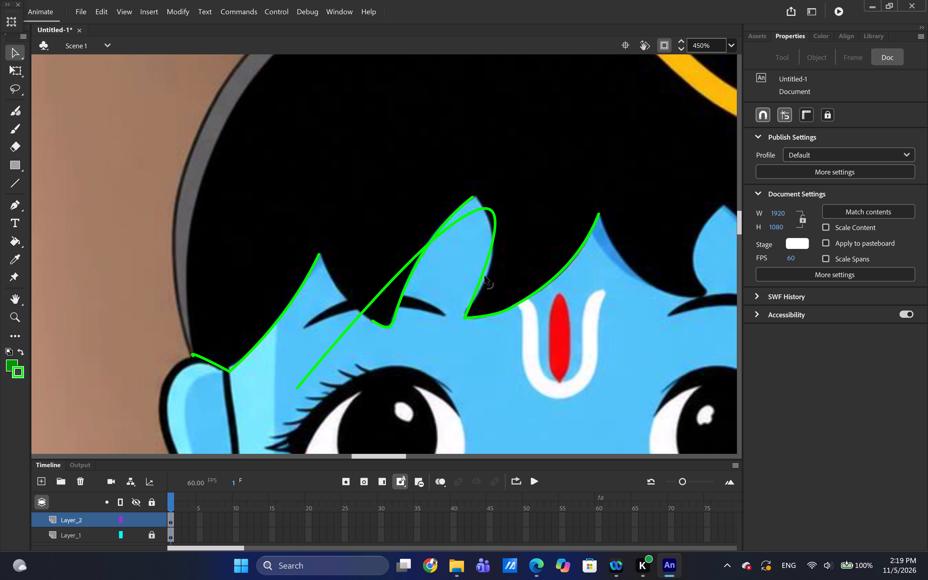
left_click_drag(485, 276, 475, 264)
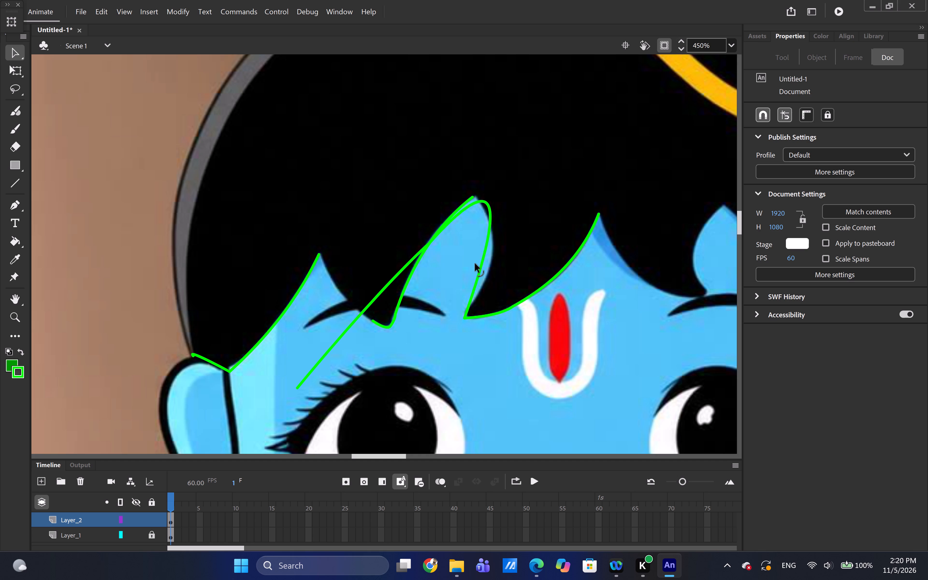
left_click_drag(475, 264, 464, 259)
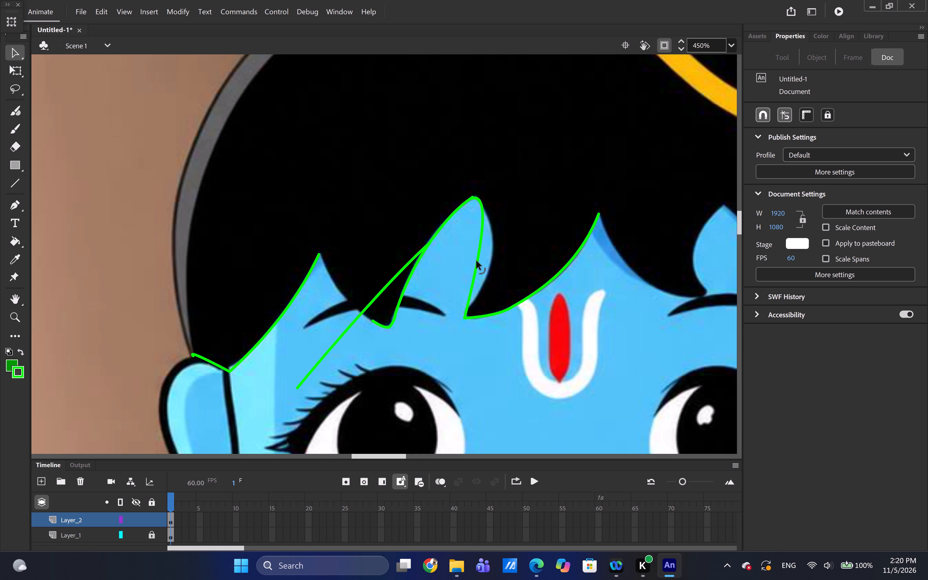
left_click_drag(477, 261, 485, 266)
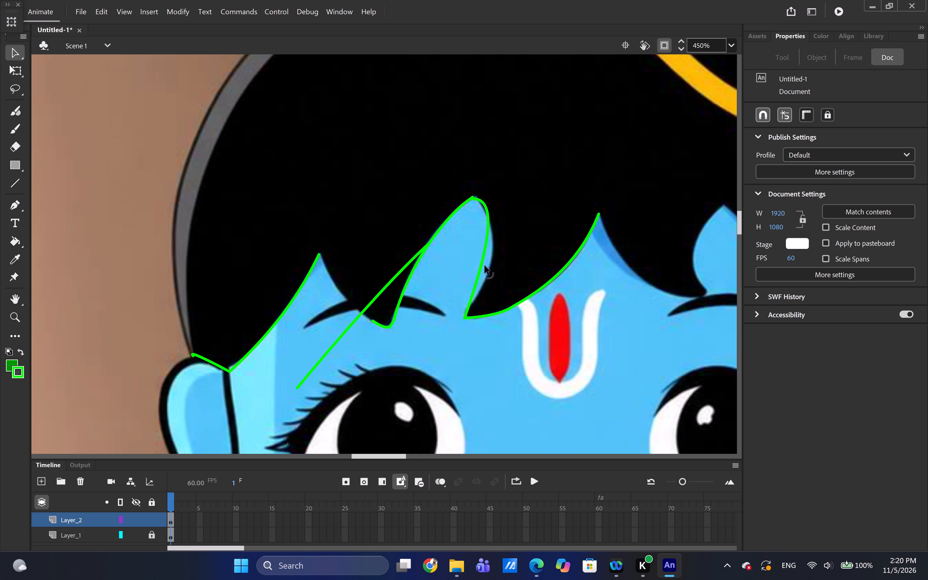
left_click_drag(485, 266, 496, 272)
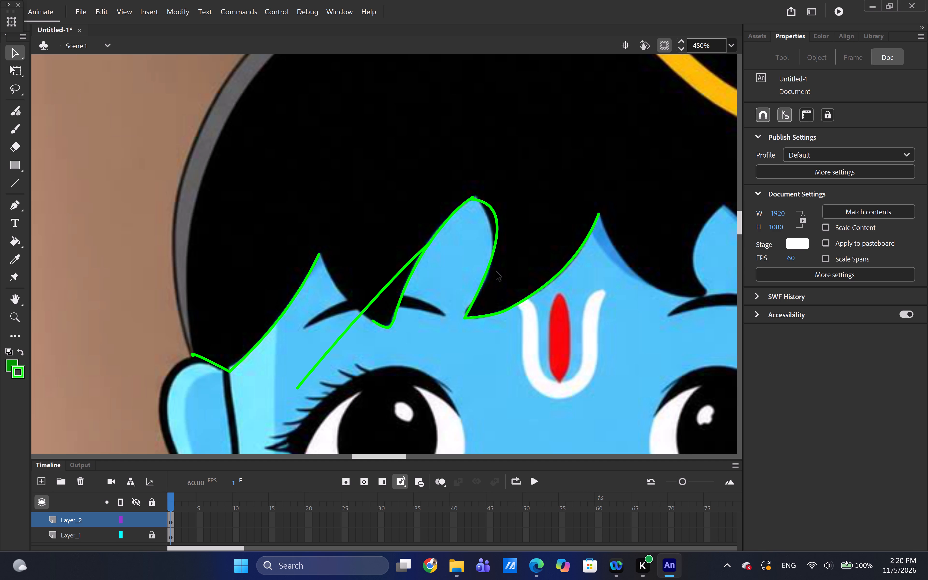
left_click_drag(497, 214, 488, 218)
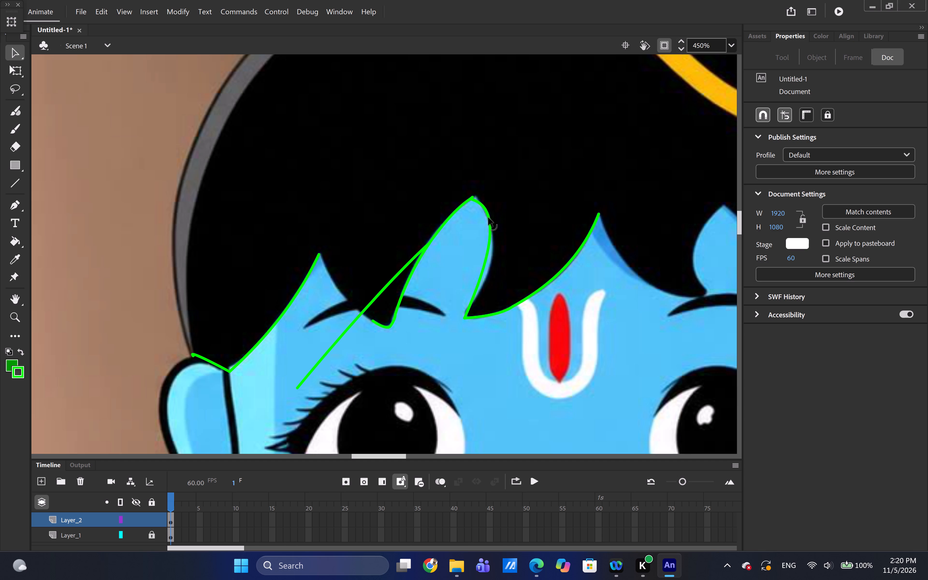
left_click_drag(488, 218, 486, 217)
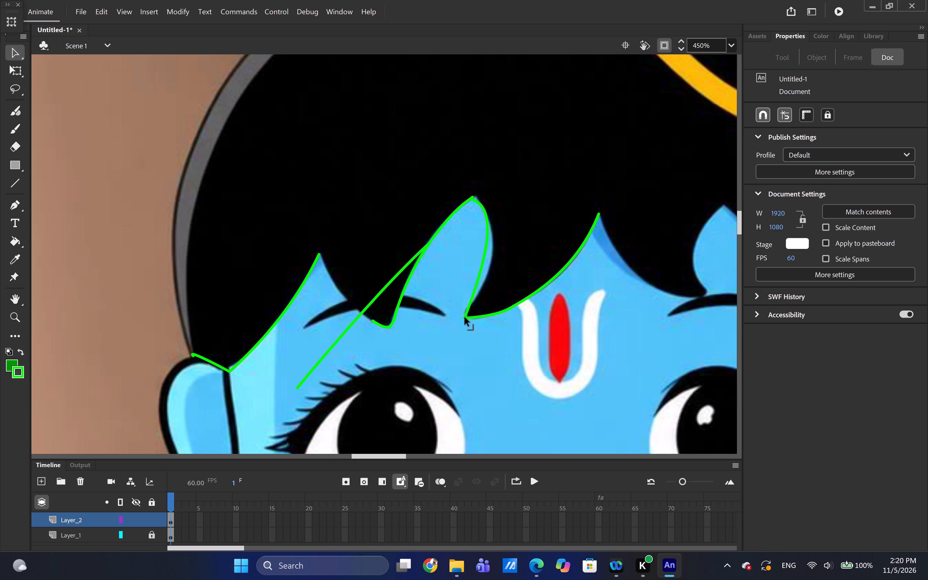
Adjust the green corner at the lock's tip beside the forehead mark, and bow the edge above it outwards to match the hair.
left_click(465, 317)
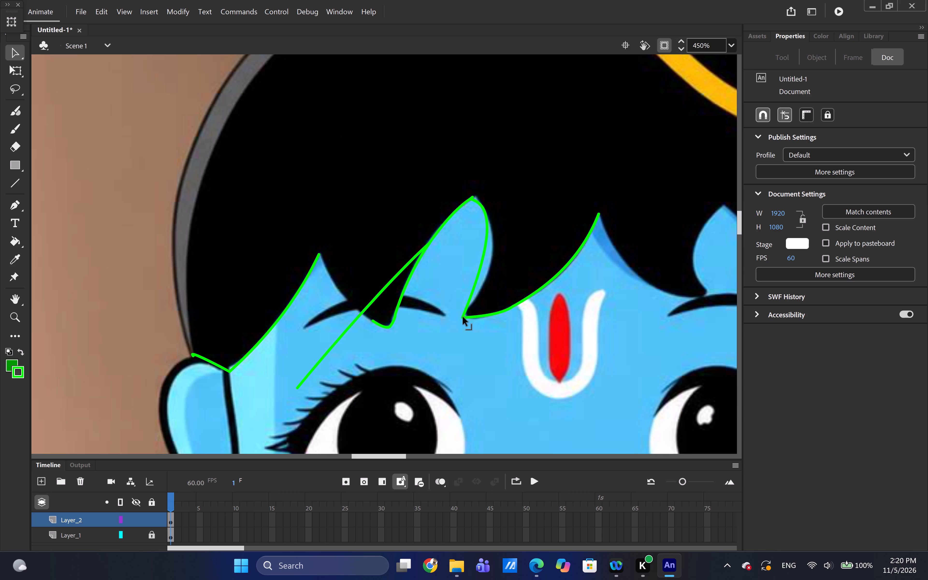
left_click(465, 319)
left_click_drag(478, 274, 489, 282)
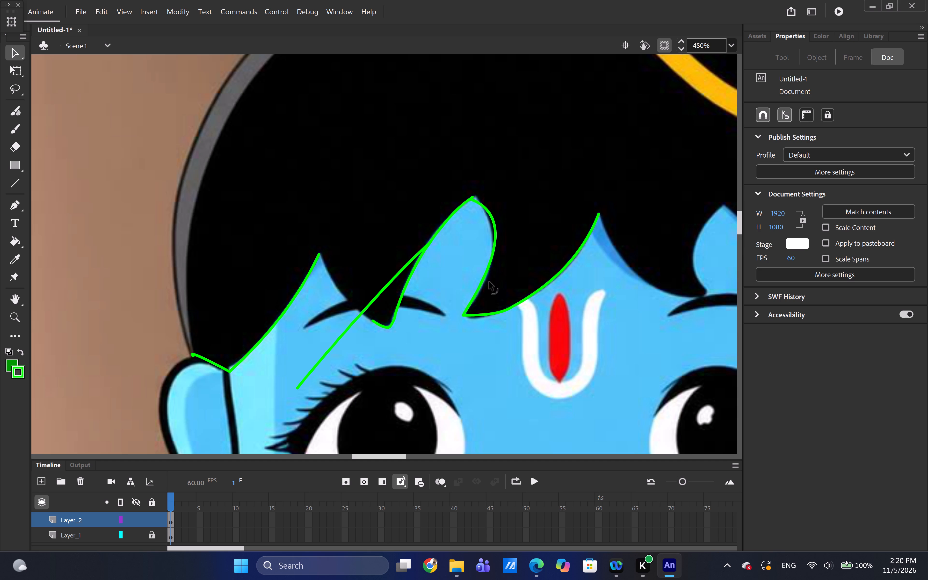
left_click_drag(489, 282, 490, 282)
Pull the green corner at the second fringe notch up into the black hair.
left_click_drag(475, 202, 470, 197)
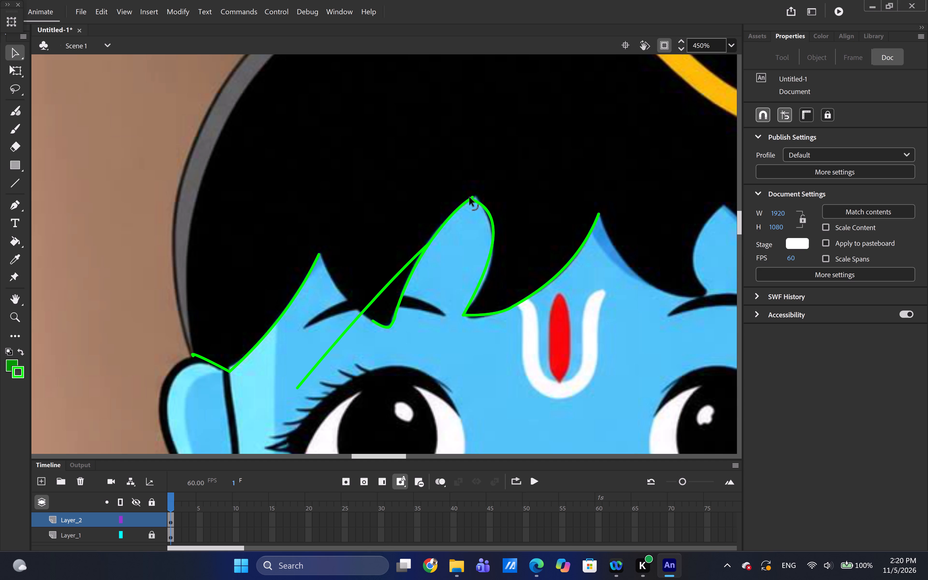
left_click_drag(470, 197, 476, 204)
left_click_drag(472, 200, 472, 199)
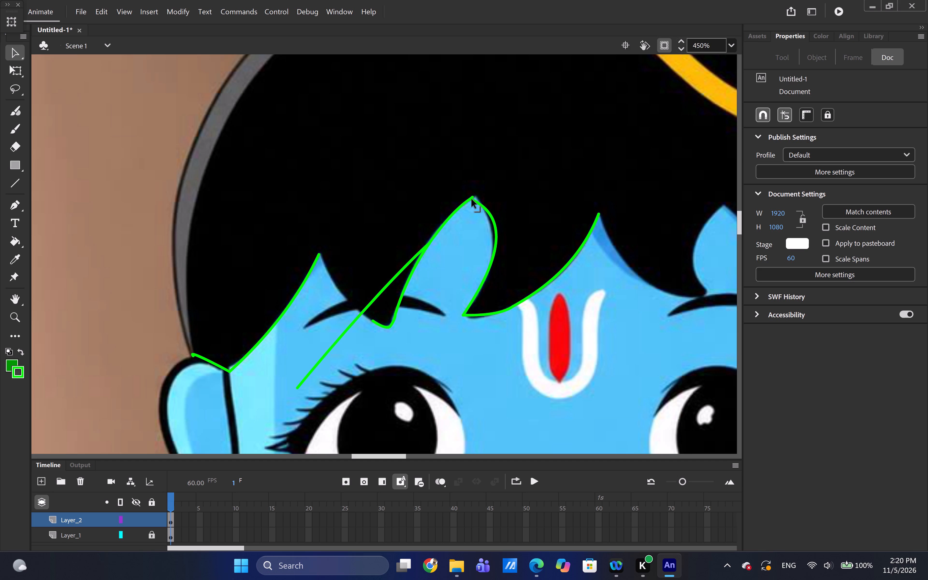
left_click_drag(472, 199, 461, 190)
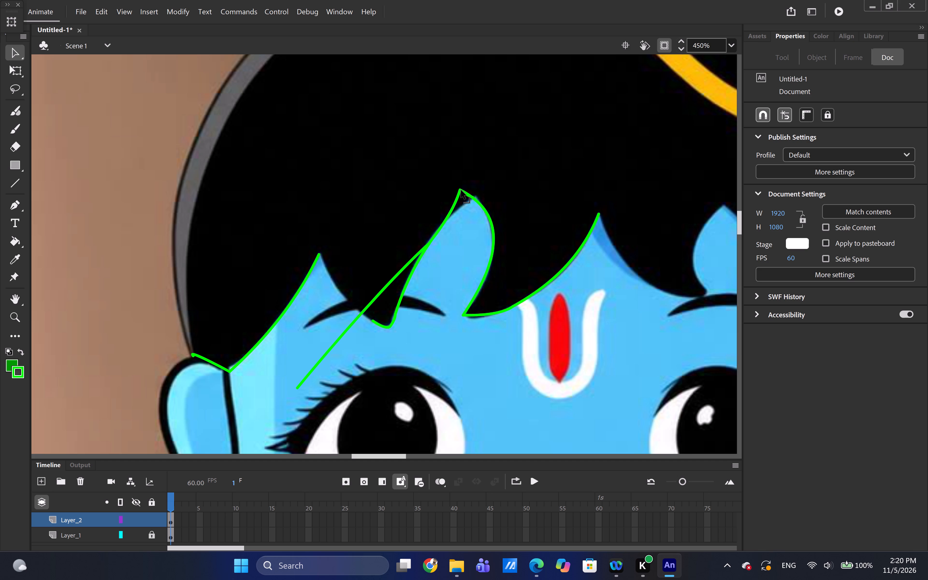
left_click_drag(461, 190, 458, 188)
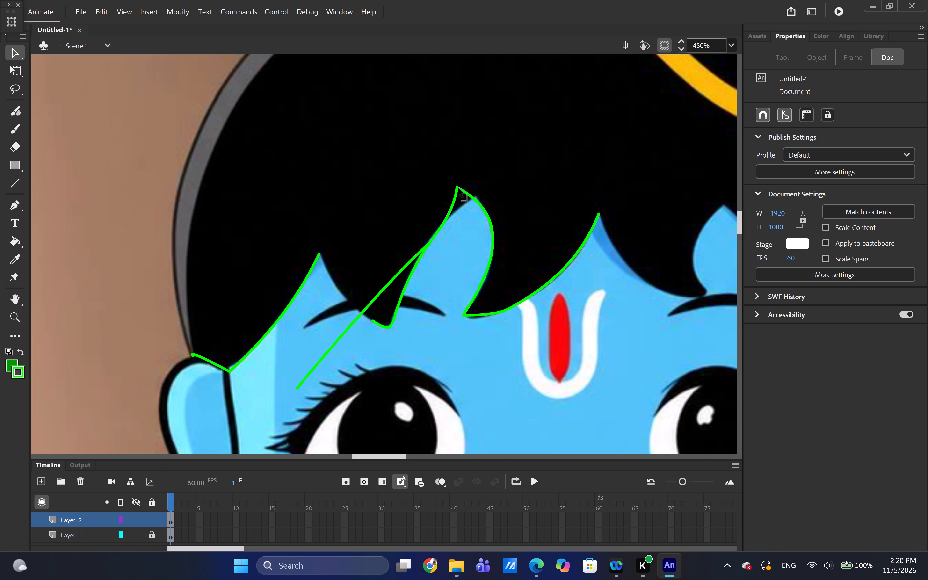
Delete the leftover straight green line running from the second lock down across the eyebrow.
left_click(358, 317)
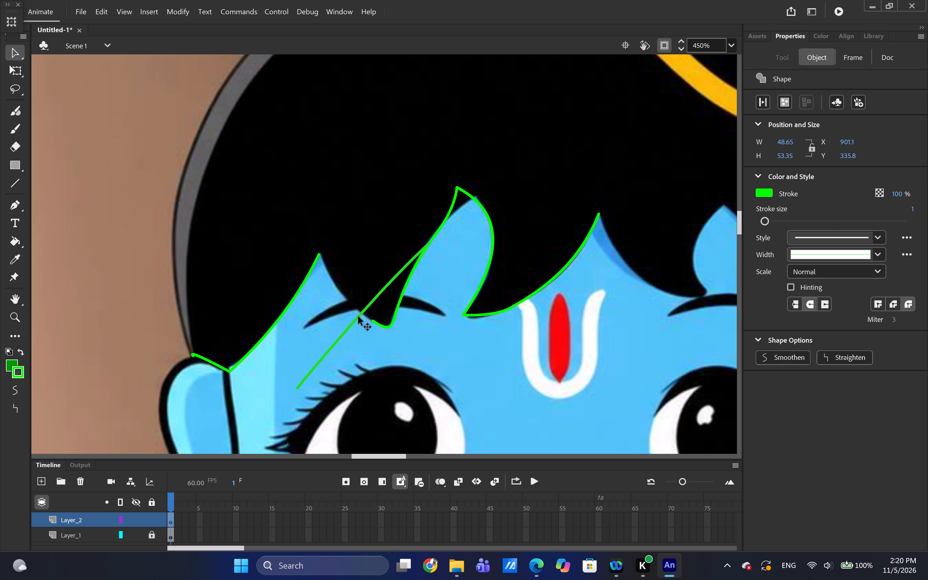
key("Delete")
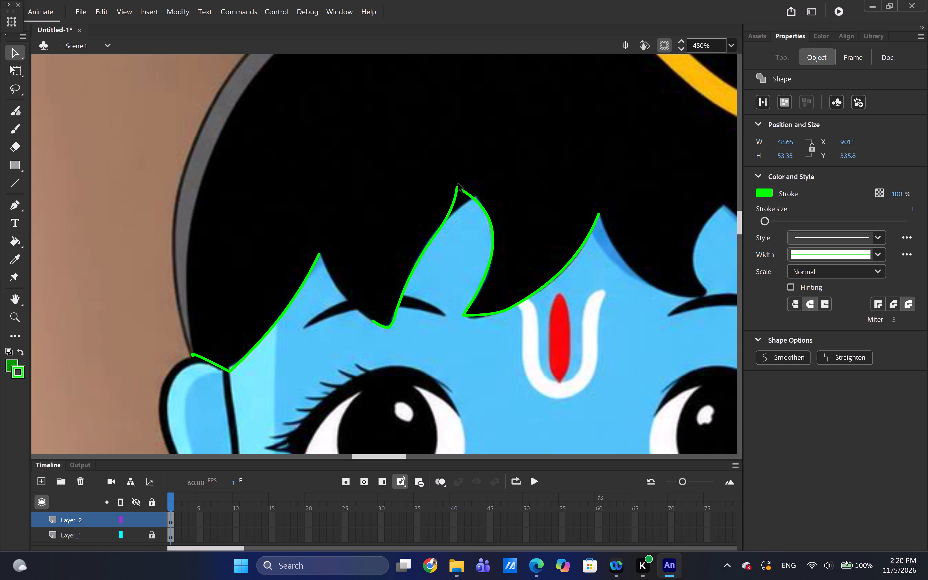
Place the displaced green corner on the peak of the second fringe notch.
left_click_drag(456, 190, 473, 196)
left_click_drag(473, 196, 475, 198)
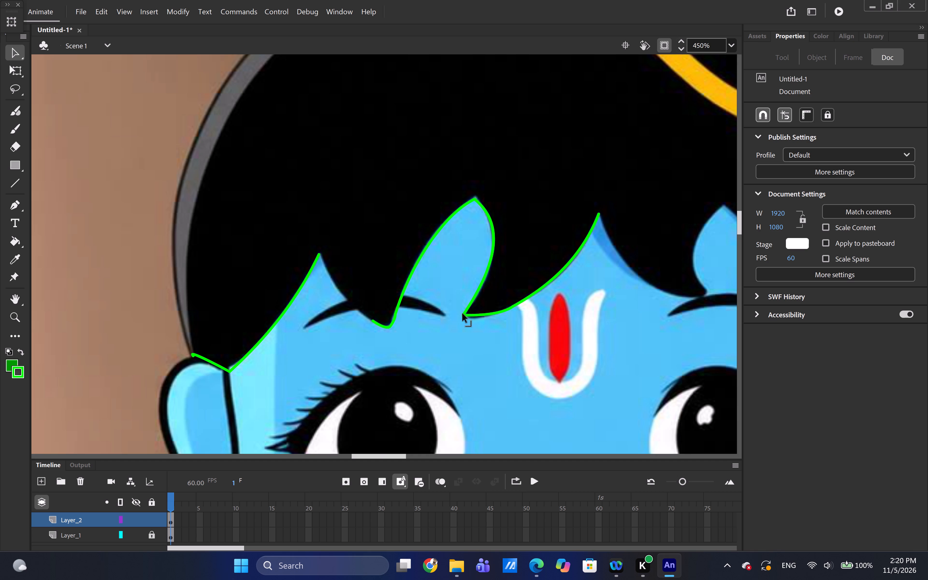
left_click_drag(472, 316, 472, 319)
Draw a green line from the first fringe notch to the outline's open end near the lock's tip, and bend it along the hair edge.
left_click(9, 182)
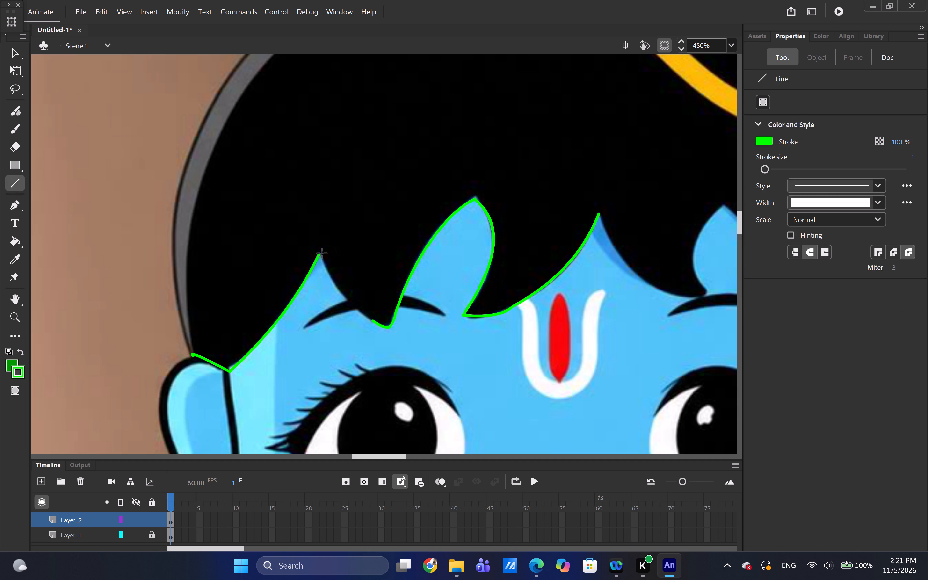
left_click_drag(318, 254, 335, 286)
left_click_drag(335, 286, 373, 317)
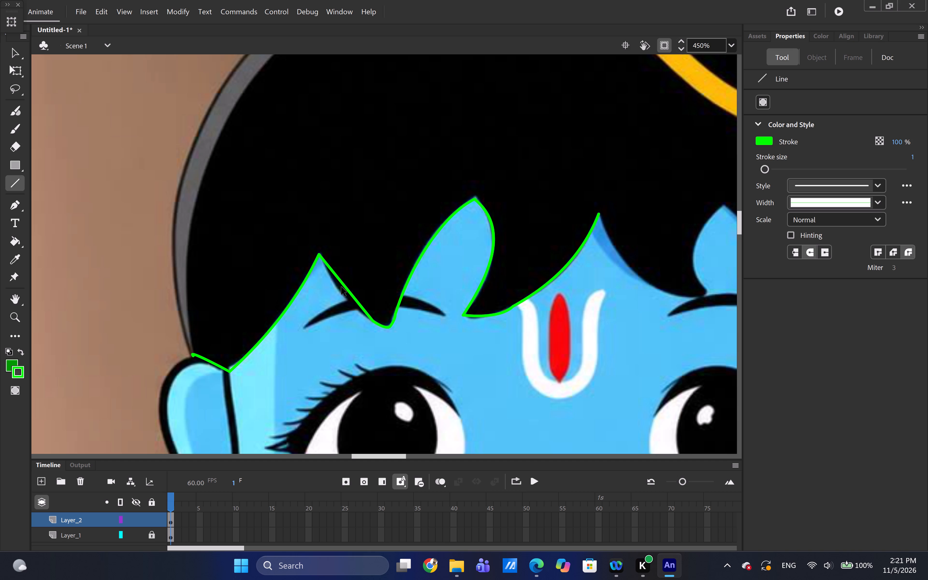
left_click_drag(348, 288, 342, 293, "ctrl")
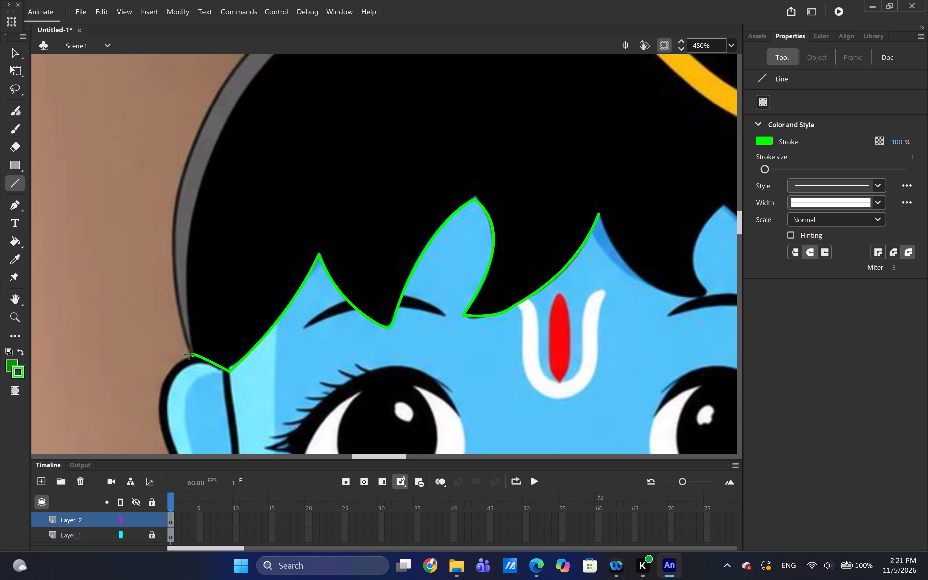
Move the green corner at the sideburn's tip up slightly, and straighten the short segment running to the top of the ear.
key("v")
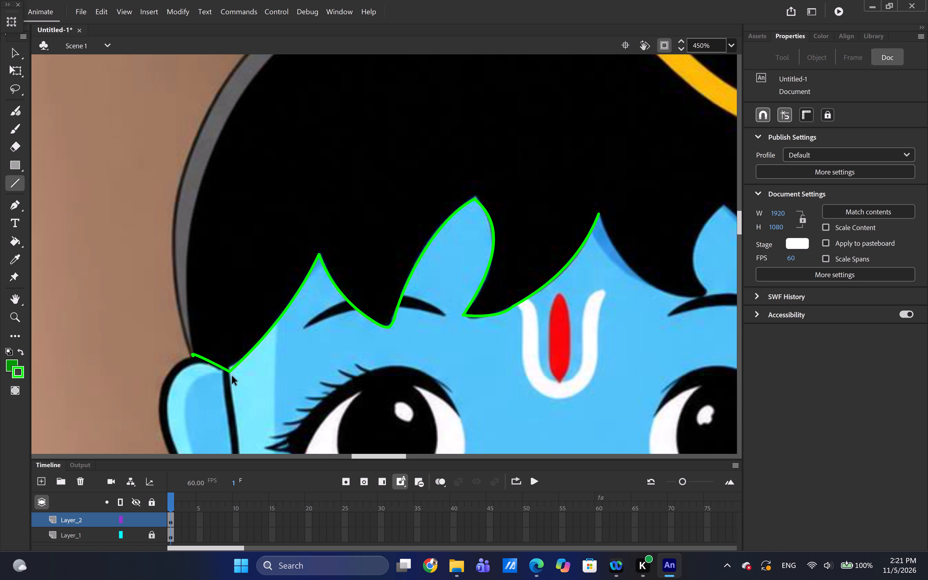
left_click_drag(229, 370, 230, 366)
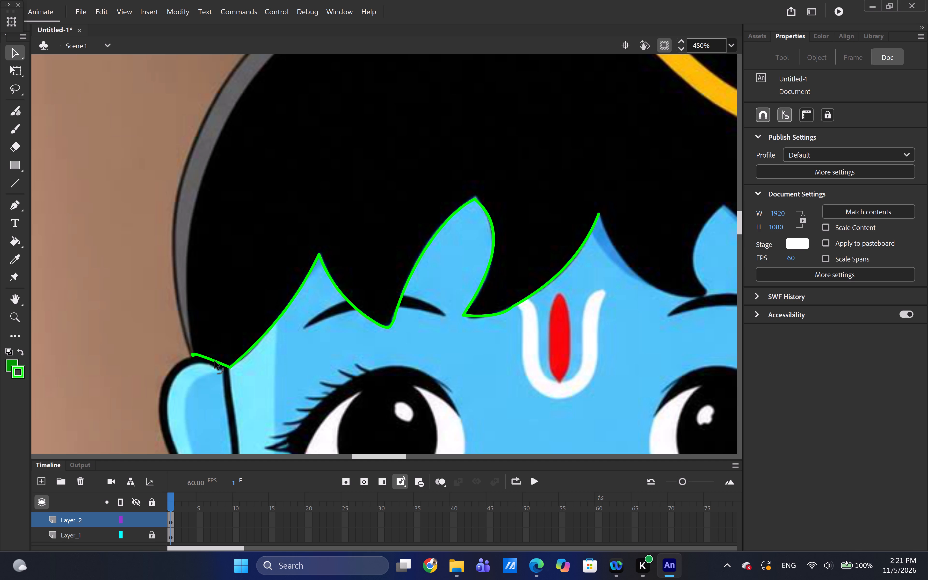
left_click_drag(215, 361, 211, 364)
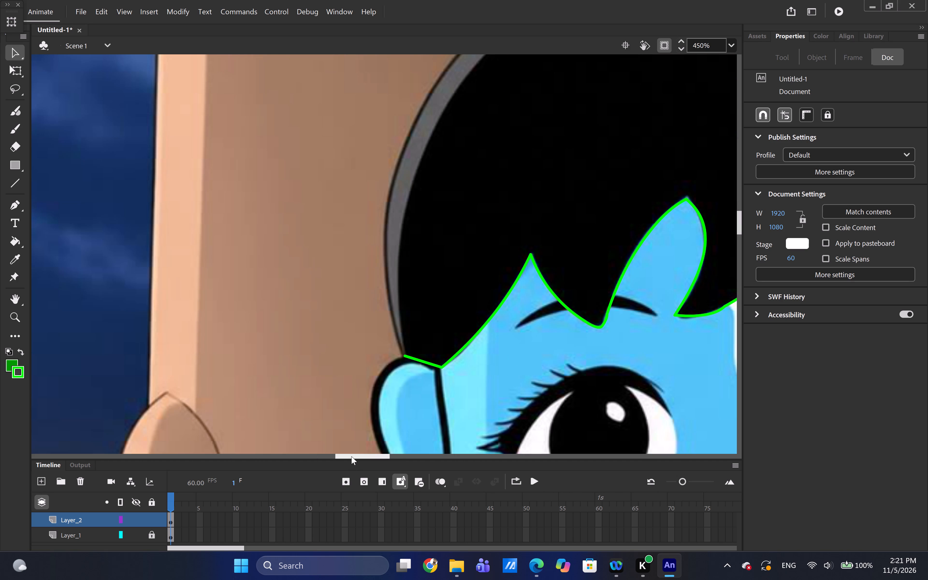
Draw a green line from the third fringe notch to the lock's tip above the other eyebrow, and bend it along the lock's lower edge.
left_click_drag(351, 456, 377, 453)
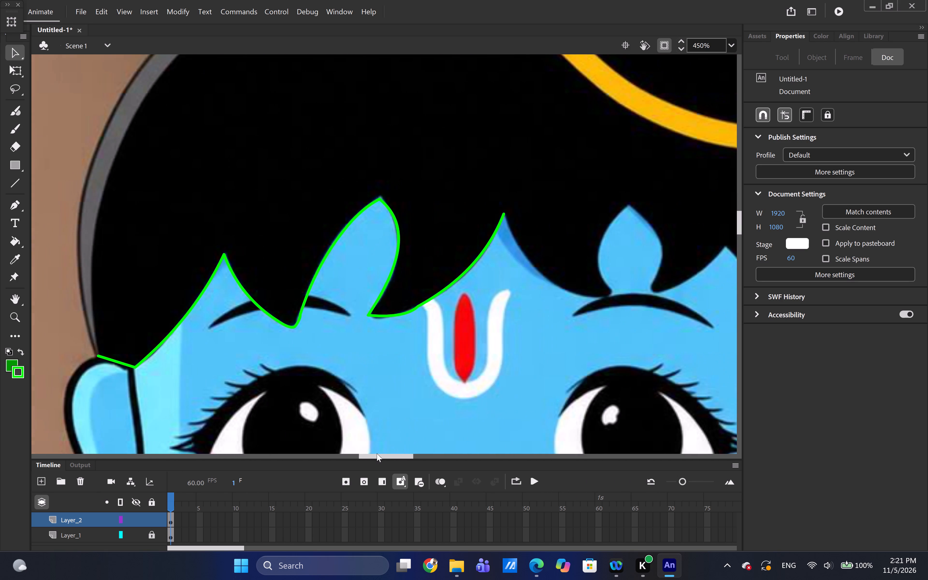
left_click_drag(377, 453, 385, 453)
left_click(385, 453)
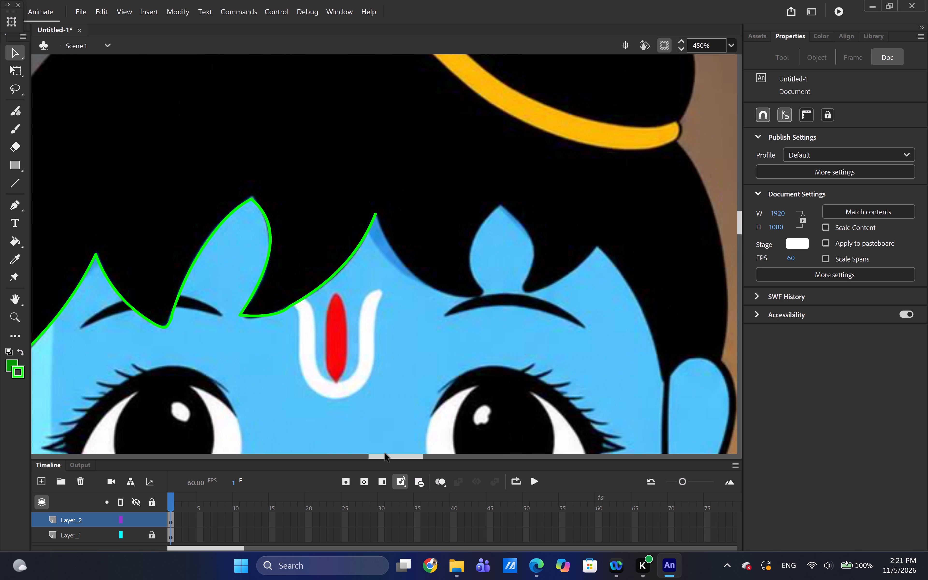
left_click(15, 186)
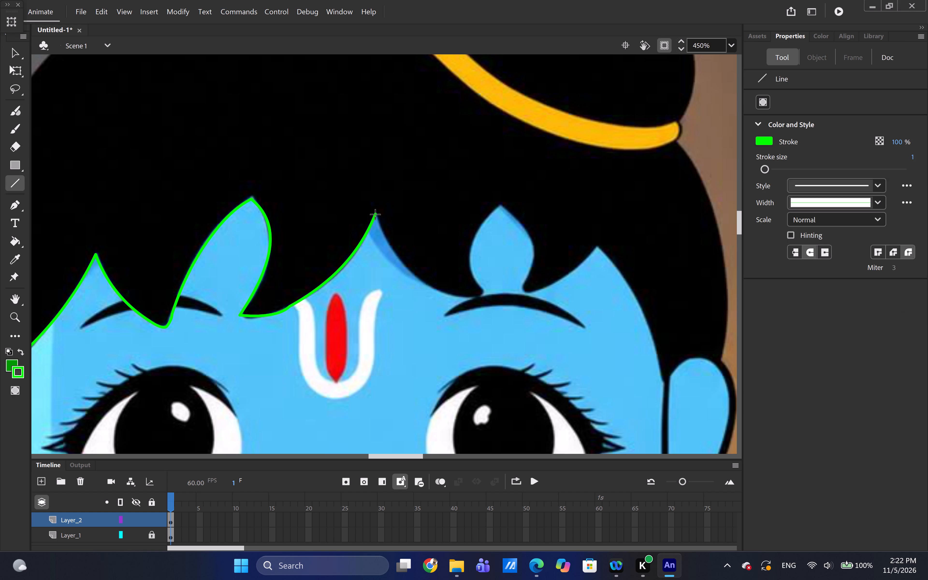
left_click_drag(375, 215, 413, 275)
left_click_drag(413, 275, 437, 307)
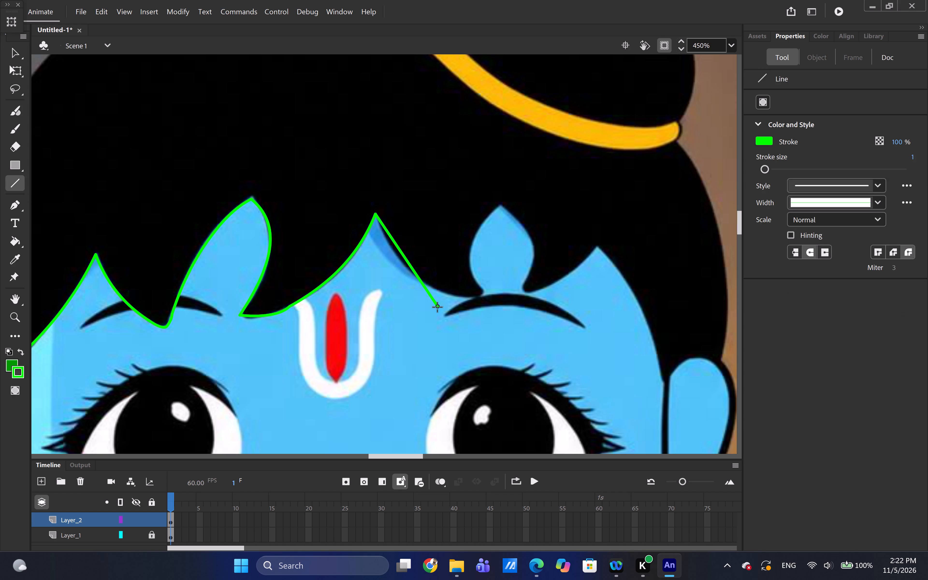
left_click_drag(437, 307, 478, 297)
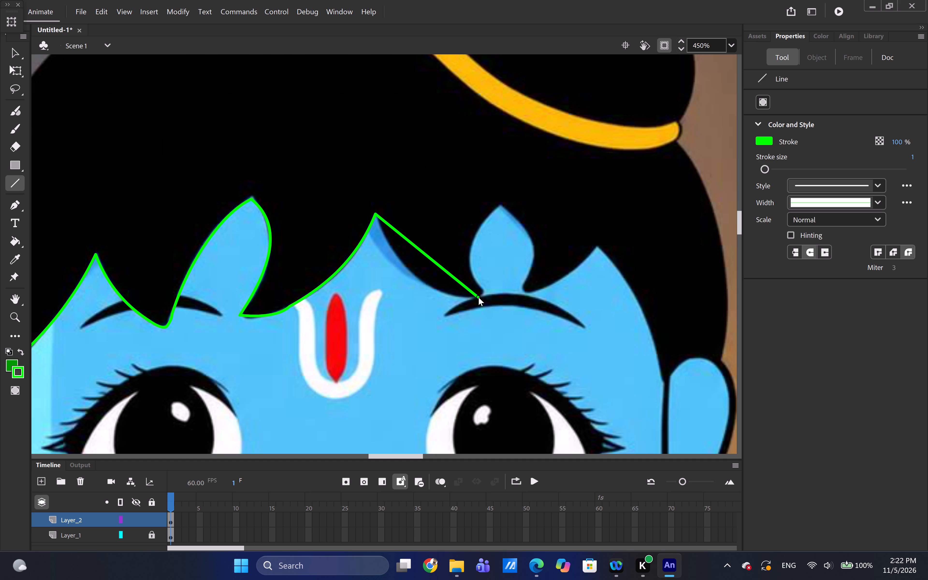
left_click_drag(478, 297, 480, 297)
left_click(480, 297)
left_click_drag(424, 250, 412, 272, "ctrl")
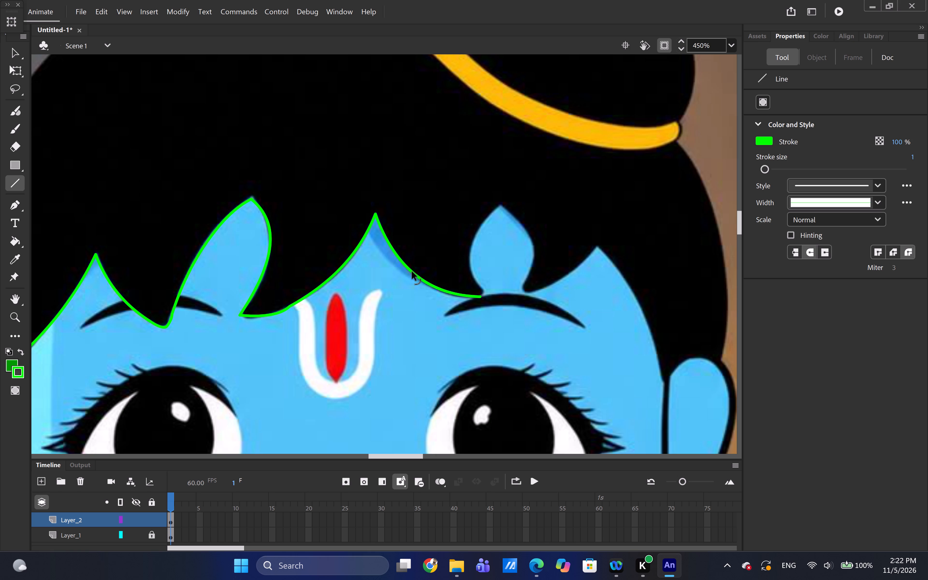
left_click_drag(412, 272, 412, 272, "ctrl")
Draw a green line from the fourth fringe notch's peak to that lock's tip above the eyebrow, and bend it along the hair edge.
left_click_drag(500, 207, 487, 249)
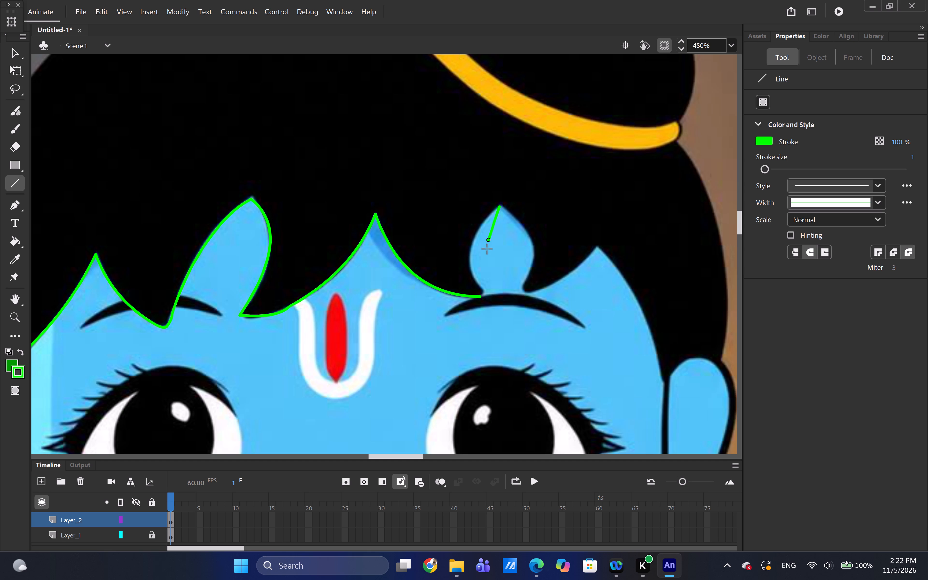
left_click_drag(487, 249, 485, 299)
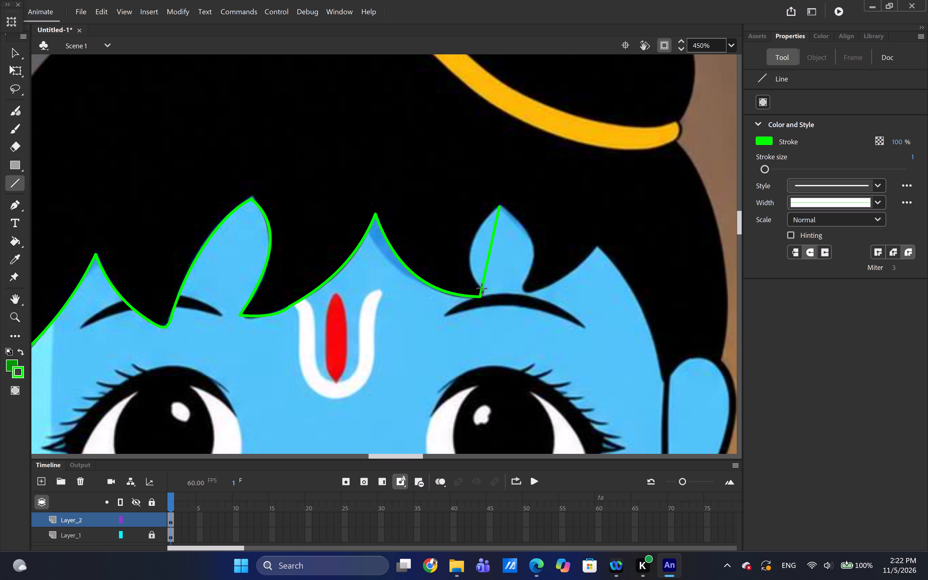
left_click_drag(487, 259, 471, 247, "ctrl")
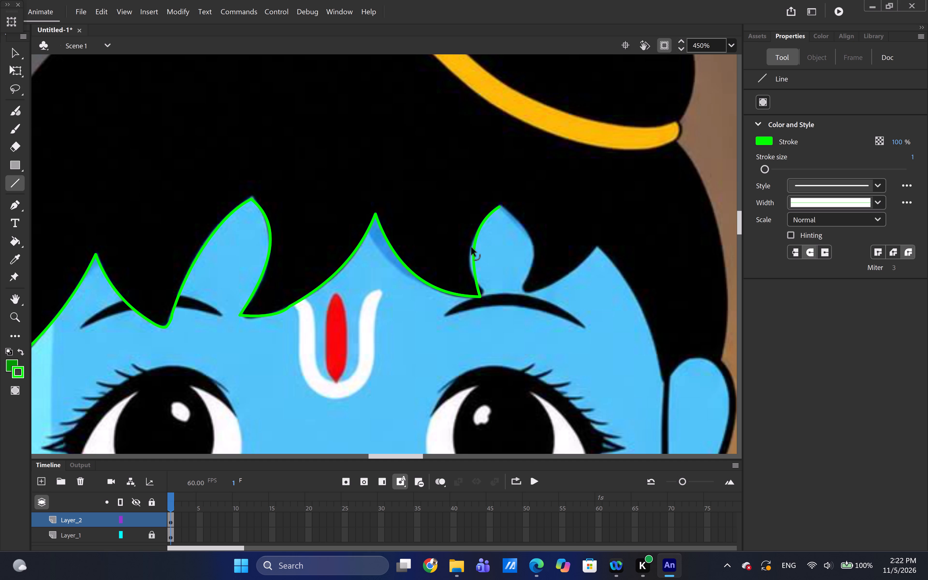
left_click_drag(471, 247, 472, 246, "ctrl")
left_click(472, 246, "ctrl")
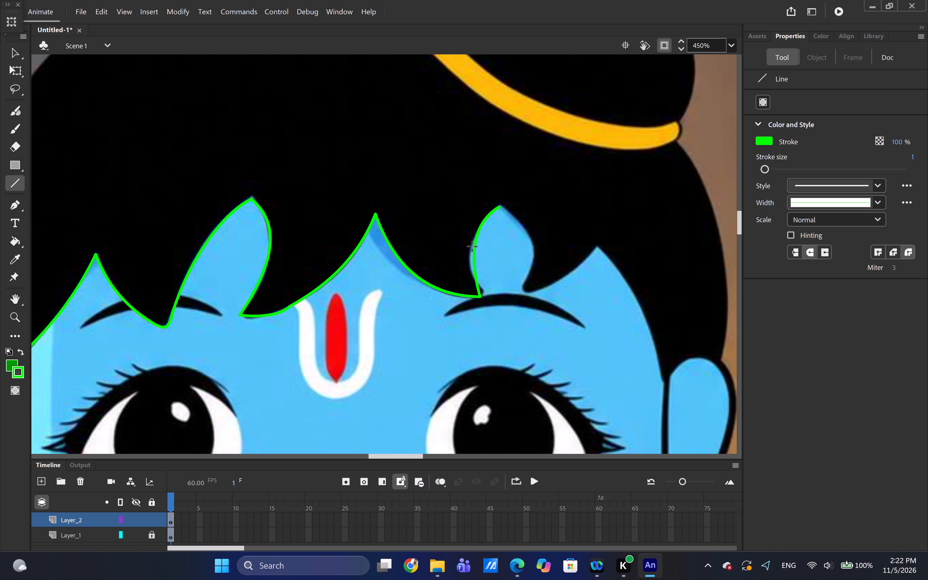
Add a corner midway on the new green curve, and pull it out to the widest part of the fourth notch.
key("v")
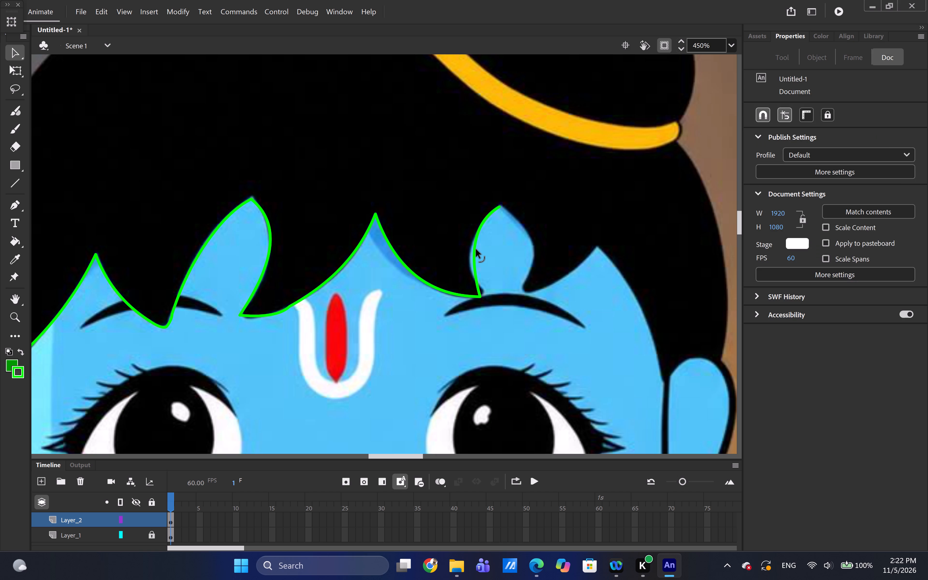
left_click_drag(476, 249, 471, 252)
left_click_drag(471, 252, 471, 257)
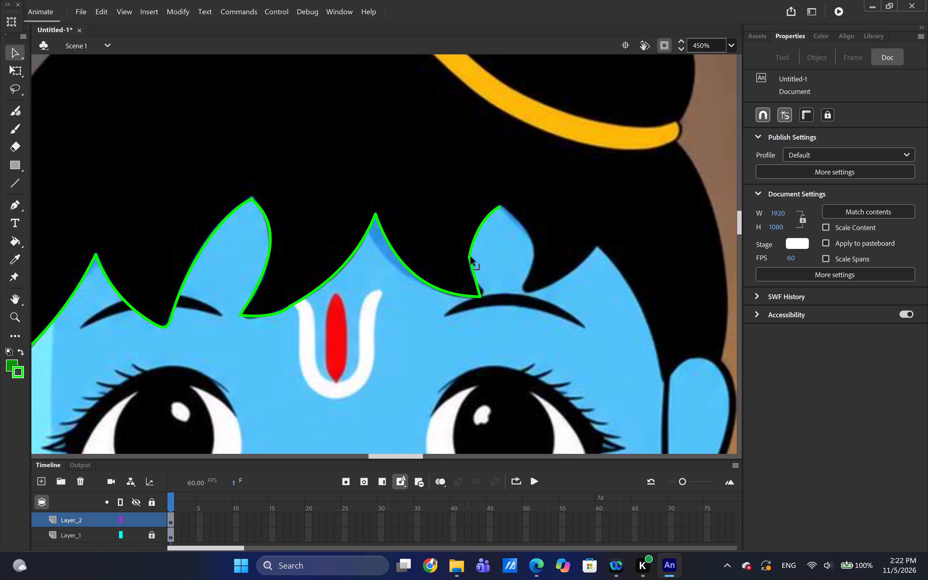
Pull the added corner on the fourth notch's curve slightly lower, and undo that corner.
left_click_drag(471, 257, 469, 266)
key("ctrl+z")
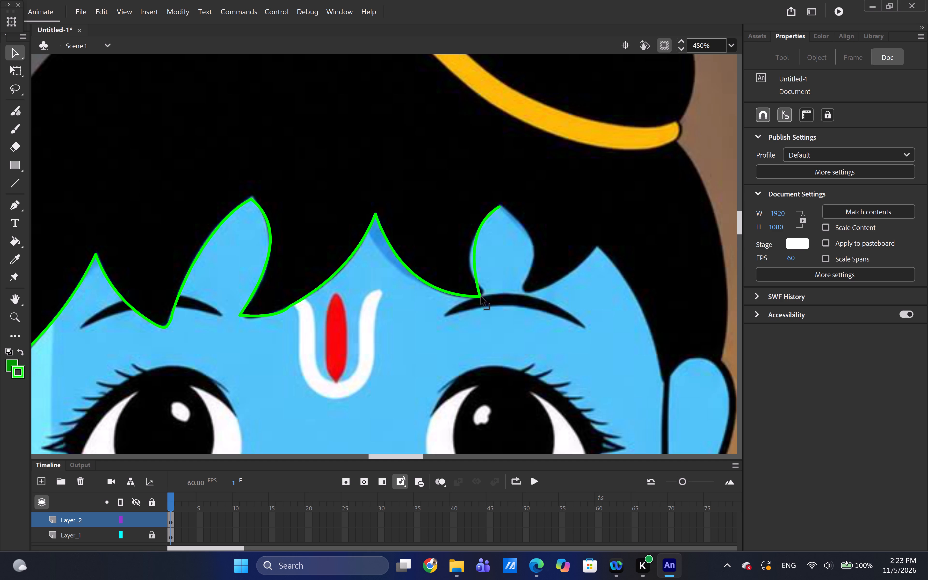
Move the green corner at the lock's tip above the other eyebrow slightly outward onto the end of the hair edge.
left_click_drag(480, 293, 486, 291, "ctrl")
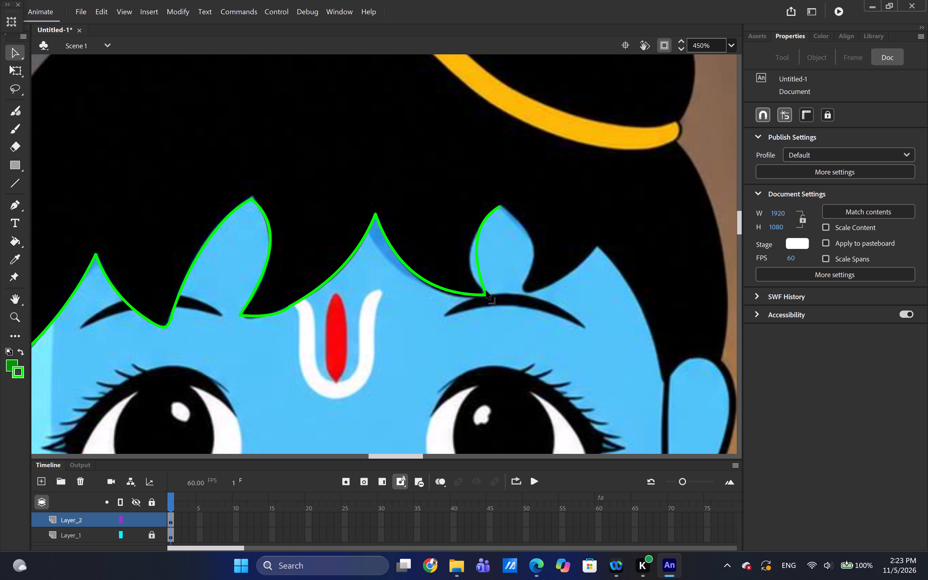
left_click_drag(486, 291, 485, 293, "ctrl")
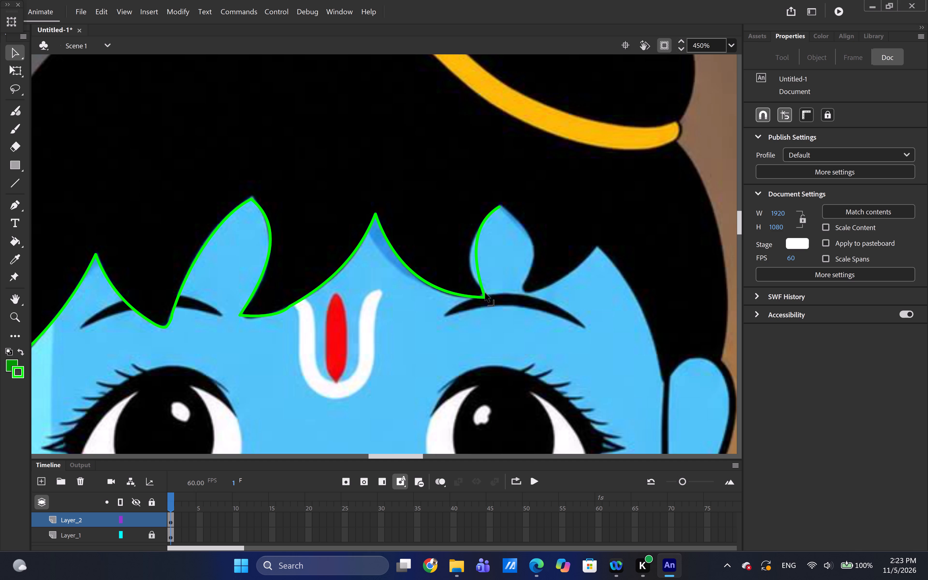
left_click_drag(485, 293, 485, 290, "ctrl")
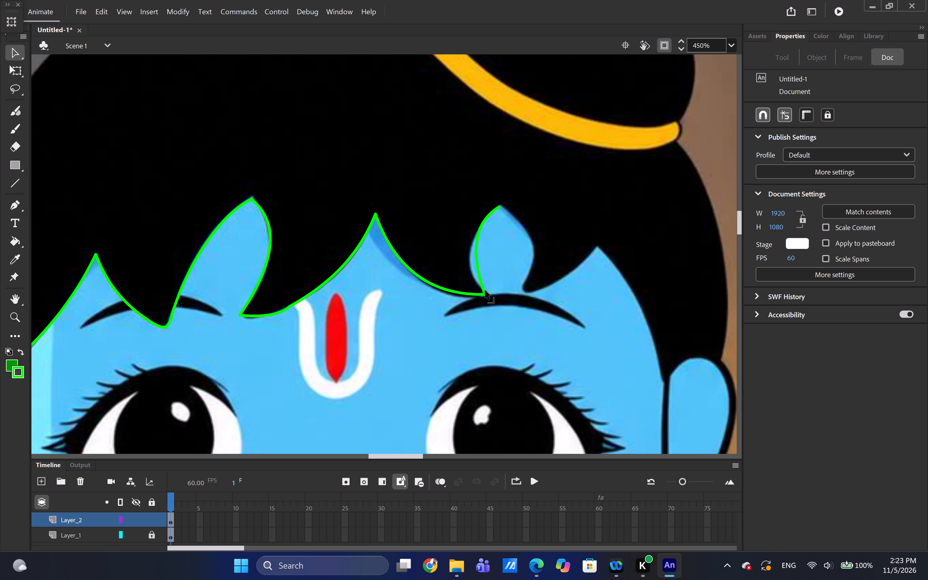
left_click_drag(485, 290, 485, 291, "ctrl")
Bend the green curve between the fourth notch's peak and that lock's tip outward to match the notch's rounded edge.
left_click(15, 187)
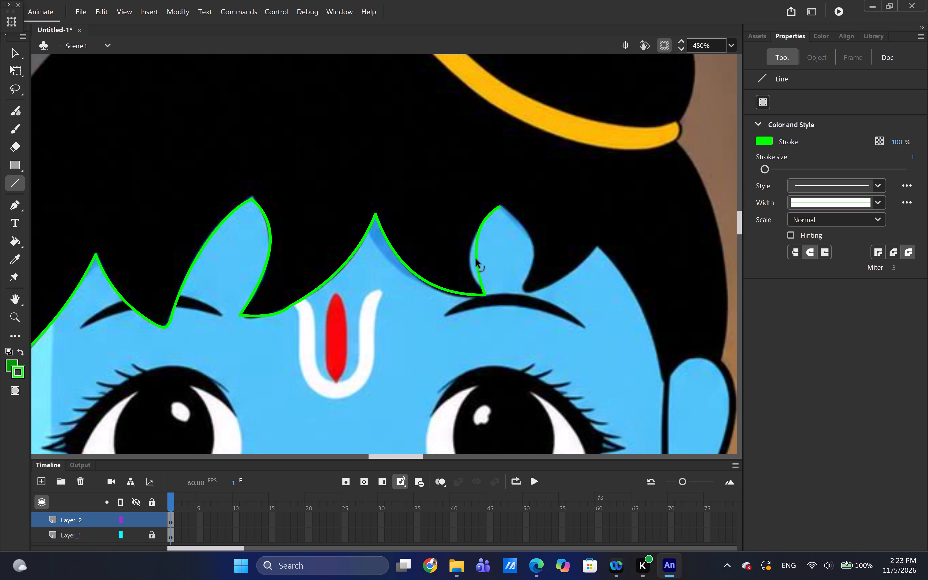
left_click_drag(476, 259, 472, 261, "ctrl")
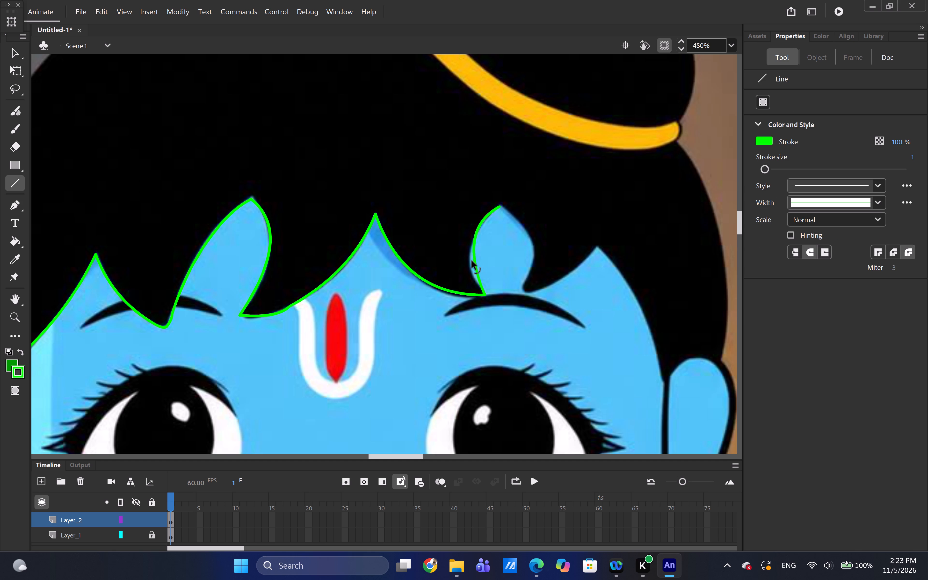
left_click_drag(472, 261, 469, 268, "ctrl")
left_click_drag(469, 268, 469, 268, "ctrl")
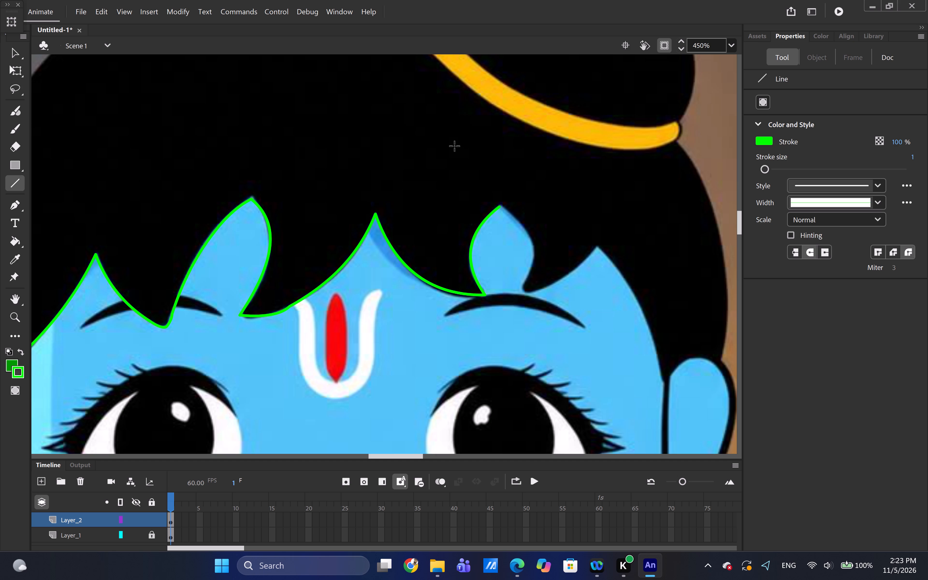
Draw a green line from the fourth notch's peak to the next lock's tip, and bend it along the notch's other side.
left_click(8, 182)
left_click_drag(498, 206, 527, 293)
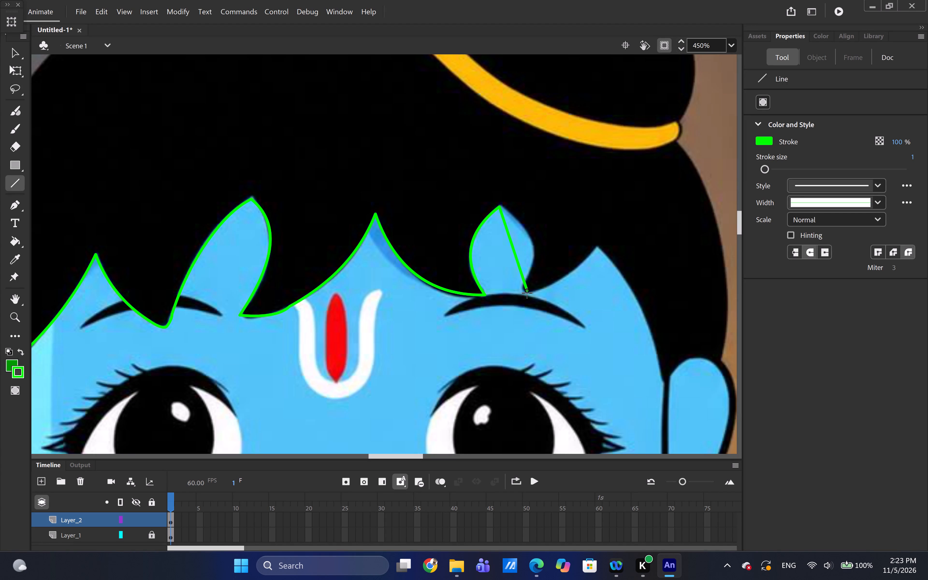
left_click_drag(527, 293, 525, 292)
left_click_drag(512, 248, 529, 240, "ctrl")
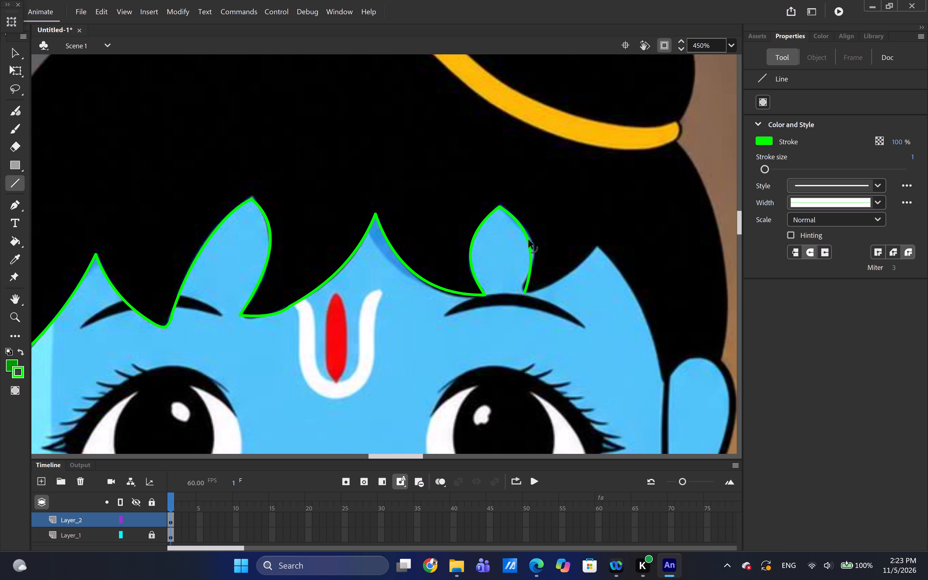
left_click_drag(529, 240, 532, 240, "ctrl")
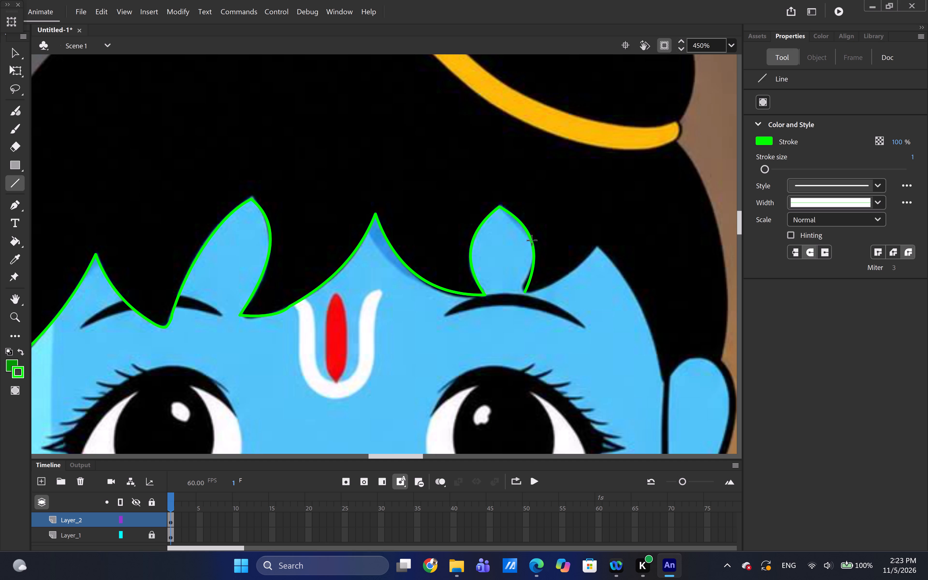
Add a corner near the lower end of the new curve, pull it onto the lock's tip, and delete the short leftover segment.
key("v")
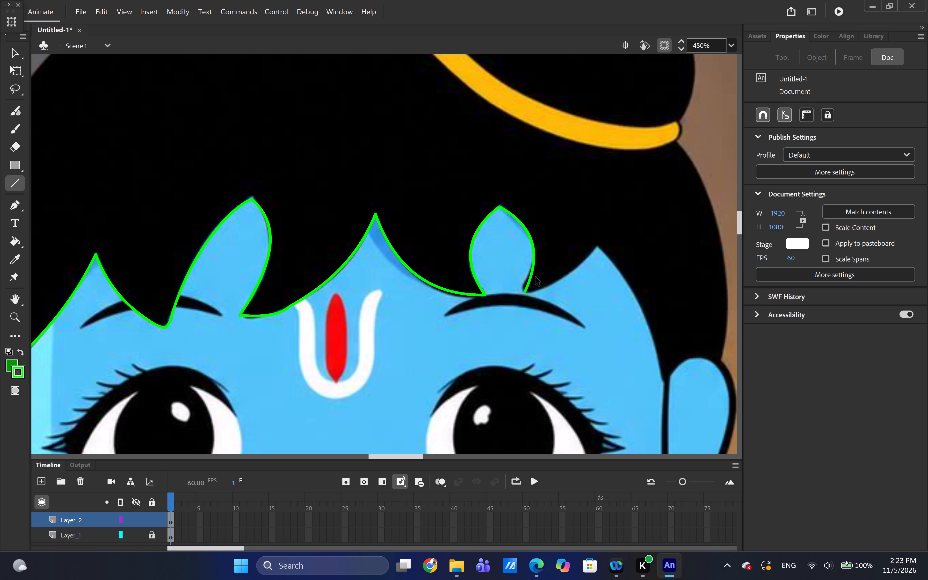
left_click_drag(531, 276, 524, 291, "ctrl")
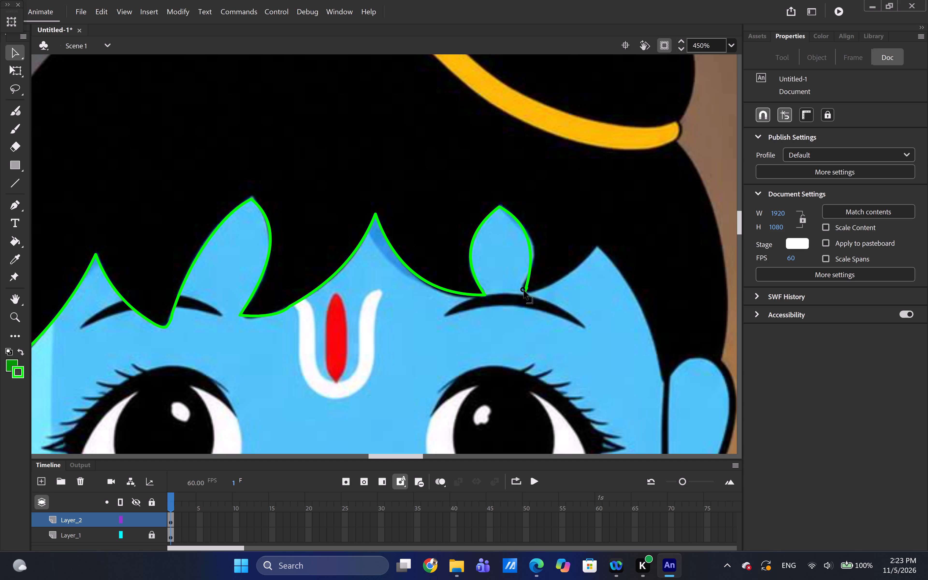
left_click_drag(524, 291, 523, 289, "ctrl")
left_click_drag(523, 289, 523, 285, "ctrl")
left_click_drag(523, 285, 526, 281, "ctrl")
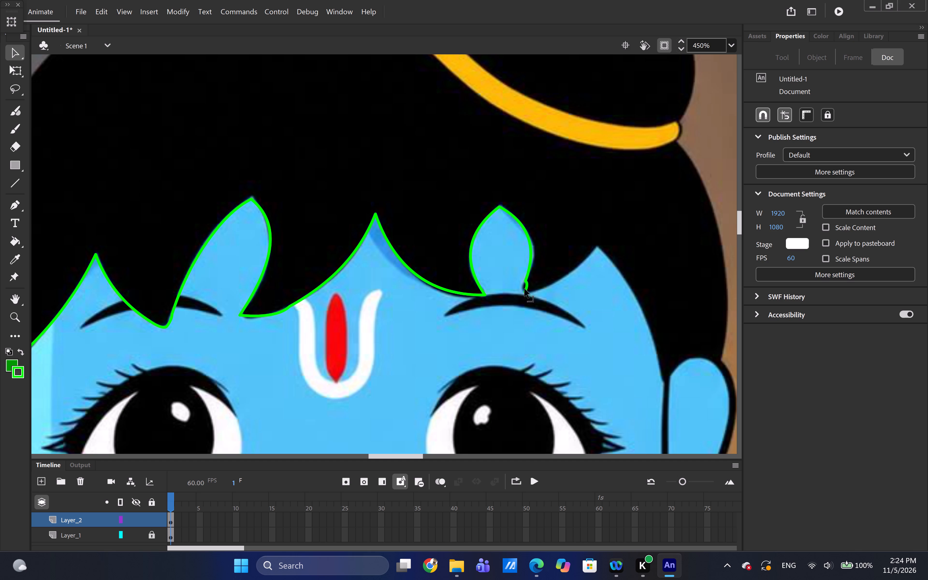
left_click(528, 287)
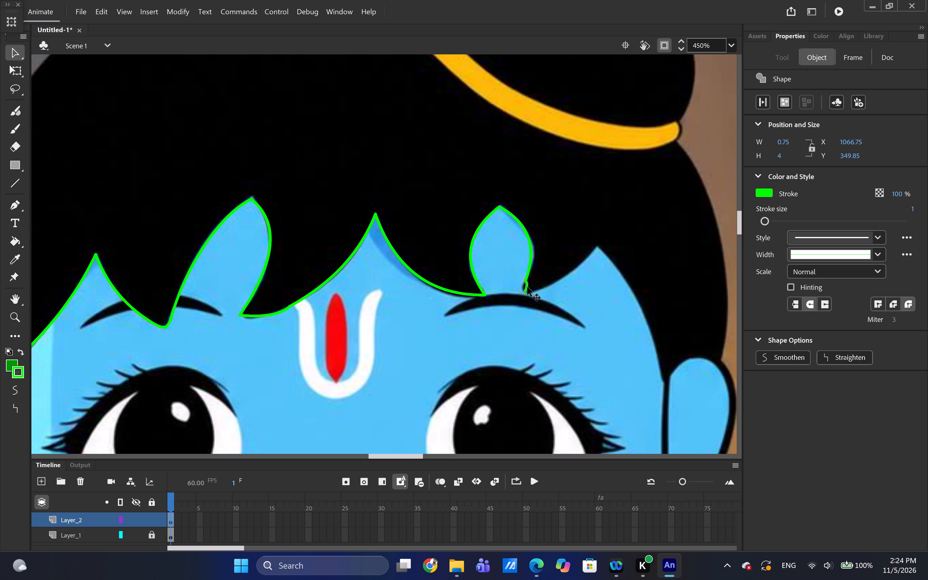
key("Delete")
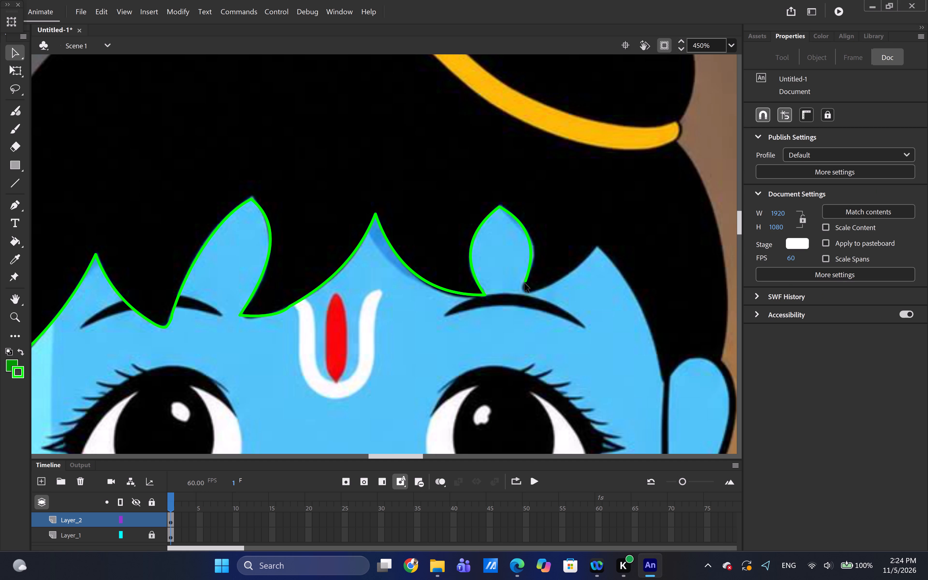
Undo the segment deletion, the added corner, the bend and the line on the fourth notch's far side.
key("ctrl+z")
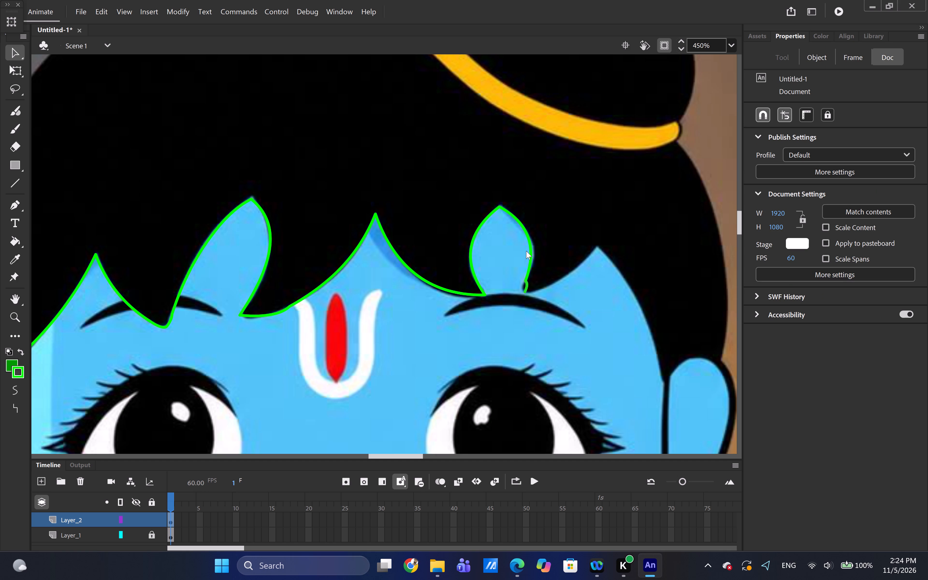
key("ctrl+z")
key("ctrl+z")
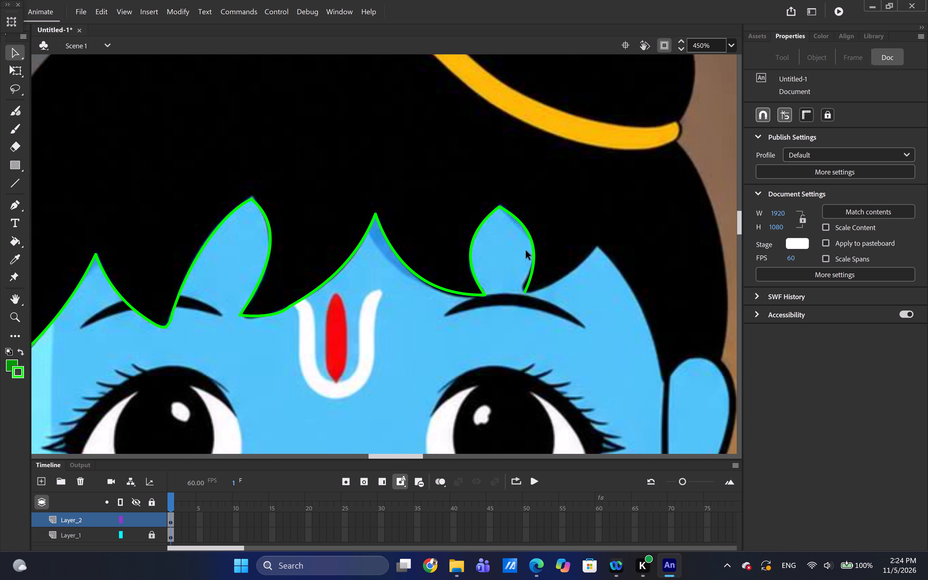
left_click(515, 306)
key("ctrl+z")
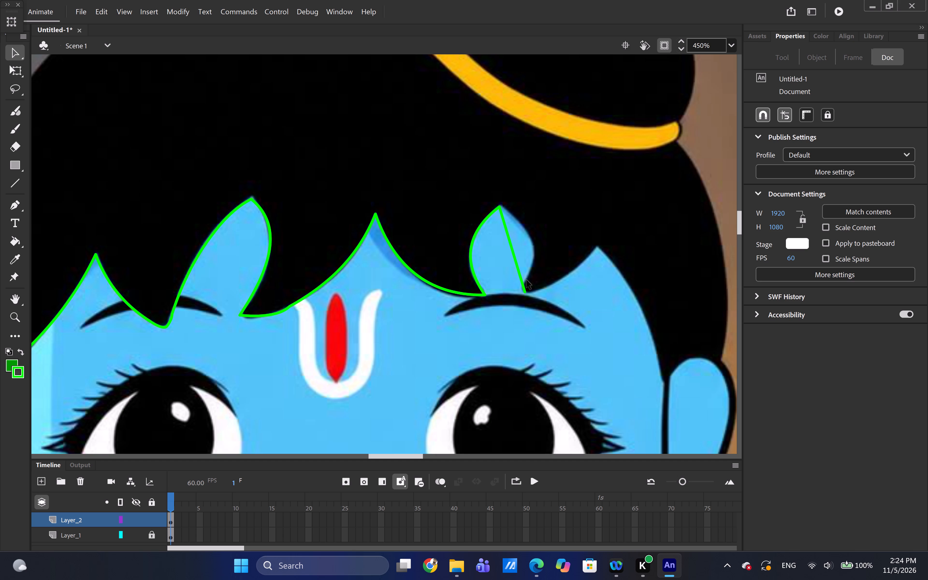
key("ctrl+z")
Draw a longer green line from the fourth notch's peak to the other eye's outer upper lashes, and bend it along the notch's upper edge.
left_click(10, 181)
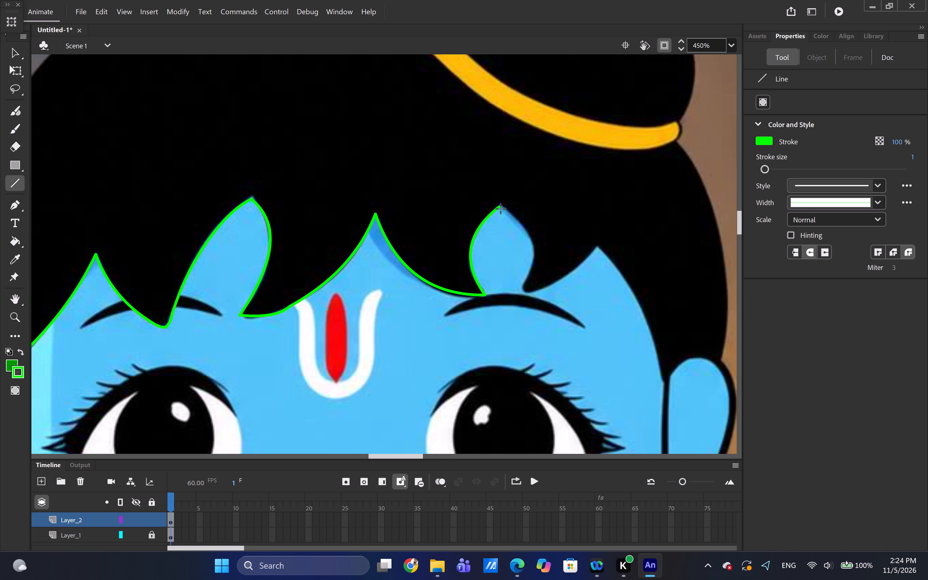
left_click_drag(501, 208, 533, 323)
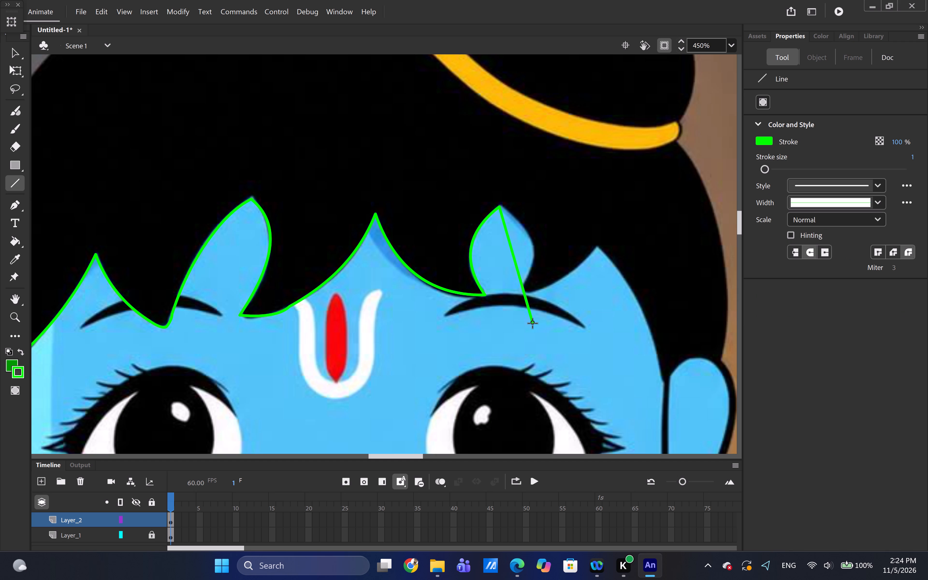
left_click_drag(533, 323, 586, 392)
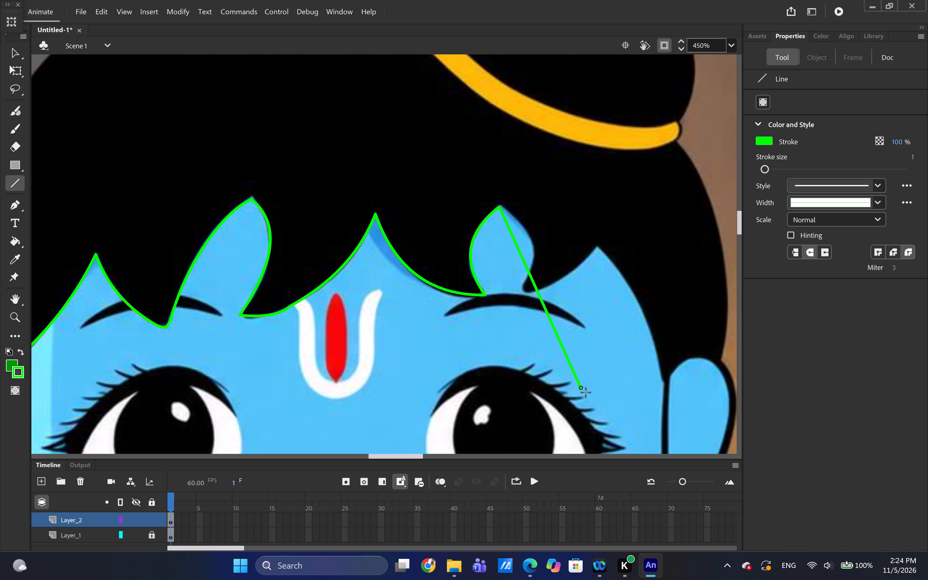
left_click_drag(586, 392, 583, 390)
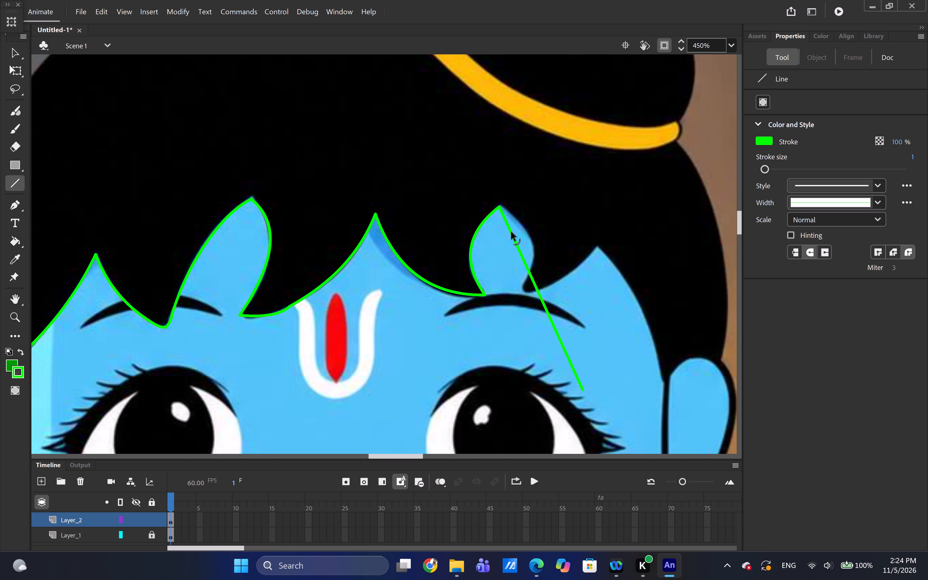
left_click_drag(511, 229, 521, 225, "ctrl")
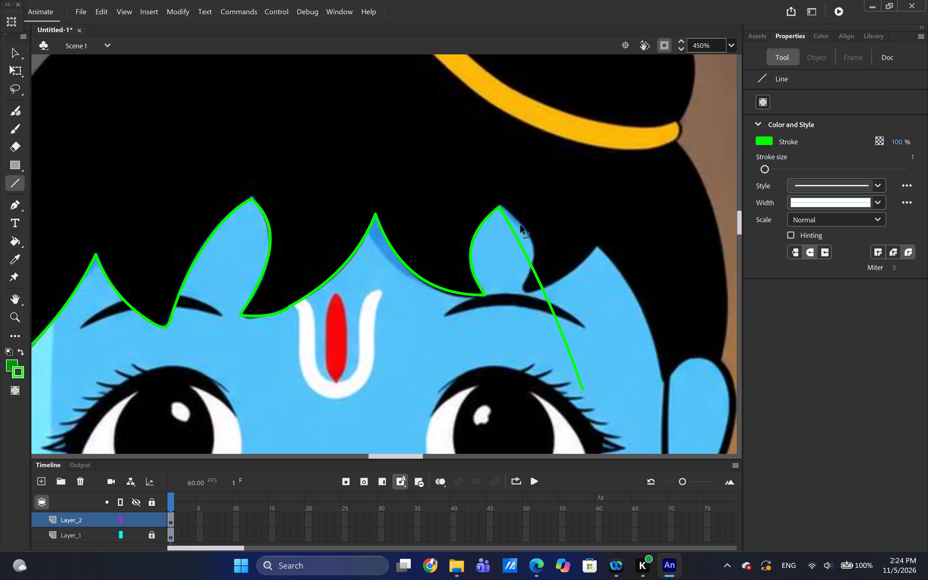
left_click_drag(521, 225, 539, 215, "ctrl")
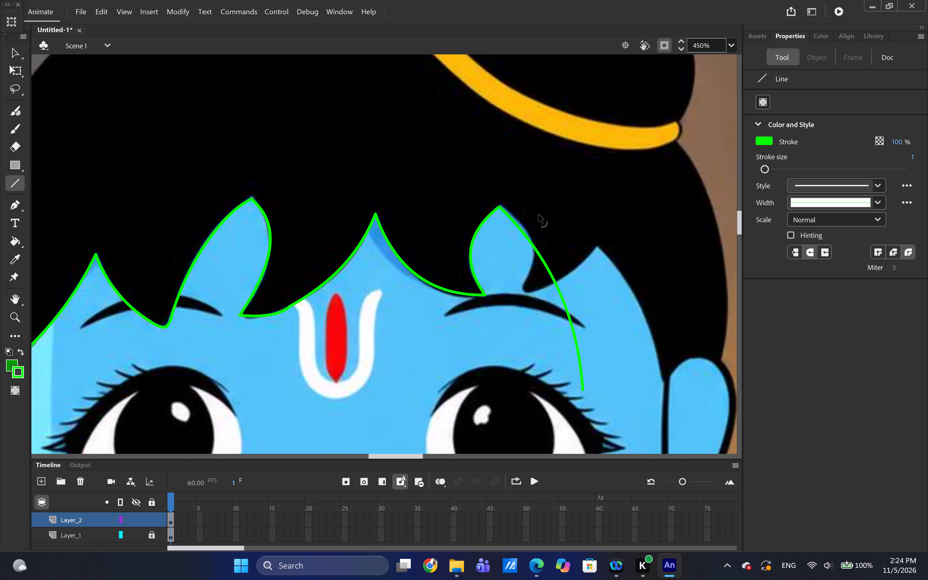
left_click_drag(539, 215, 542, 212, "ctrl")
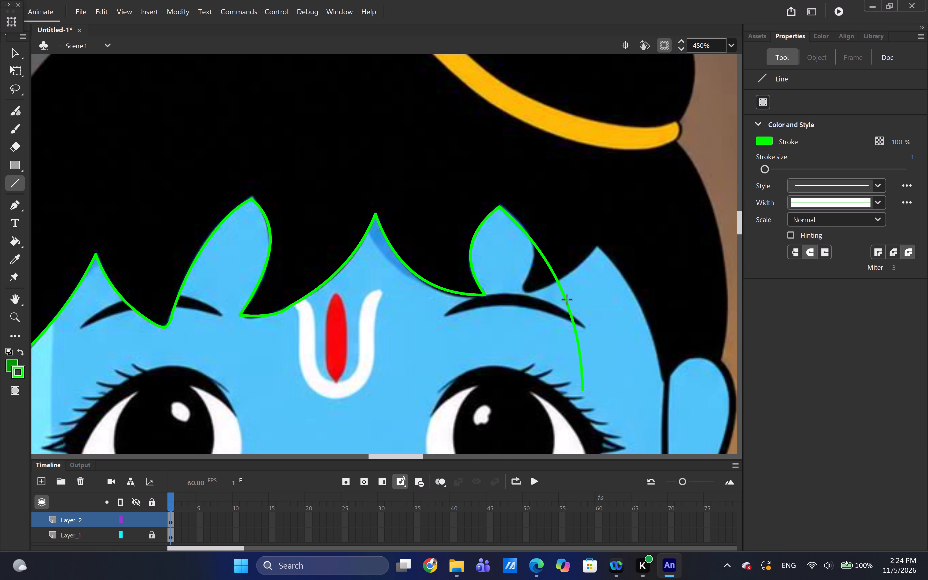
Add a corner to the long curve and pull it onto the lock's tip, then pull a second corner up along the lock's lower edge.
key("v")
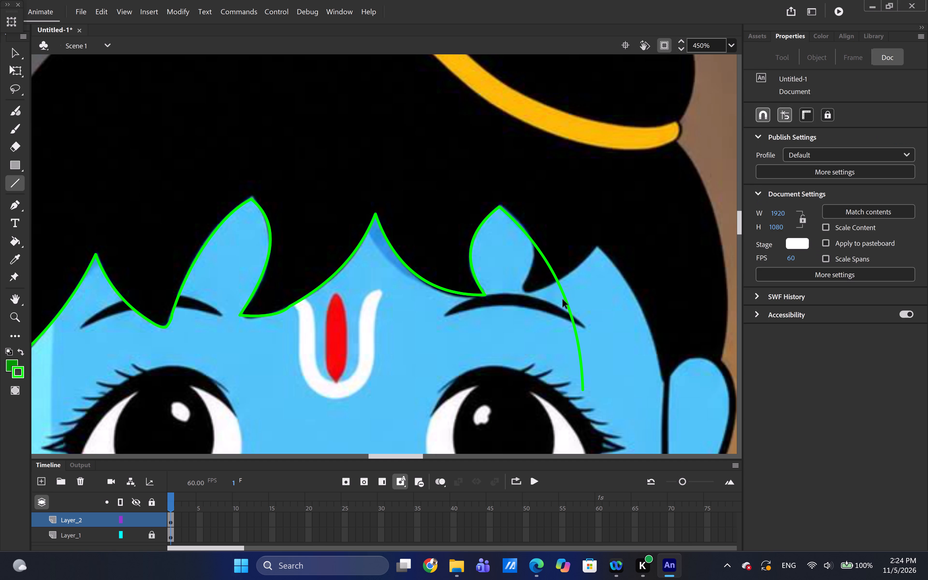
left_click_drag(568, 304, 546, 311, "ctrl")
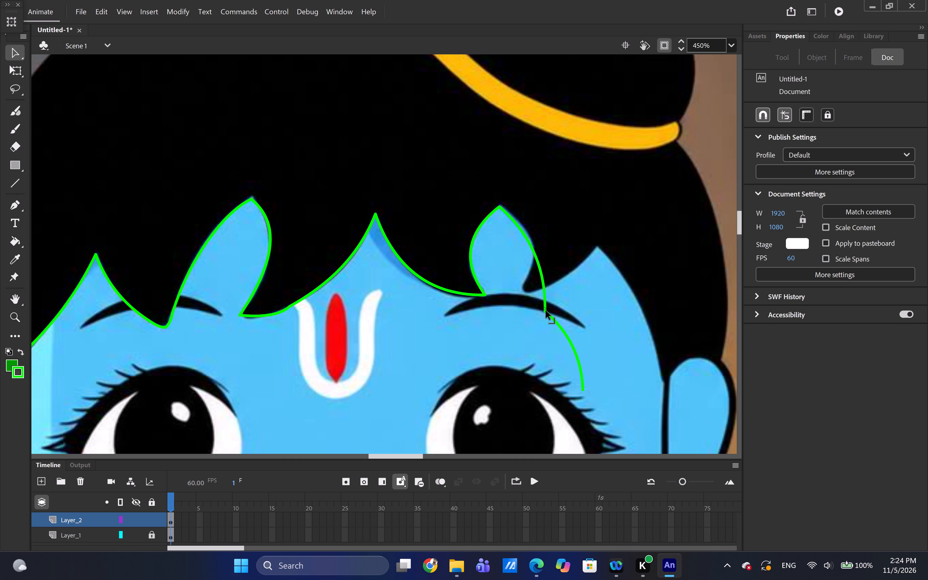
left_click_drag(546, 311, 522, 283, "ctrl")
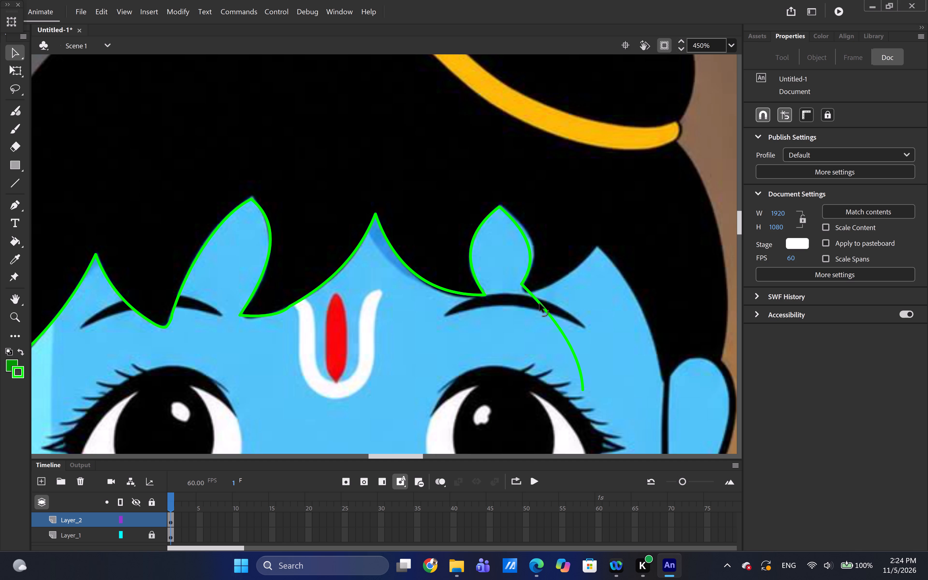
left_click_drag(549, 312, 554, 316, "ctrl")
left_click_drag(554, 316, 567, 274, "ctrl")
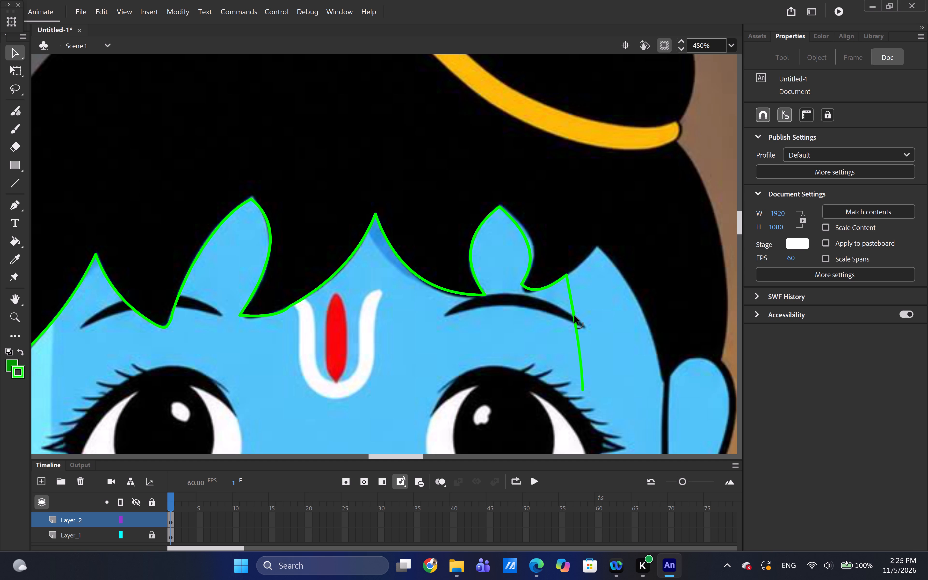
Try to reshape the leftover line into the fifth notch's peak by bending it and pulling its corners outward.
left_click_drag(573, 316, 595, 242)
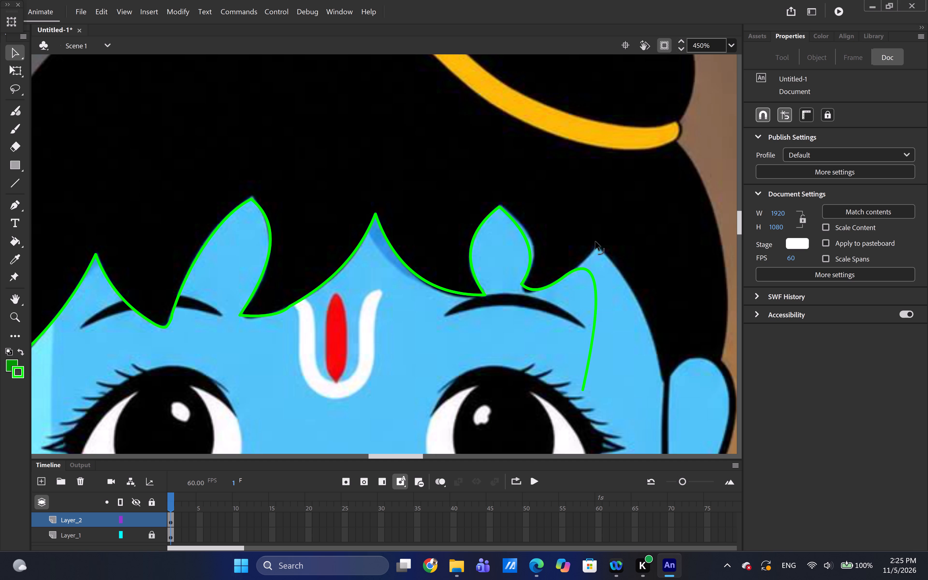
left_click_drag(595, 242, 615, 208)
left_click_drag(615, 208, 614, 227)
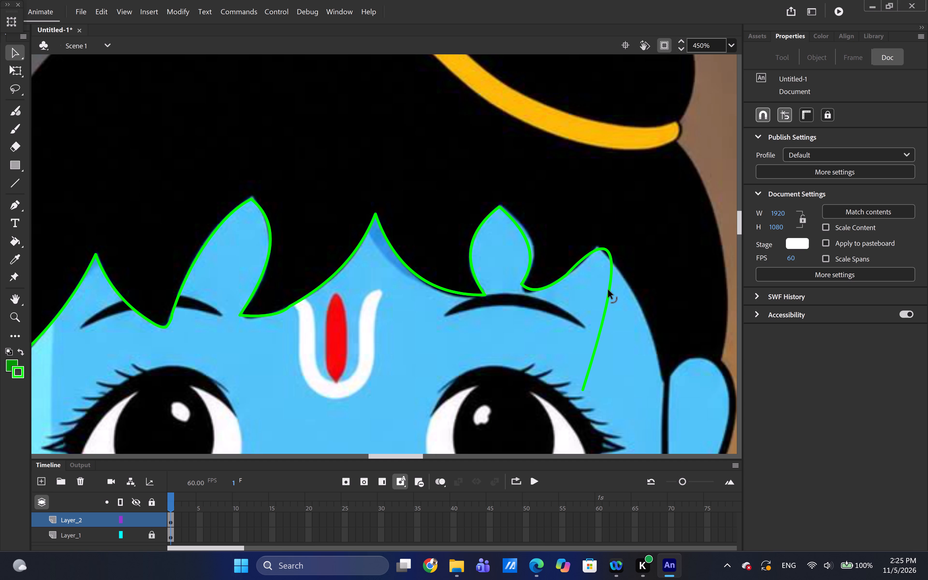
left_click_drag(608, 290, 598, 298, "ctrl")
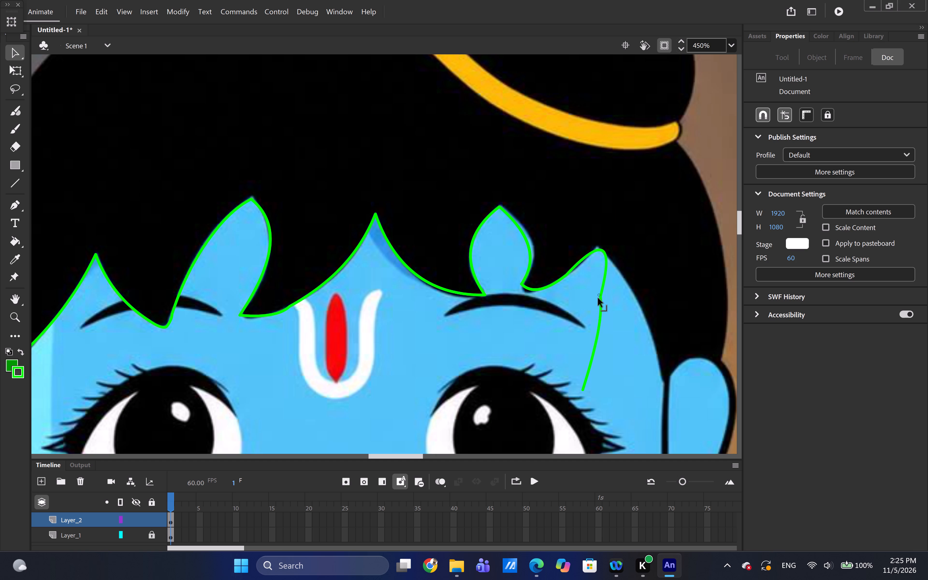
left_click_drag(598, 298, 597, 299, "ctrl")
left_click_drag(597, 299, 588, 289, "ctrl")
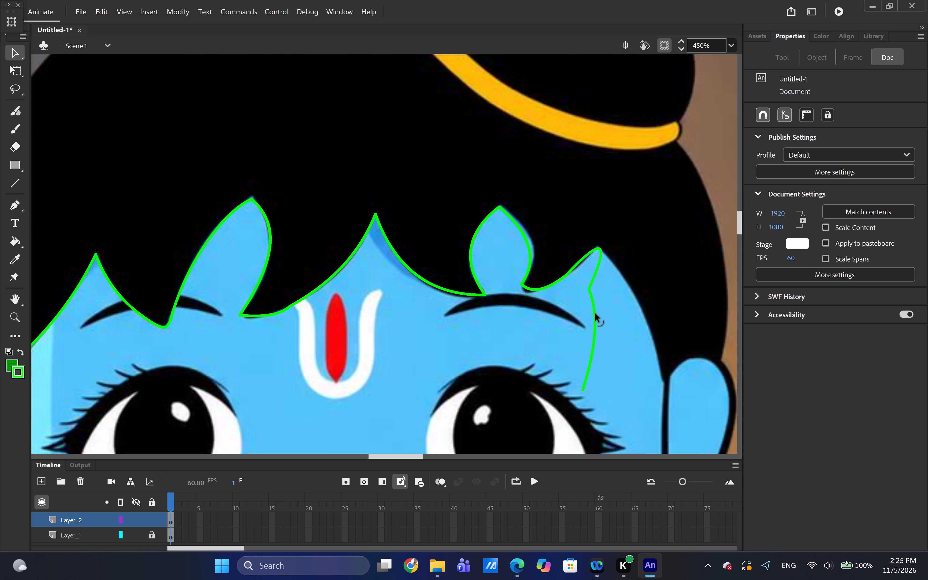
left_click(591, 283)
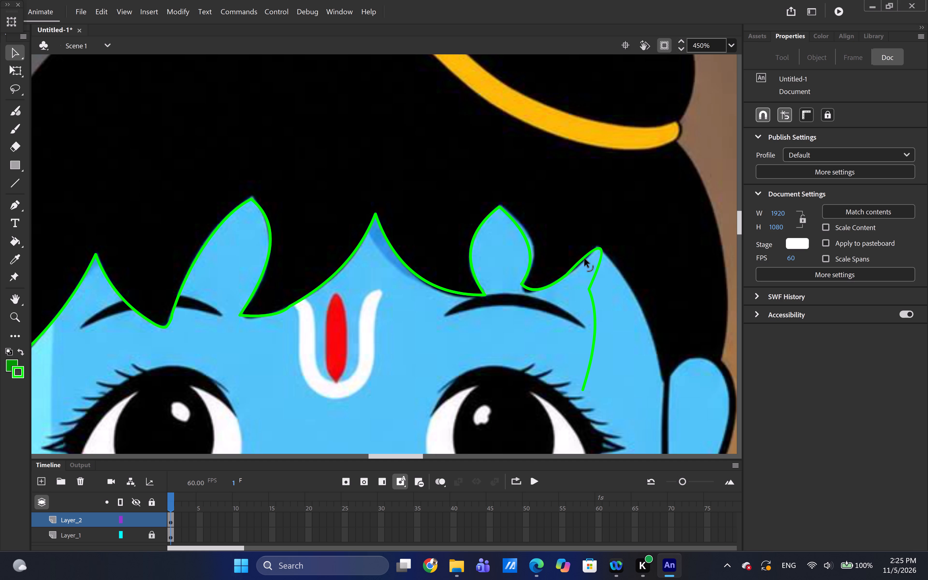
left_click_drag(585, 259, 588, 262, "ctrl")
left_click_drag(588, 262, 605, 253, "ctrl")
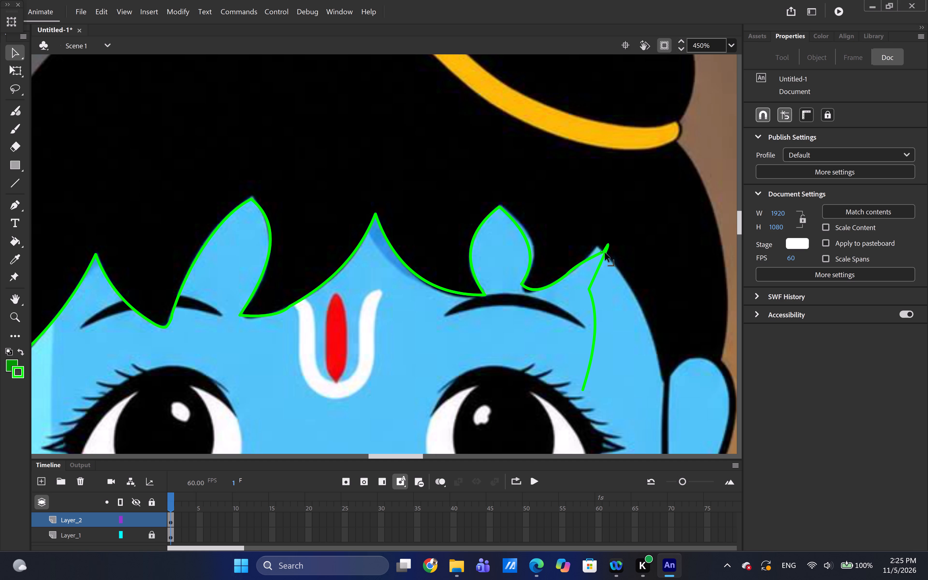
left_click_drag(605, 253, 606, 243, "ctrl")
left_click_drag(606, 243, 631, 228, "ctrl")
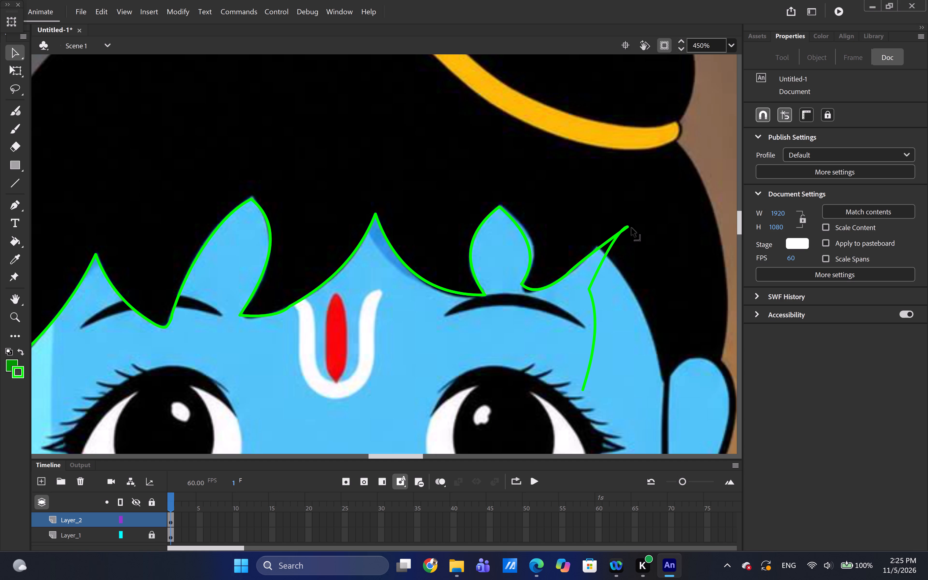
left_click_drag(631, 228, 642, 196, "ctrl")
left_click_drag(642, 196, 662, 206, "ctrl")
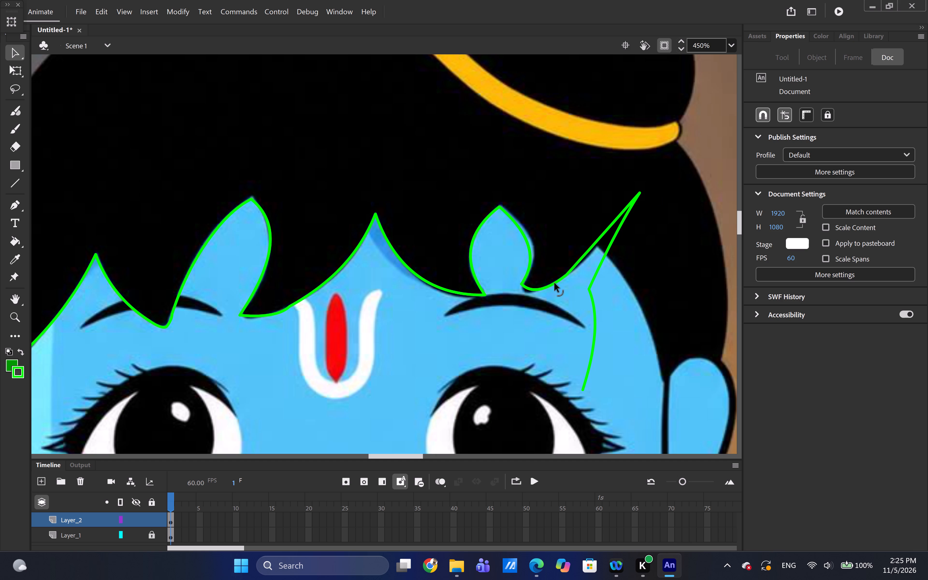
Delete the leftover green segments beyond the traced part of the lock's lower edge, down to the eye's outer lashes.
left_click(555, 283)
left_click(581, 257)
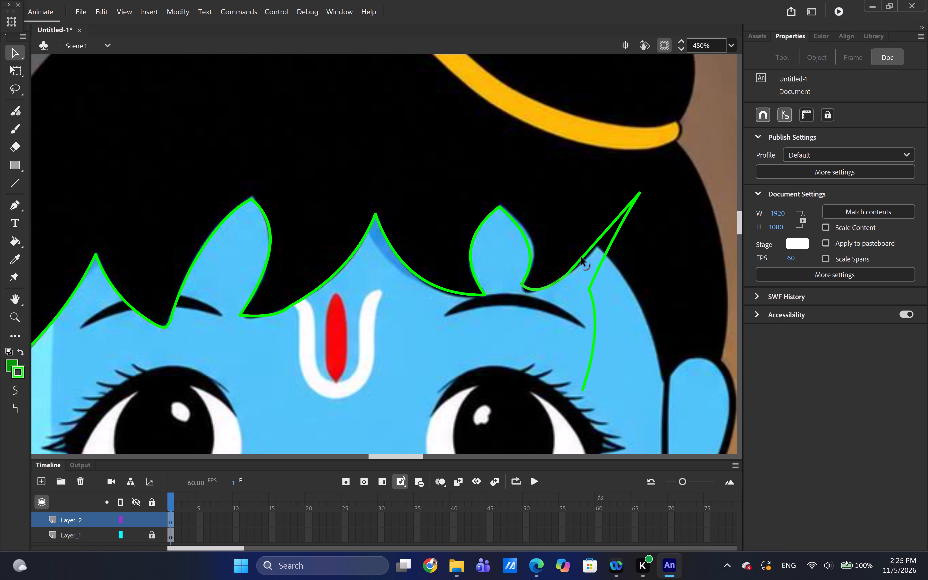
key("Delete")
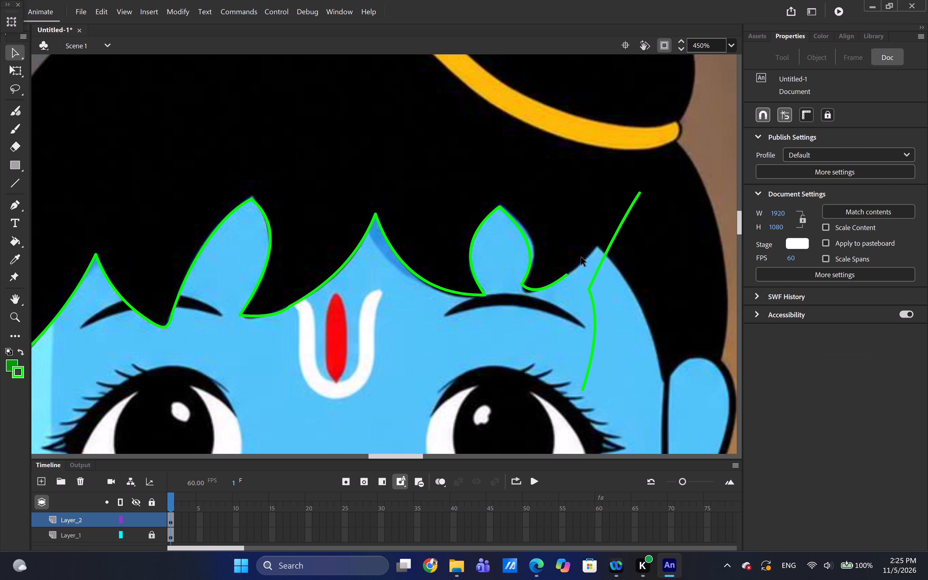
left_click(601, 262)
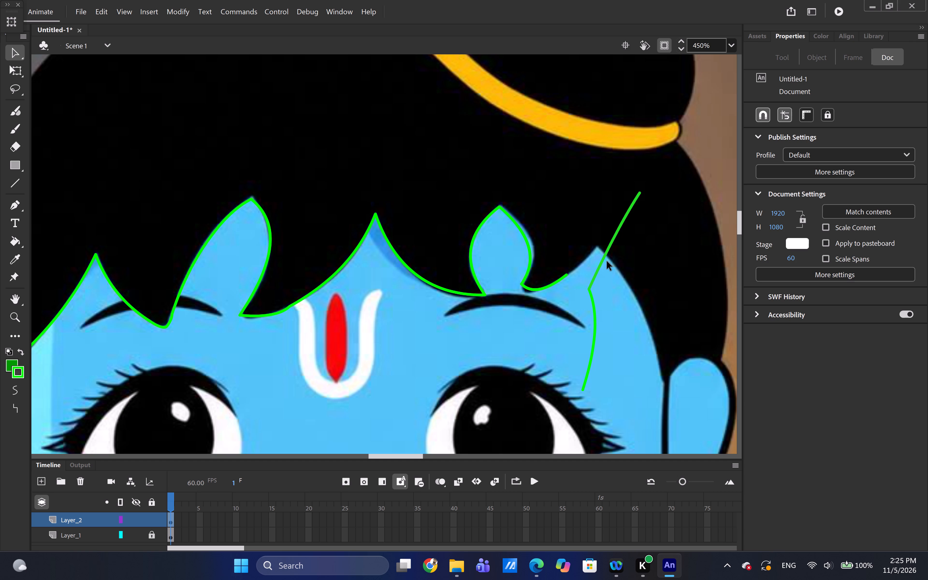
key("Delete")
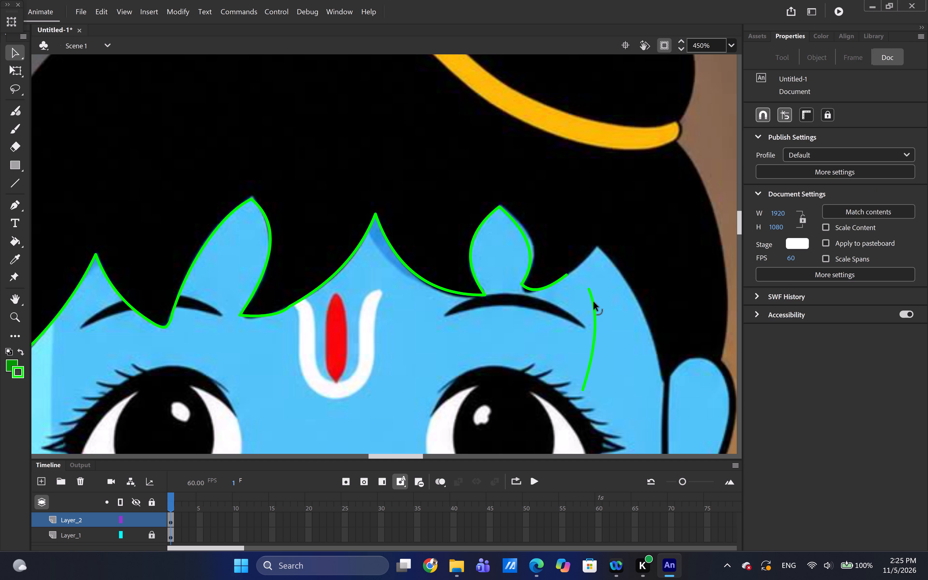
left_click(594, 302)
key("Delete")
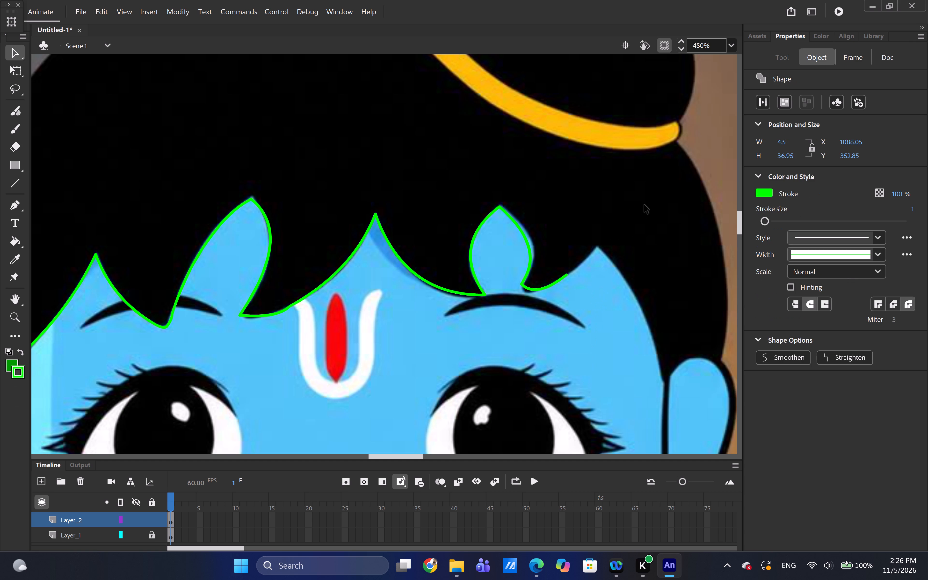
Draw a green line from the fifth notch's peak to the open end of the traced lock edge.
left_click(12, 188)
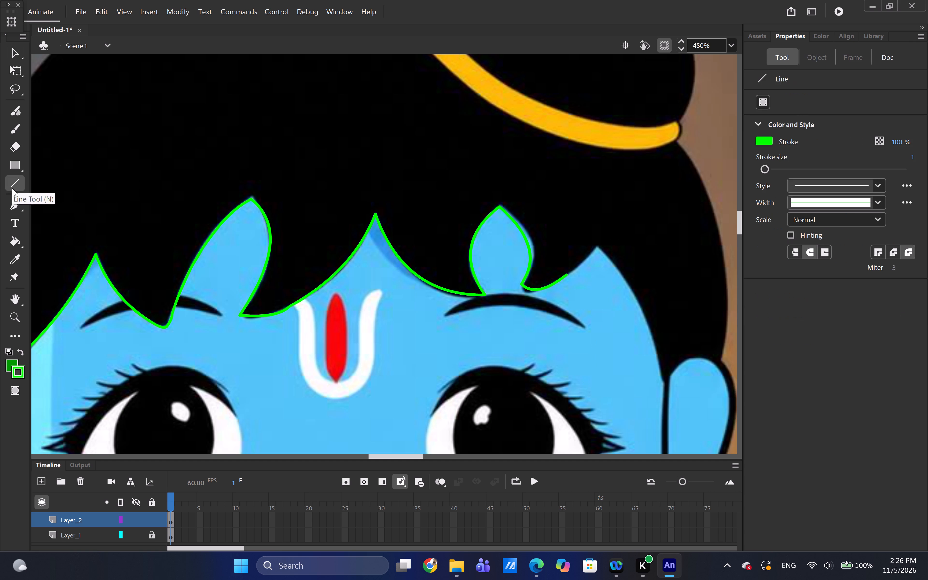
left_click(598, 248)
left_click_drag(598, 248, 597, 248)
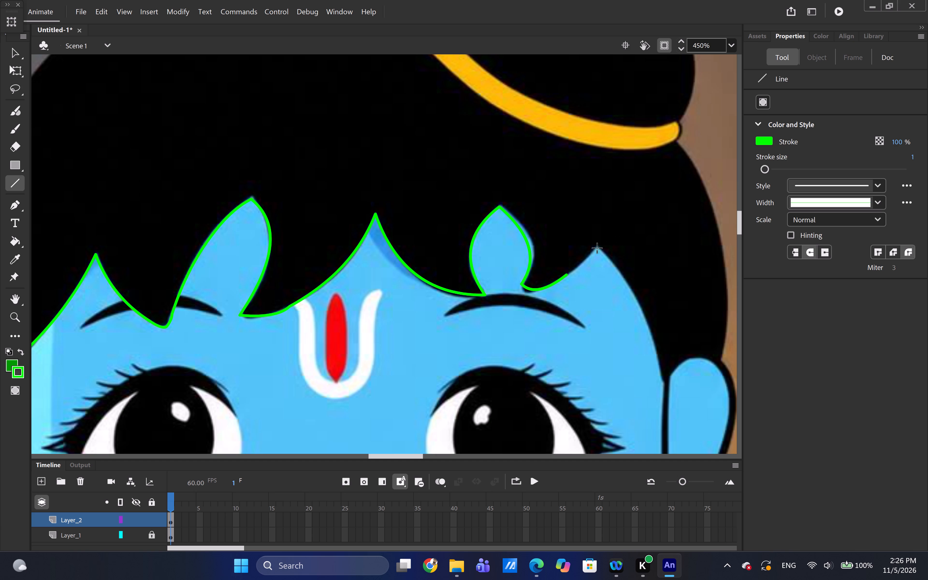
left_click_drag(597, 248, 569, 275)
Draw a green line from the fifth notch's peak to the hairline's end beside the other ear, and bend it along the hairline.
left_click_drag(599, 248, 651, 355)
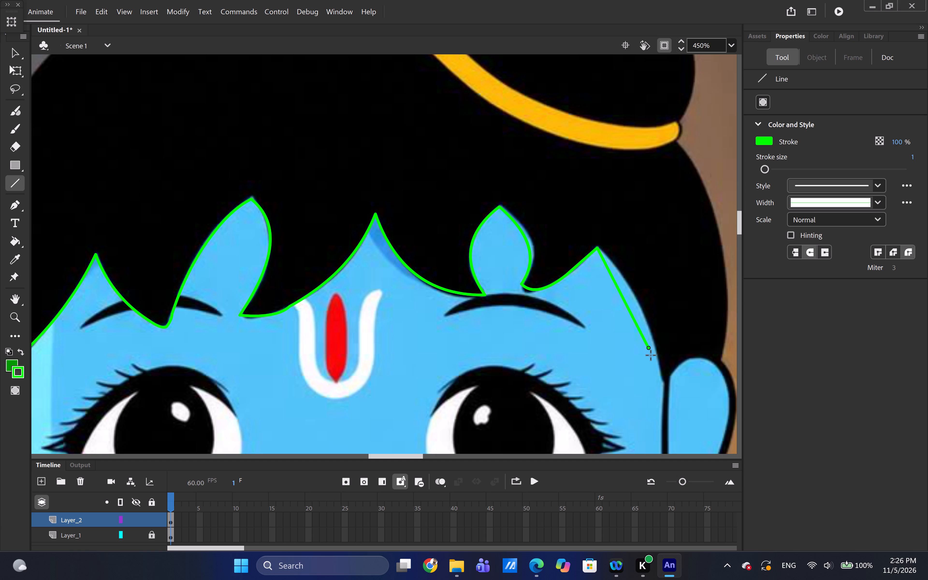
left_click_drag(651, 355, 662, 382)
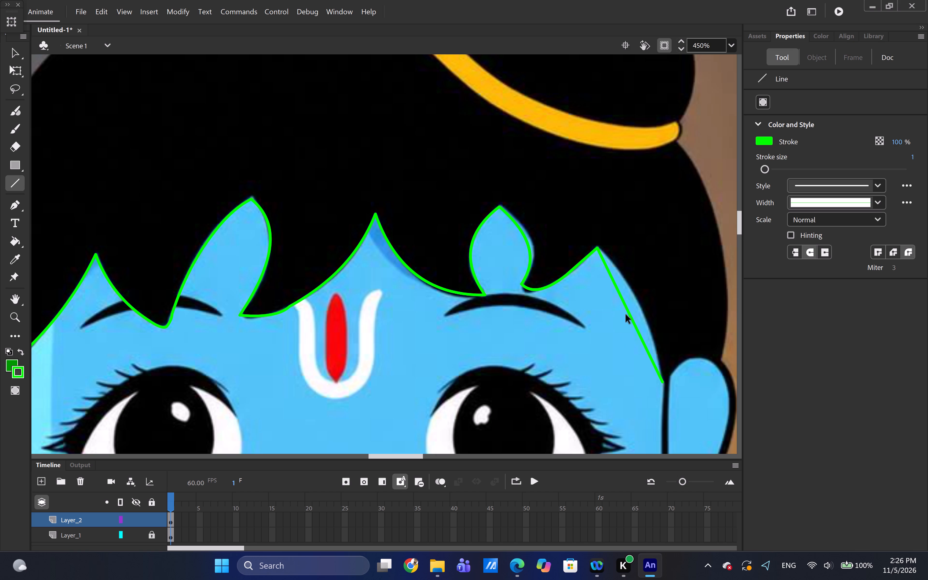
left_click_drag(630, 314, 642, 310, "ctrl")
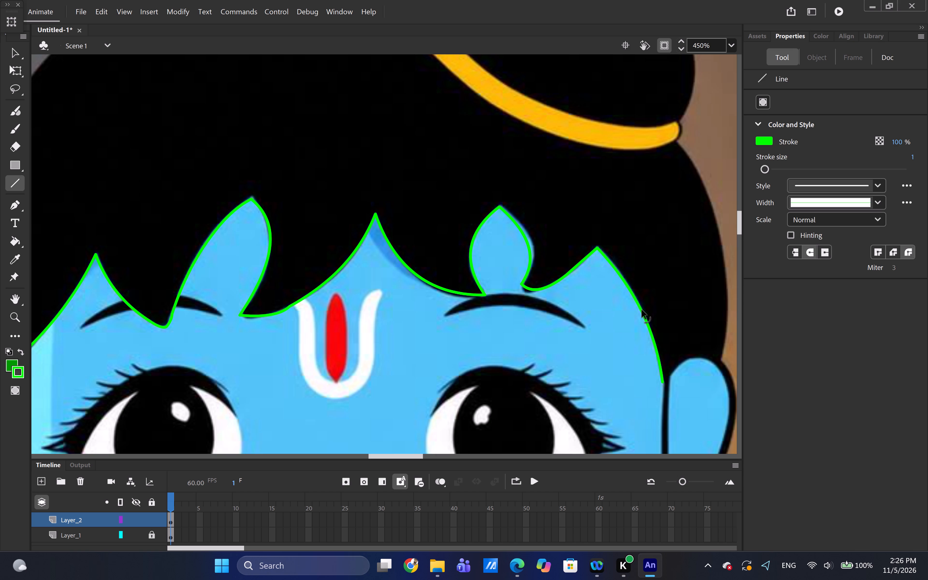
left_click_drag(642, 310, 643, 309, "ctrl")
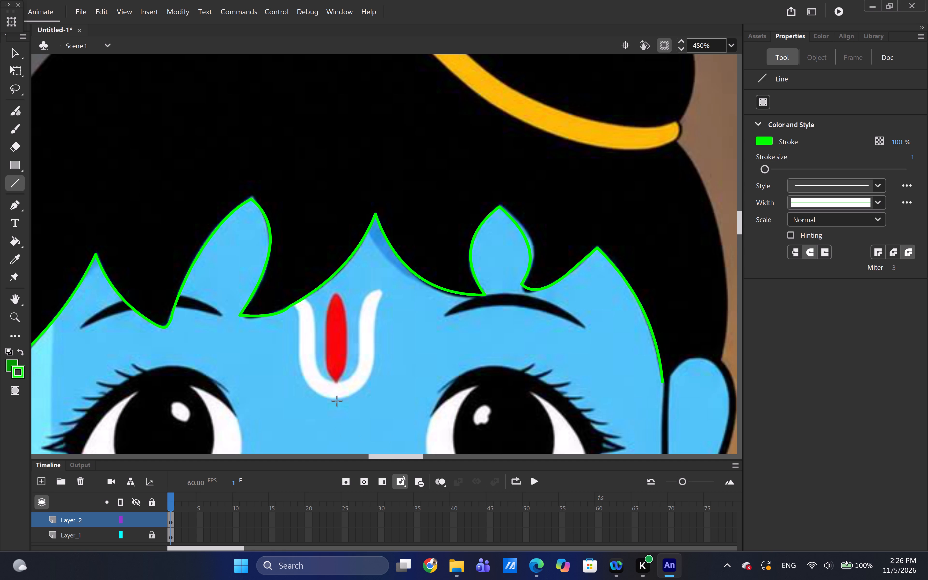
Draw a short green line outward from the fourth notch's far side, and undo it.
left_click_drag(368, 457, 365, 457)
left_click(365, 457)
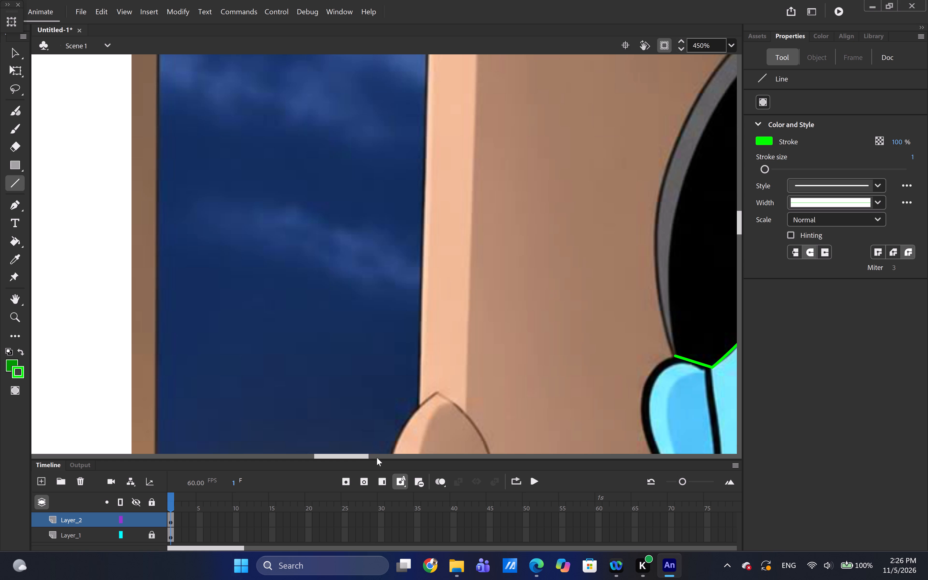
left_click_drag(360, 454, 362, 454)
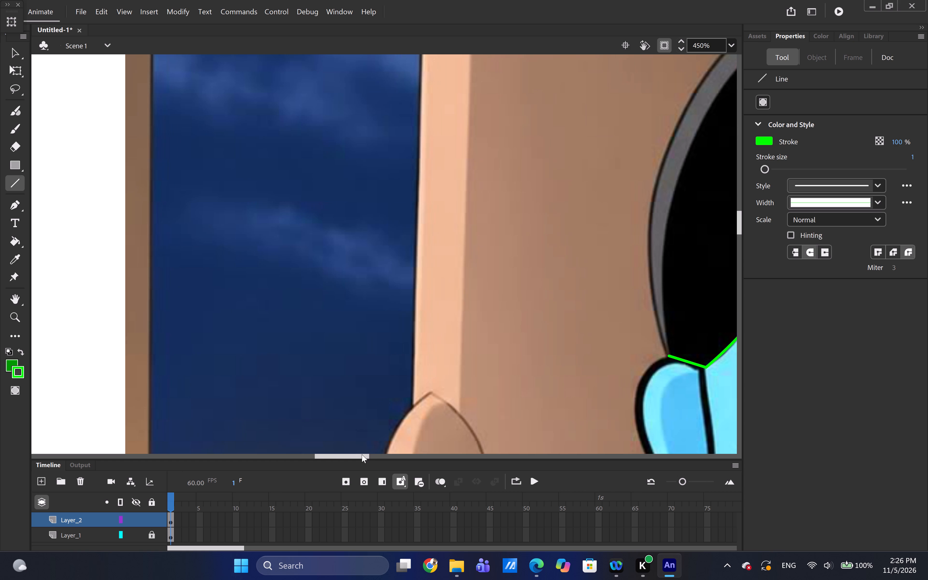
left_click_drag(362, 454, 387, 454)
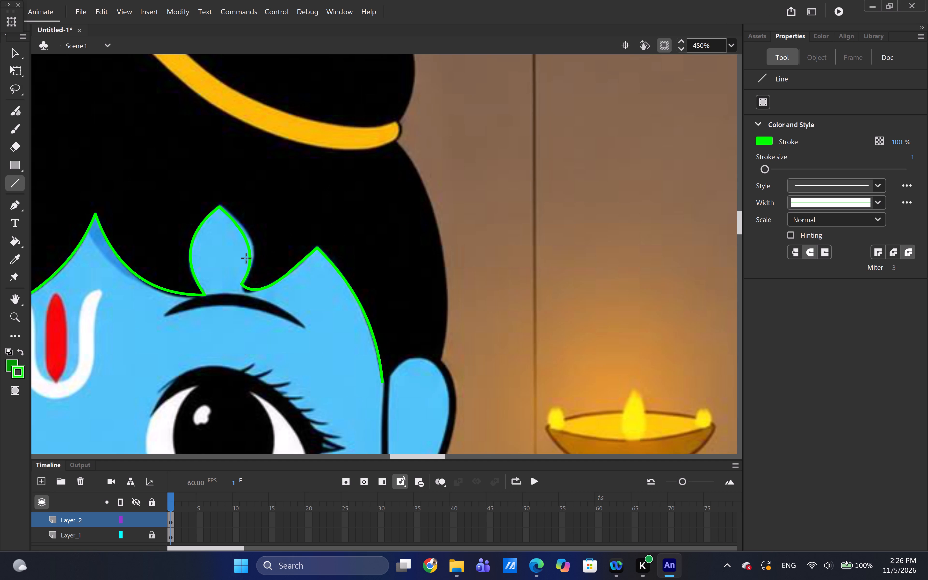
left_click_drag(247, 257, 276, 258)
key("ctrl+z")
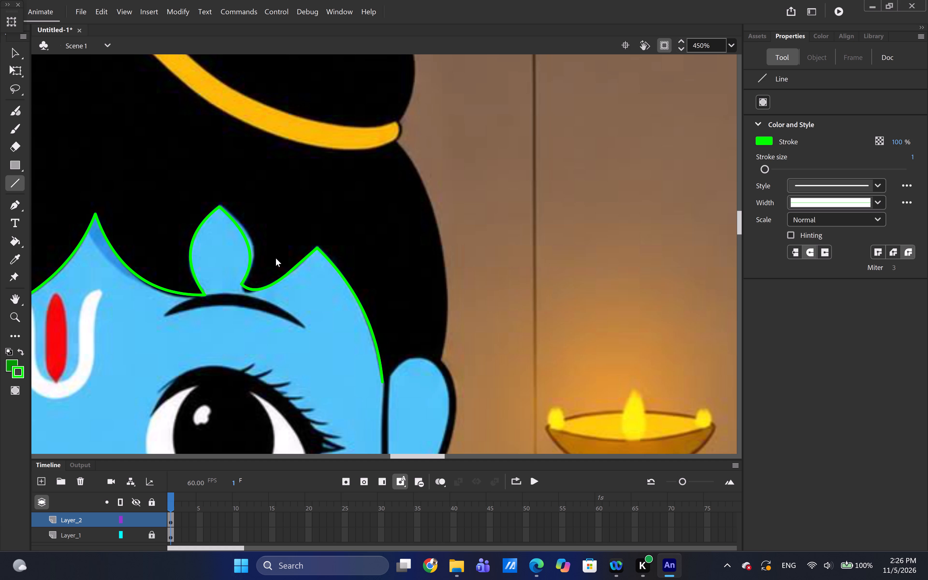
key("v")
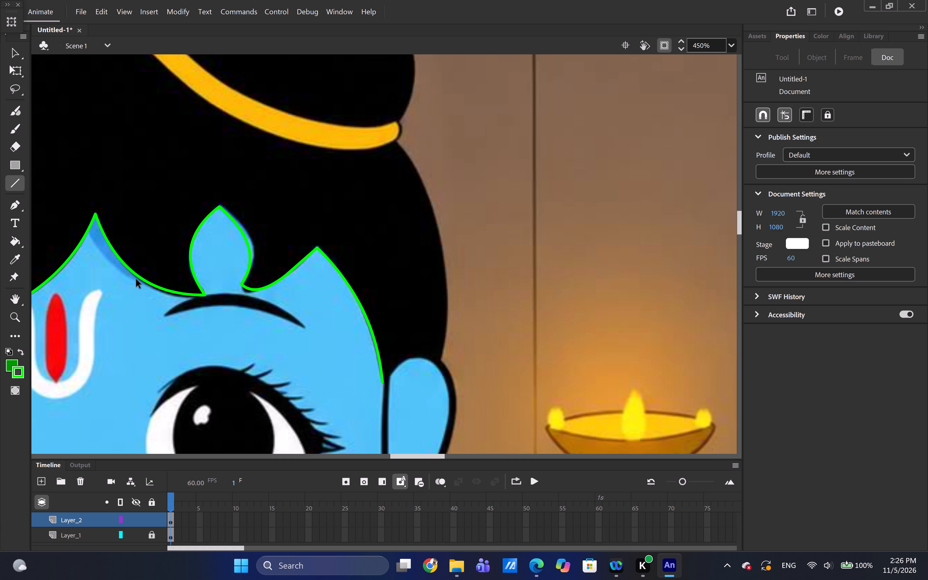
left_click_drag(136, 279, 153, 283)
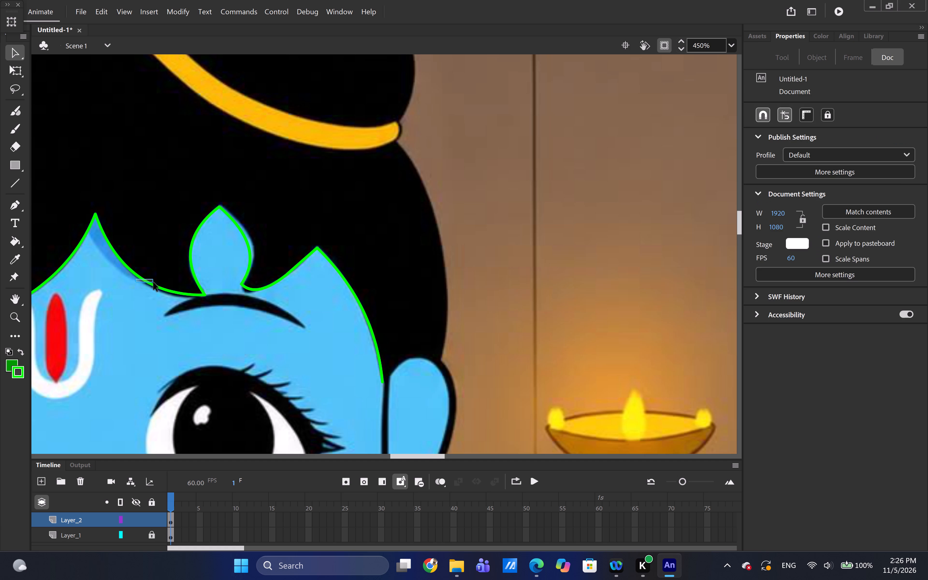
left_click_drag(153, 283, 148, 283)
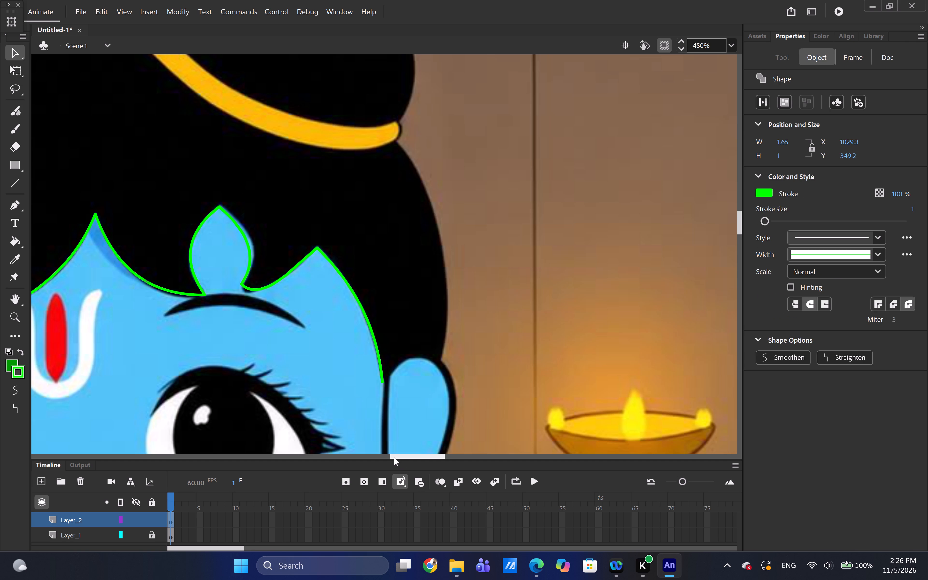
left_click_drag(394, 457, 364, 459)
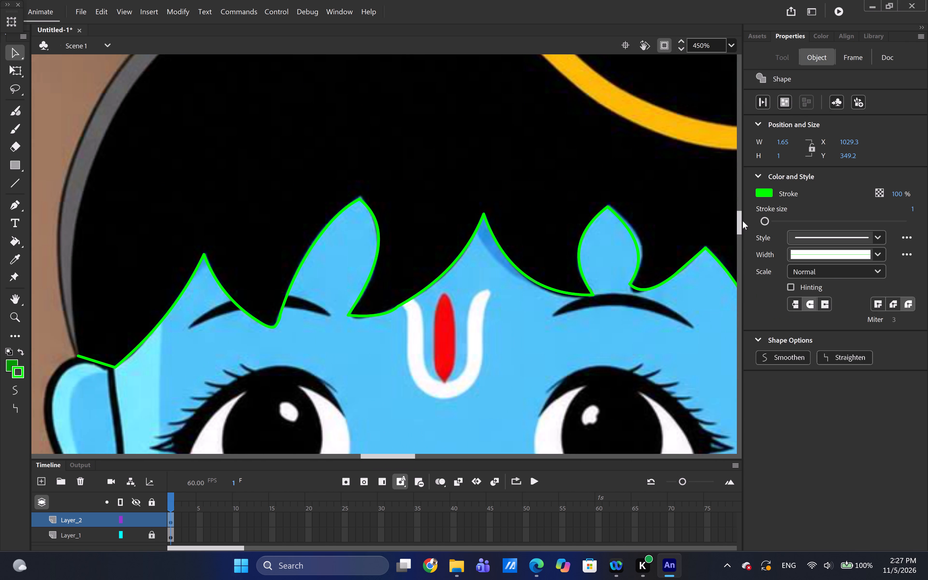
Draw a green line from the fringe outline's end above the ear up the side of the hair, and bend it along the grey rim.
left_click_drag(738, 221, 735, 214)
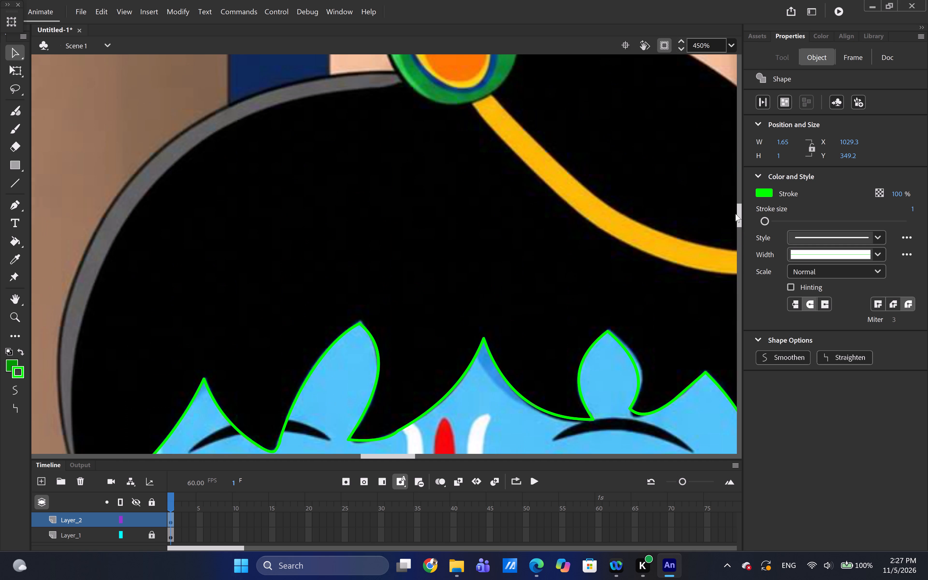
left_click_drag(735, 214, 735, 213)
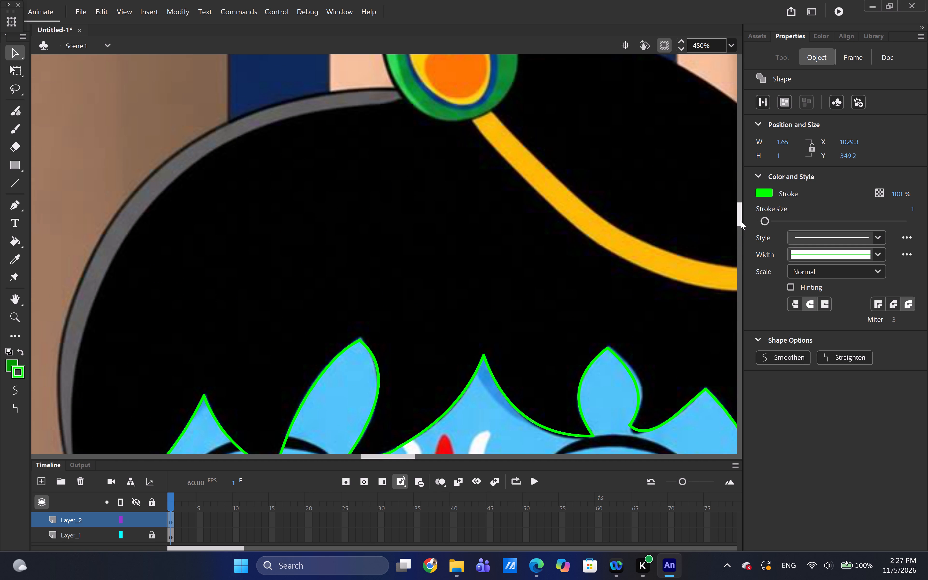
left_click_drag(741, 221, 740, 227)
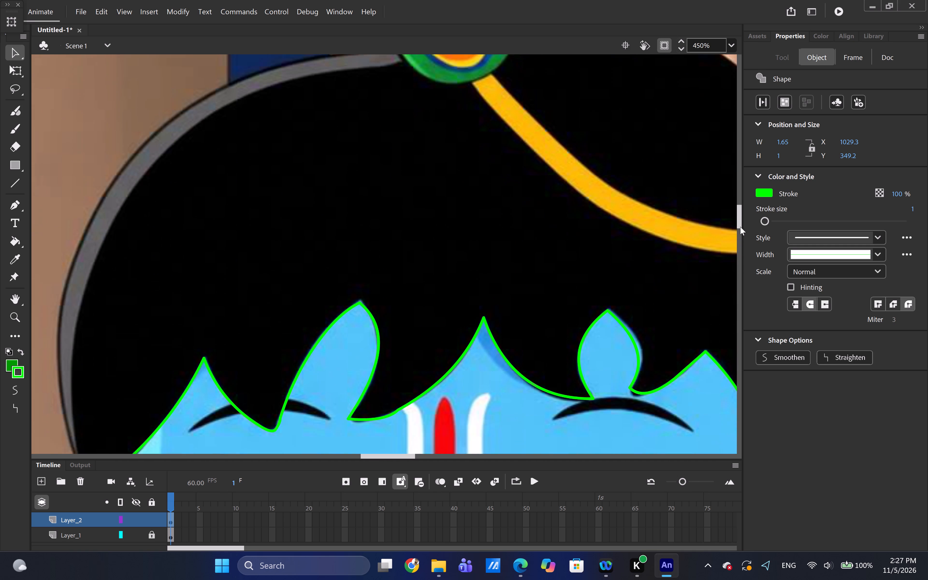
left_click_drag(740, 227, 740, 227)
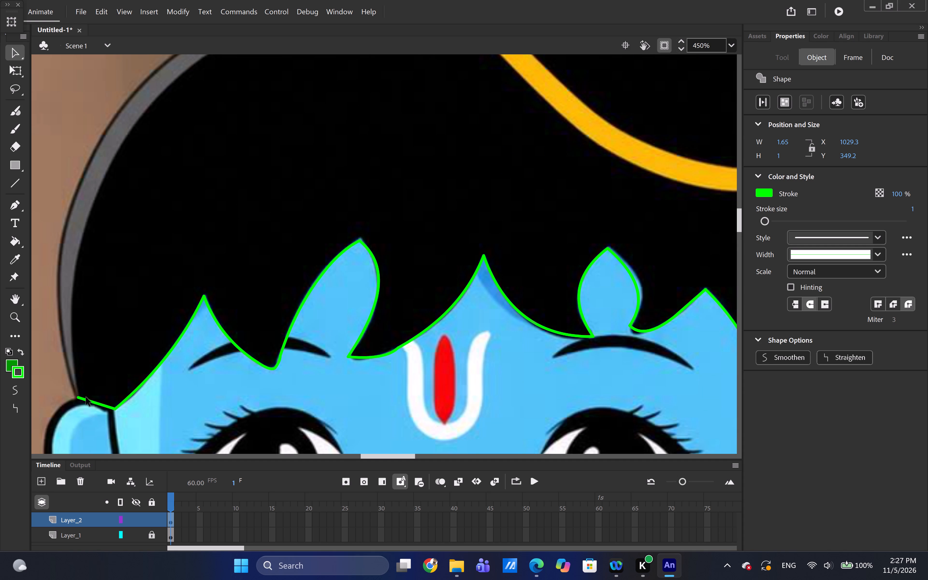
left_click(17, 181)
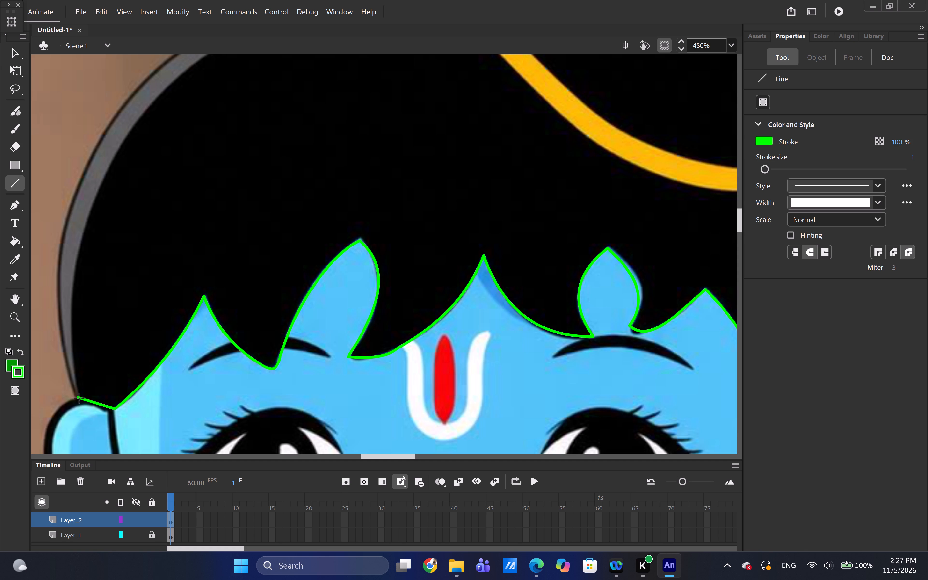
left_click_drag(79, 398, 209, 59)
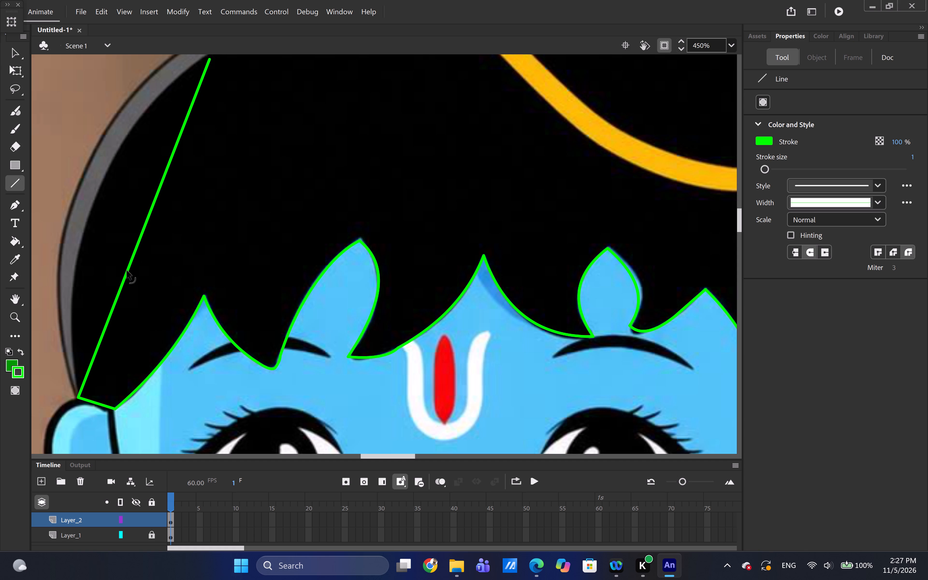
left_click_drag(127, 271, 90, 220, "ctrl")
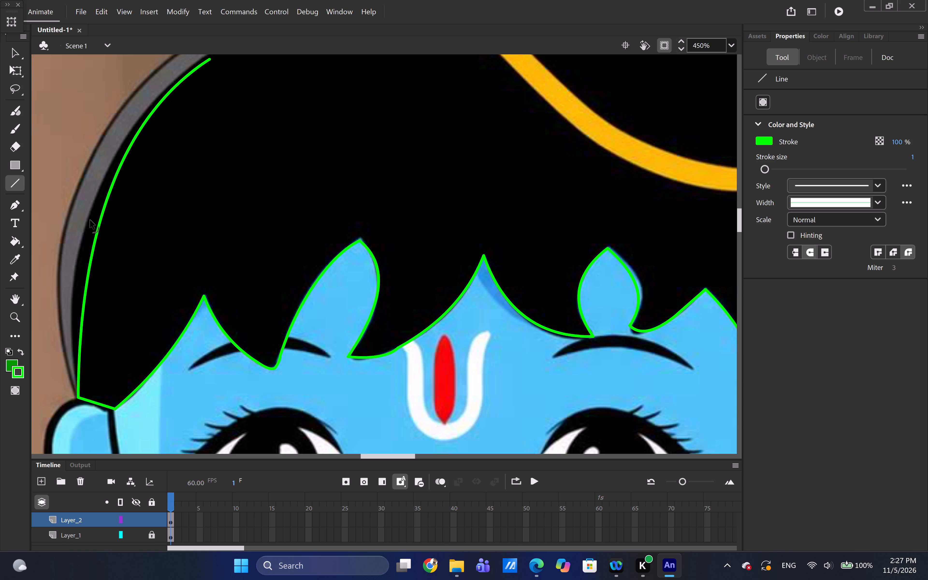
left_click_drag(90, 220, 85, 213, "ctrl")
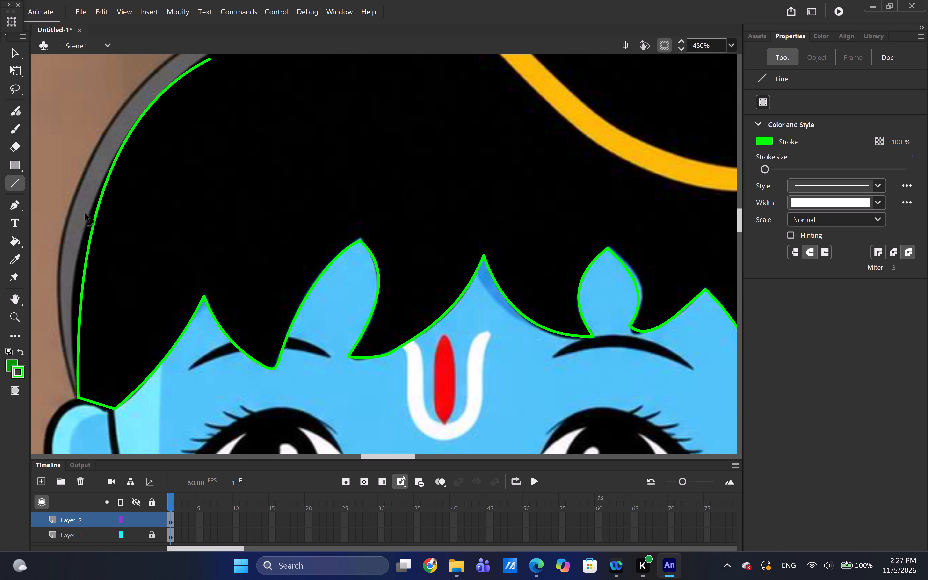
left_click_drag(85, 213, 86, 205, "ctrl")
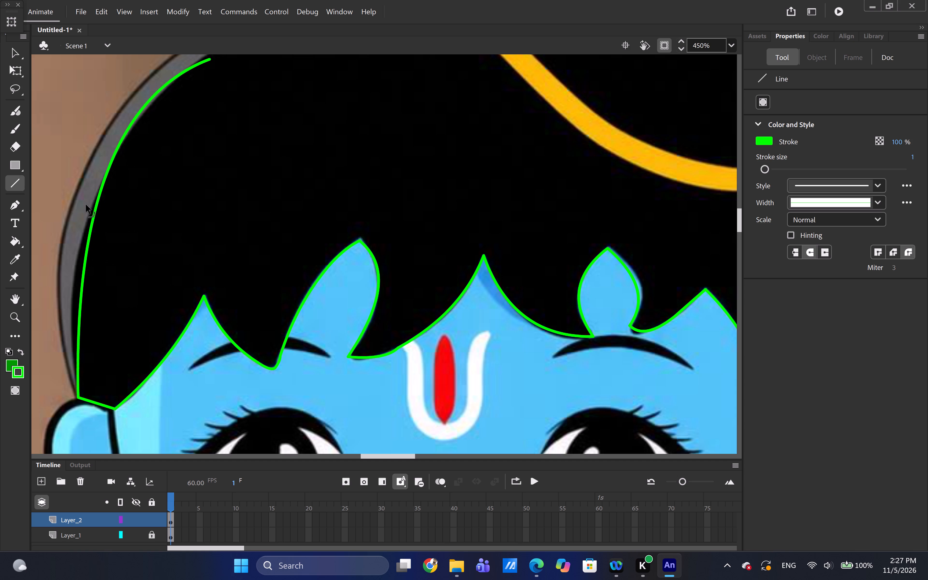
left_click_drag(86, 205, 89, 206, "ctrl")
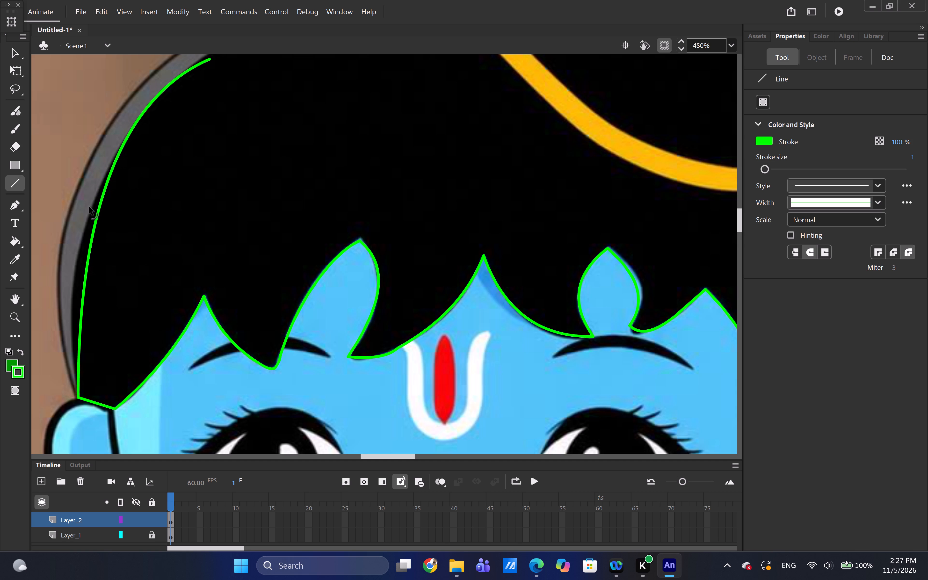
left_click_drag(89, 206, 88, 206, "ctrl")
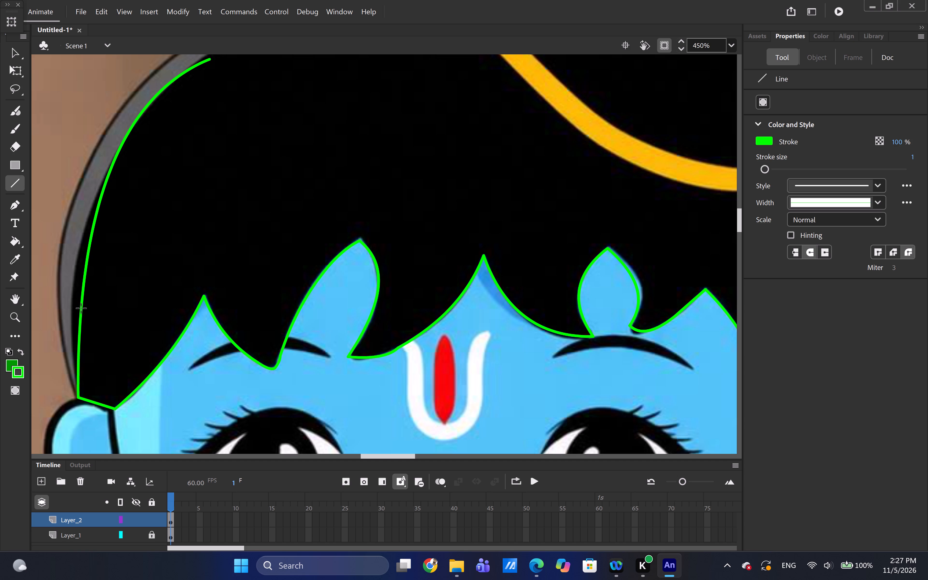
Reshape the lower part of the hair's side line, adding a corner on the rim and a straight segment down to the ear.
key("v")
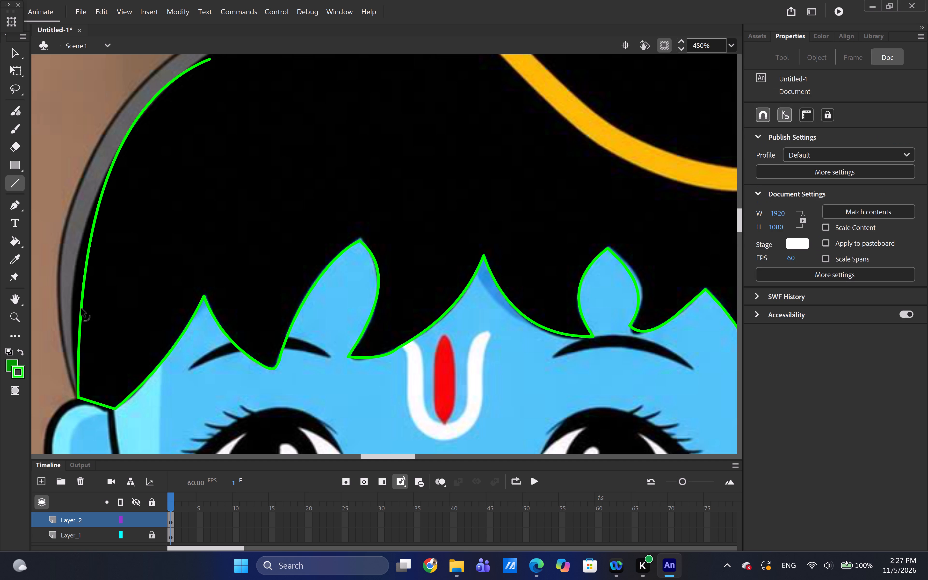
left_click_drag(81, 308, 72, 305, "ctrl")
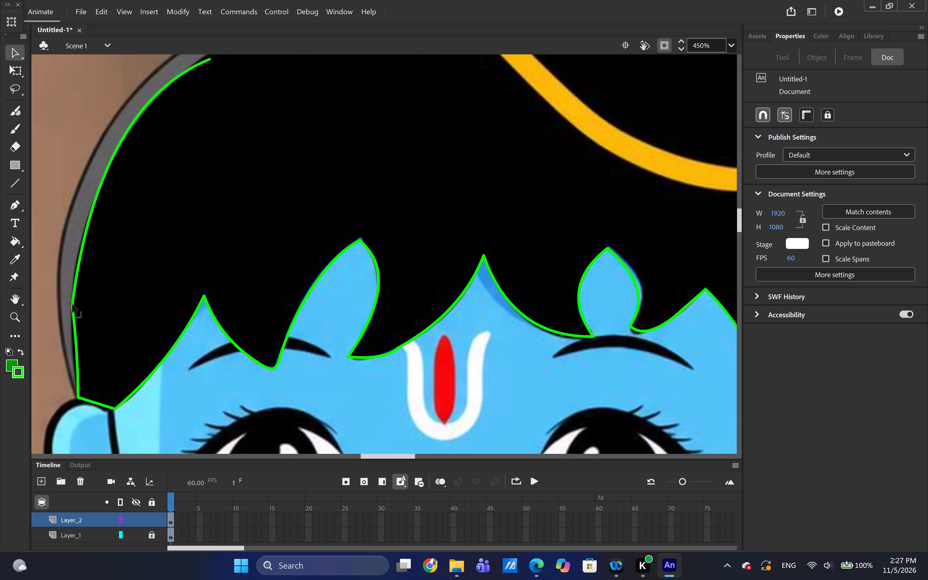
left_click_drag(72, 305, 72, 305, "ctrl")
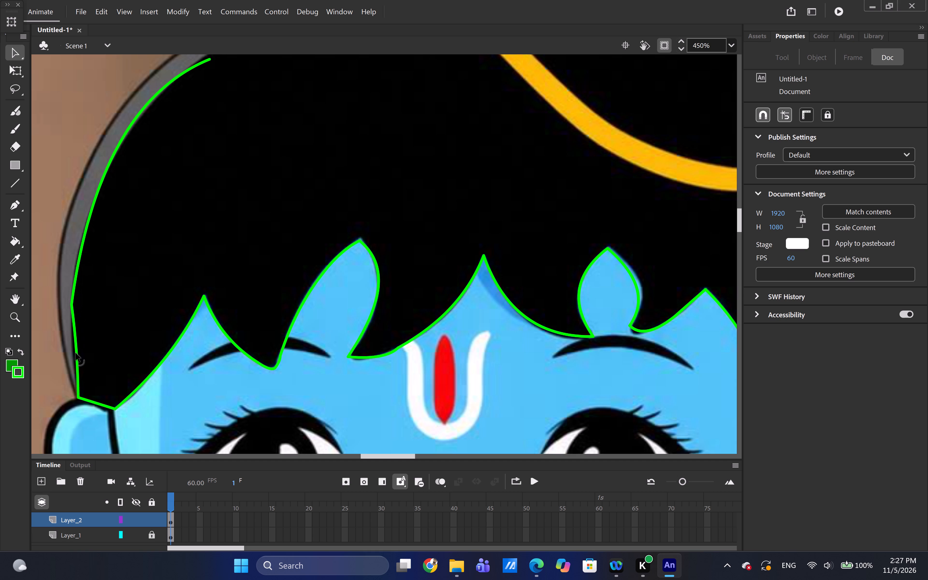
left_click_drag(76, 353, 71, 362, "ctrl")
left_click_drag(71, 362, 77, 401, "ctrl")
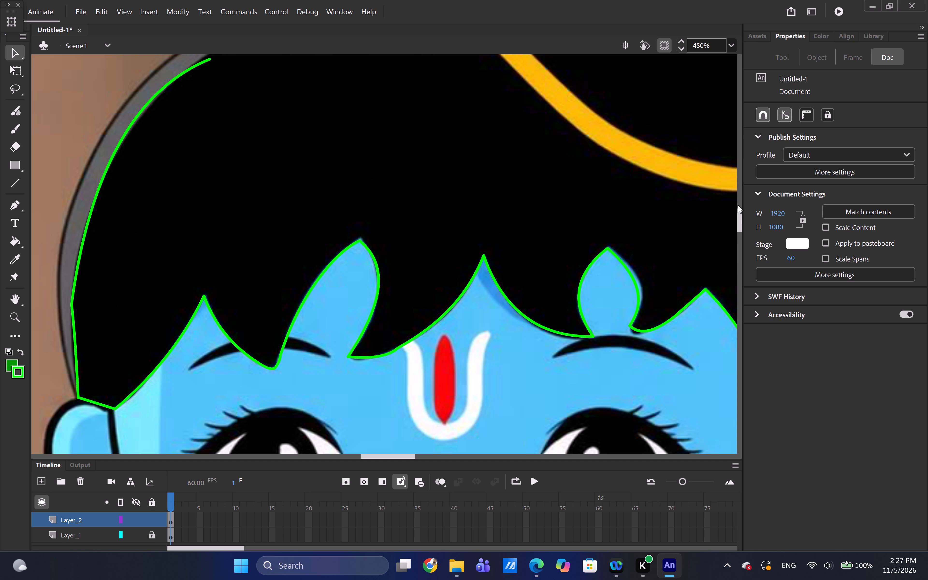
Delete the upper curved segment of the green line along the hair's grey rim.
left_click_drag(738, 215, 738, 220)
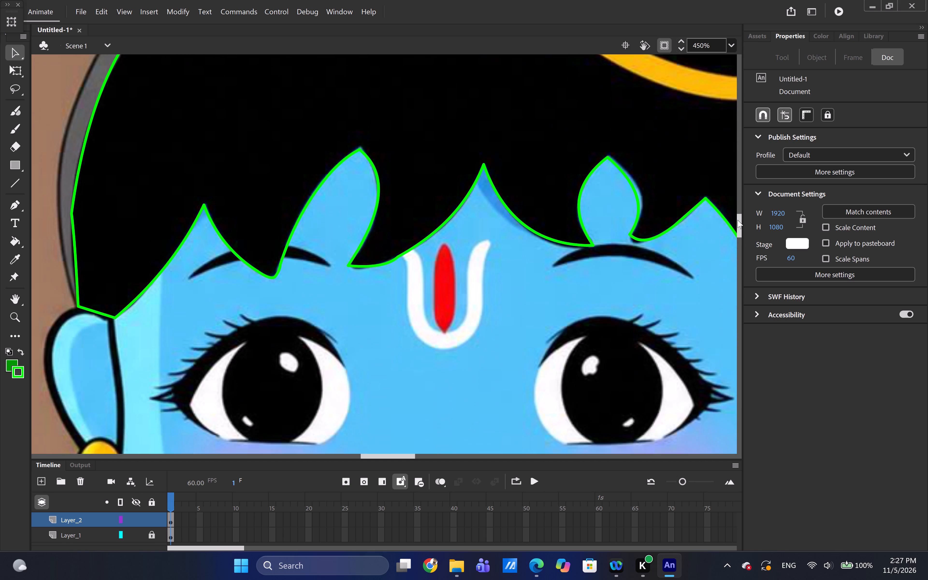
left_click_drag(738, 220, 740, 204)
left_click(740, 204)
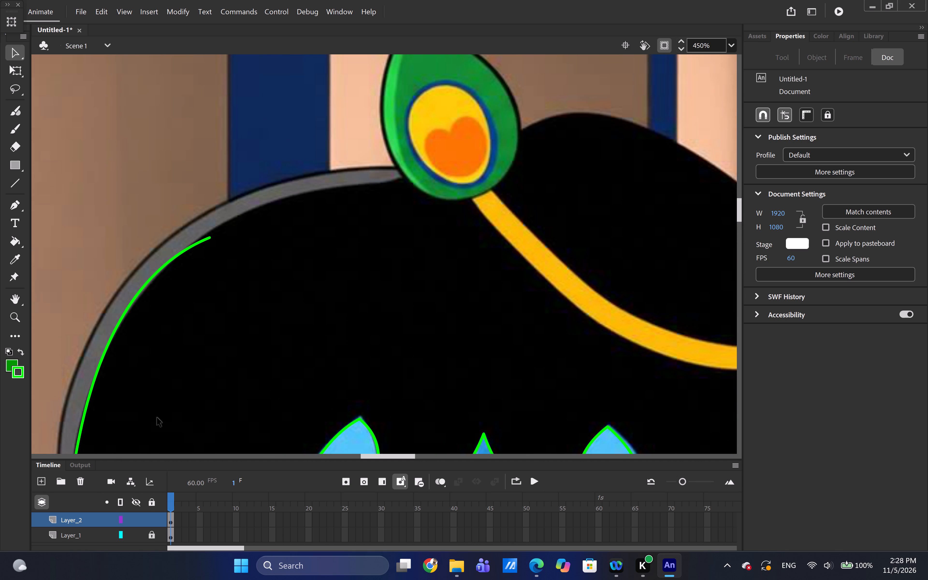
left_click(203, 239)
key("Delete")
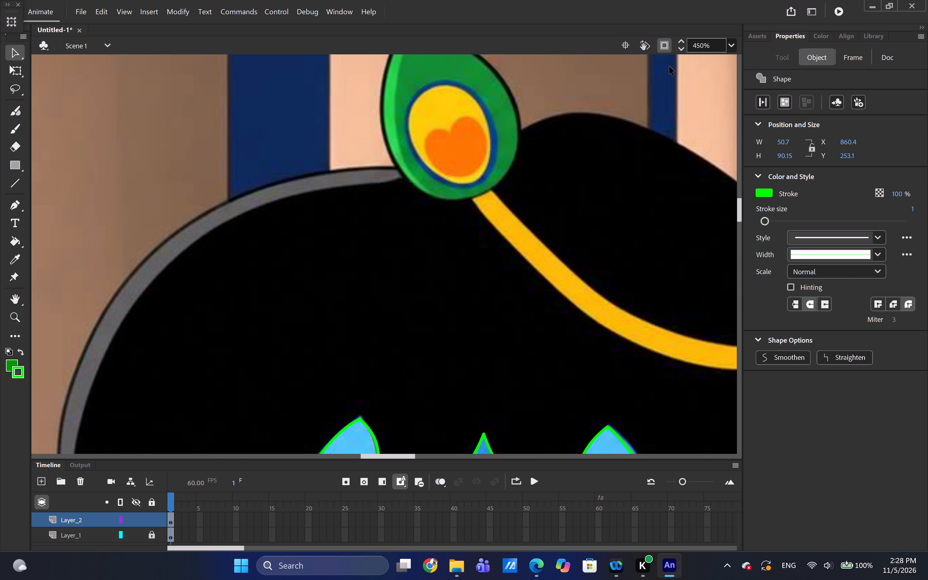
Examine the traced fringe outline against the whole character and its hair.
left_click(730, 43)
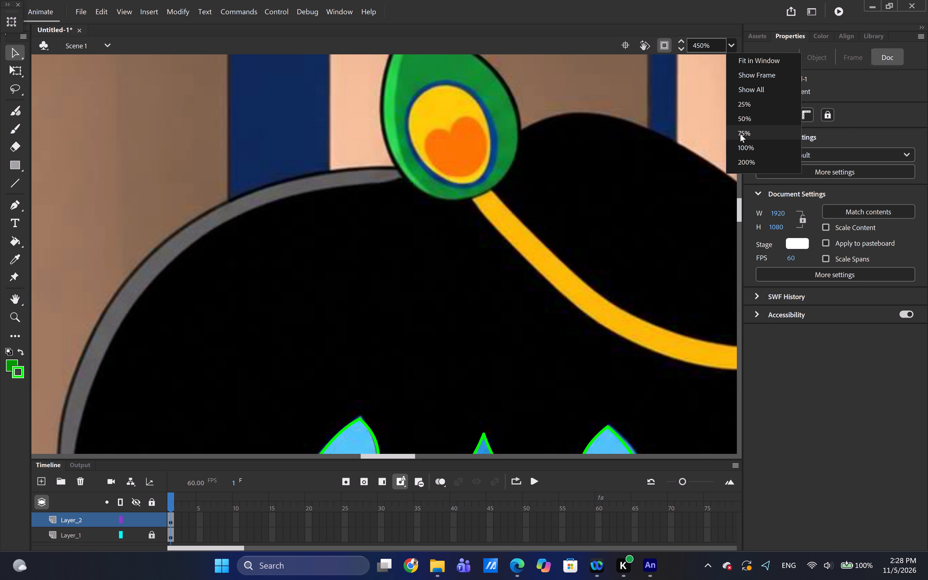
left_click(739, 144)
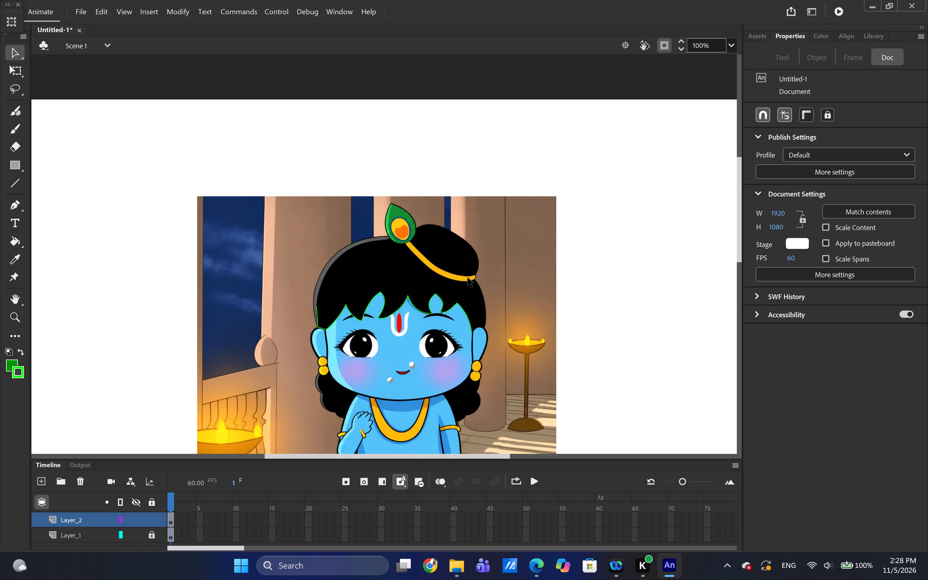
left_click(728, 48)
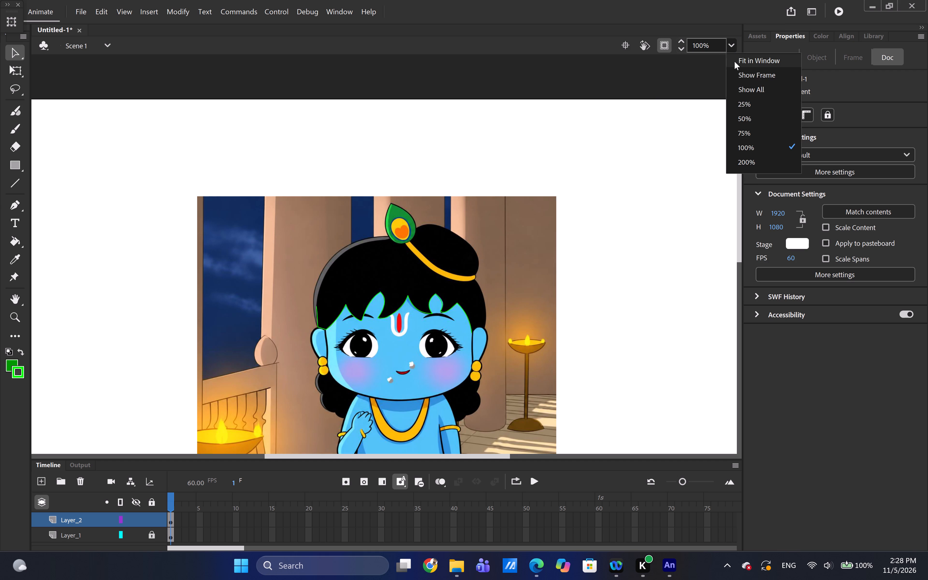
left_click(734, 61)
left_click(735, 46)
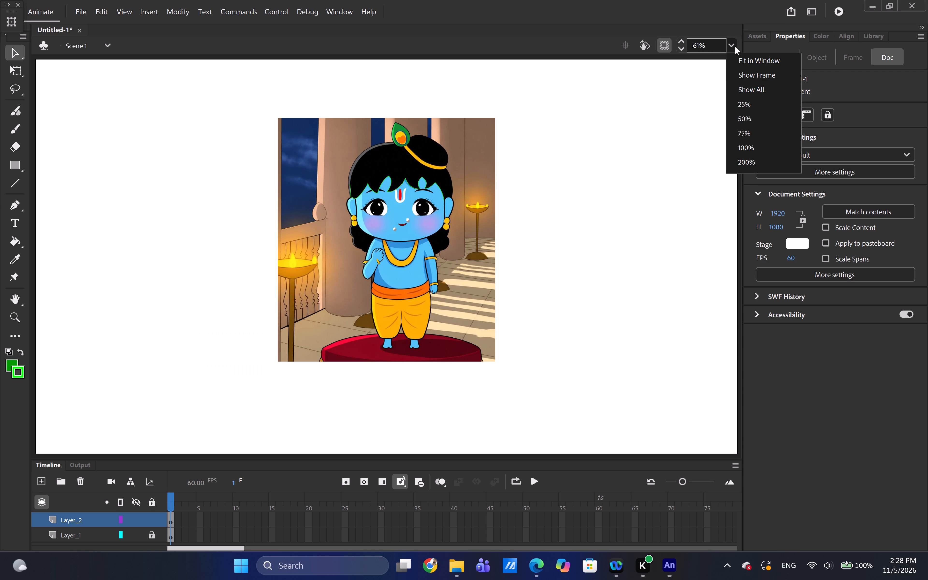
left_click(743, 71)
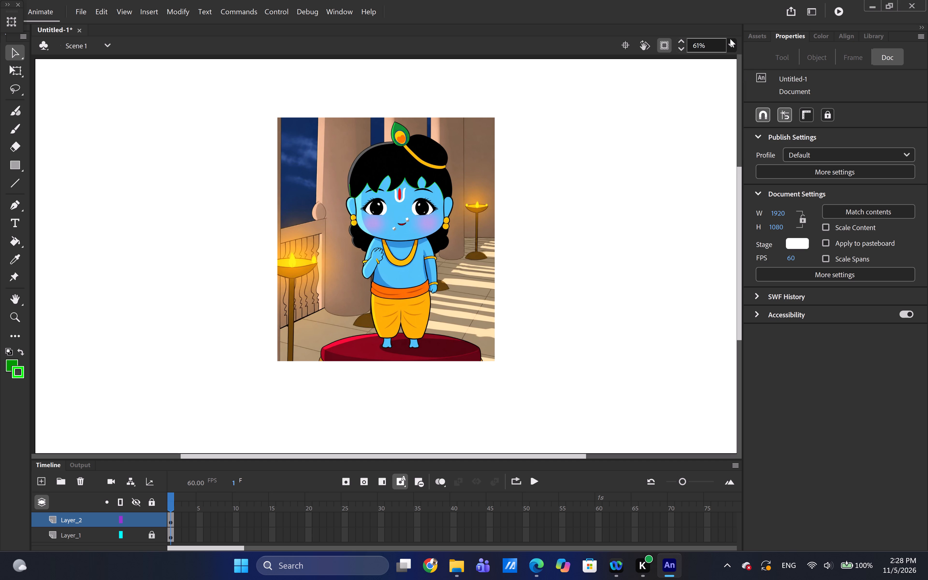
left_click(730, 39)
left_click(736, 61)
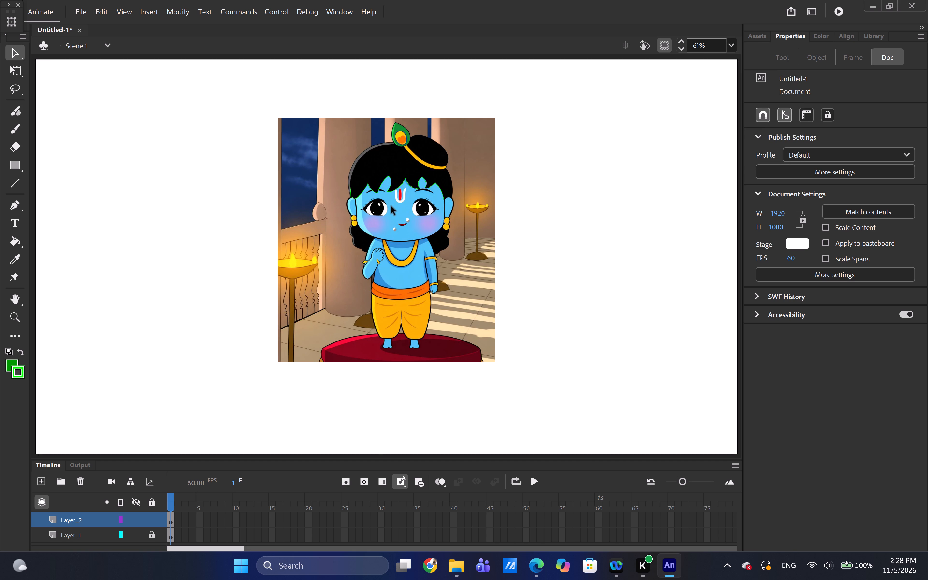
scroll(391, 206, "up", 4, "ctrl")
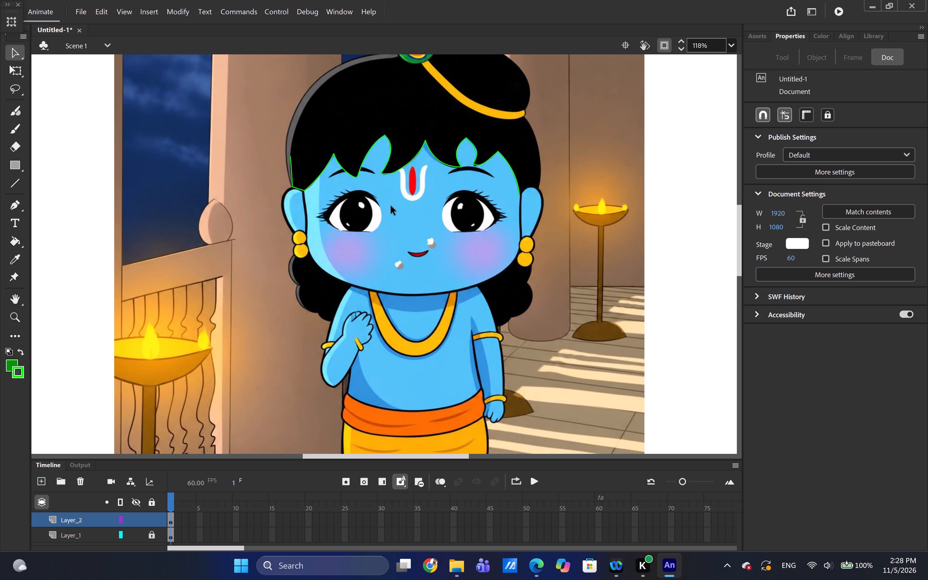
scroll(391, 206, "up", 1)
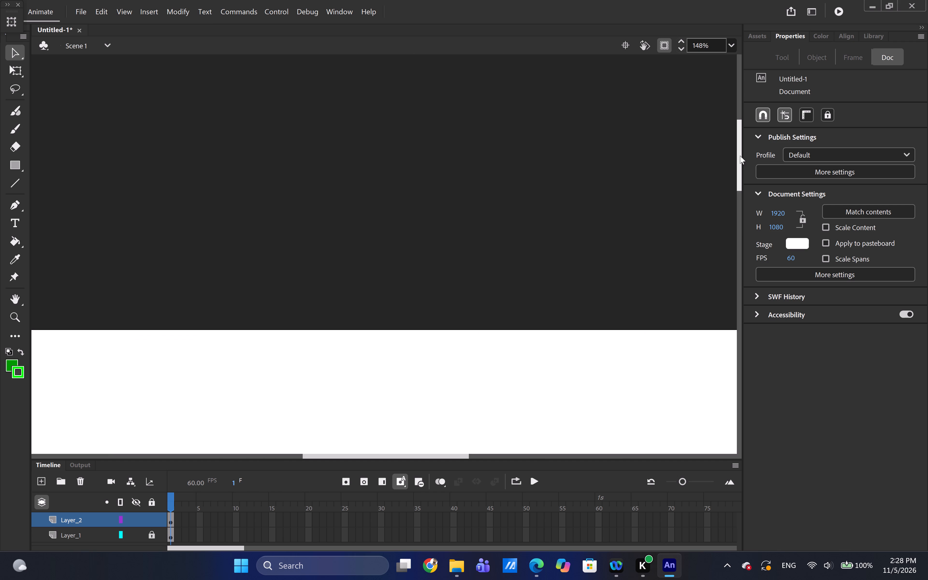
left_click_drag(740, 155, 739, 161)
left_click_drag(739, 161, 743, 184)
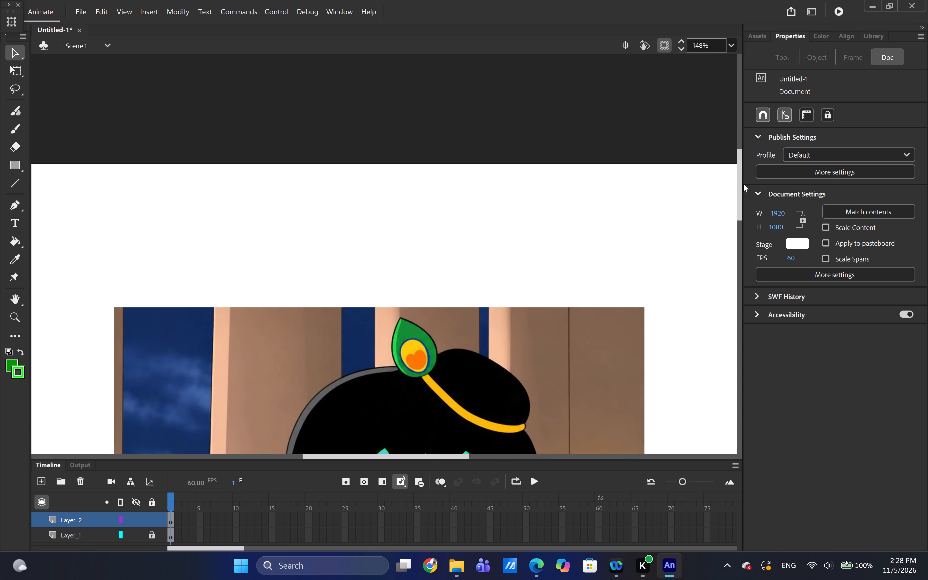
left_click_drag(743, 184, 743, 243)
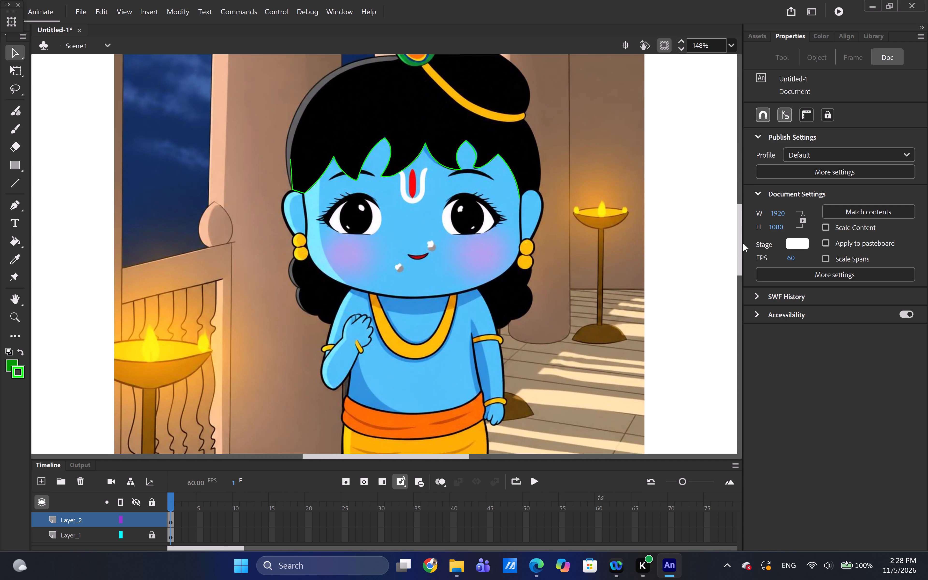
left_click_drag(743, 243, 742, 226)
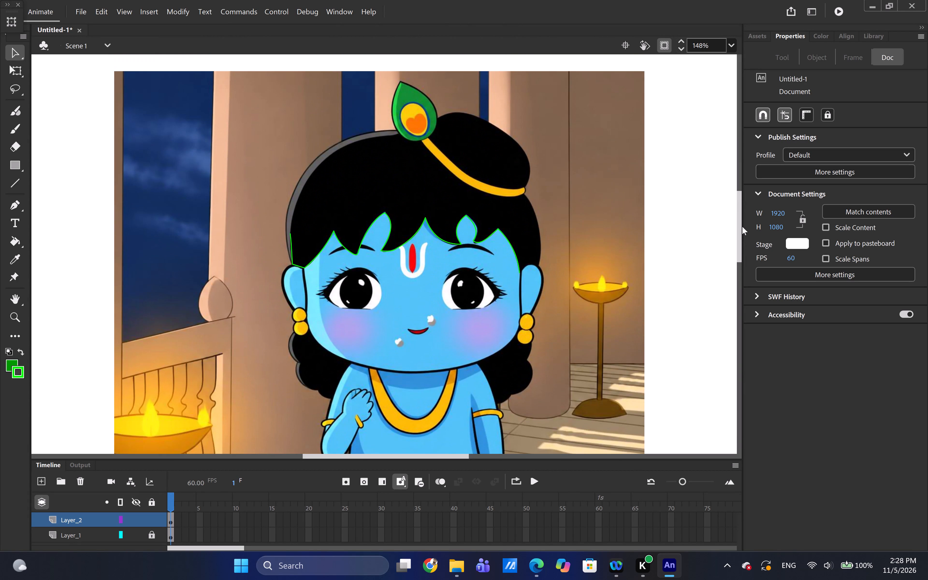
left_click_drag(742, 226, 741, 222)
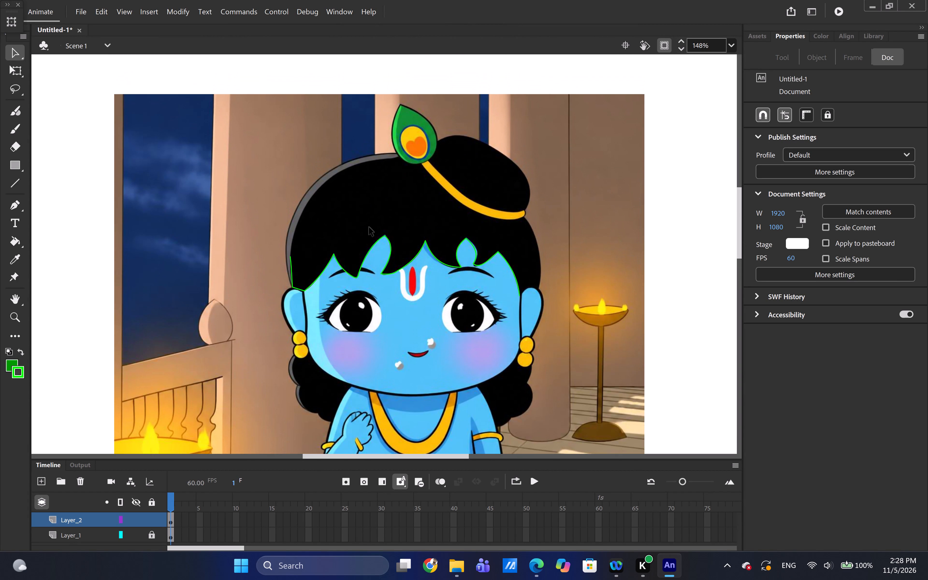
Delete the short green segment above the ear, between the fringe's end and the remaining side line.
scroll(369, 227, "up", 4, "ctrl")
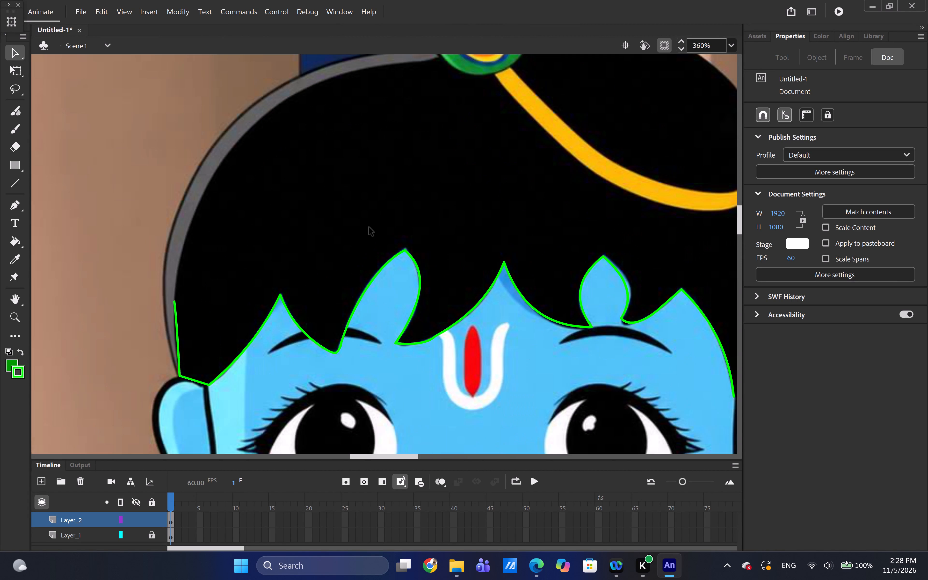
left_click(187, 378)
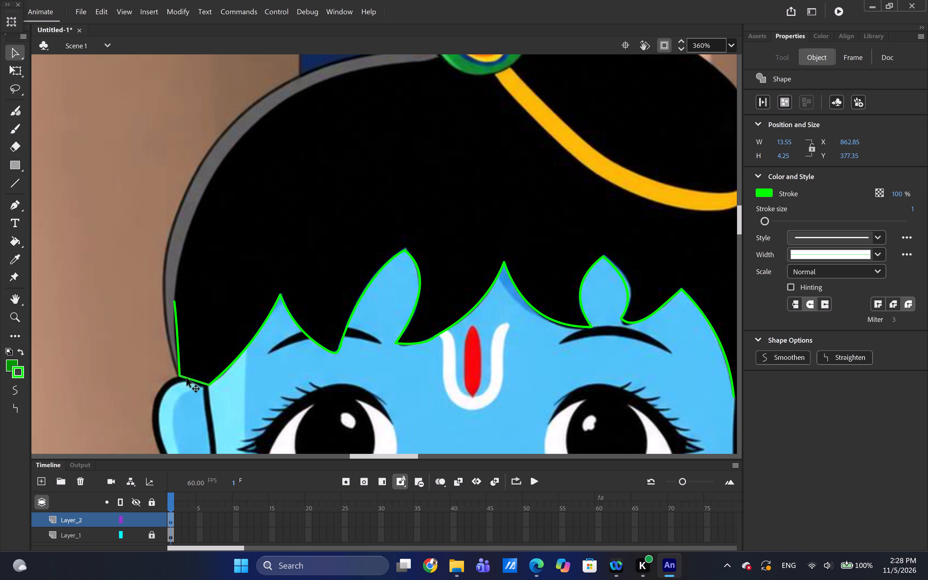
key("Delete")
Delete the remaining green side line along the hair's grey rim above the ear.
left_click(180, 353)
key("Delete")
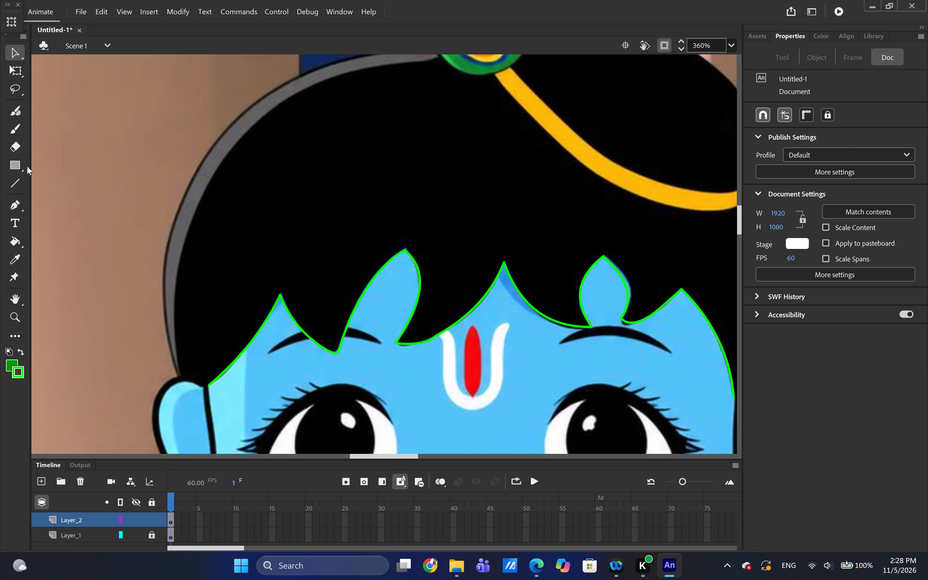
Draw a green line from above the ear to the green head ornament and bend it along the inner edge of the hair's grey rim.
left_click(12, 189)
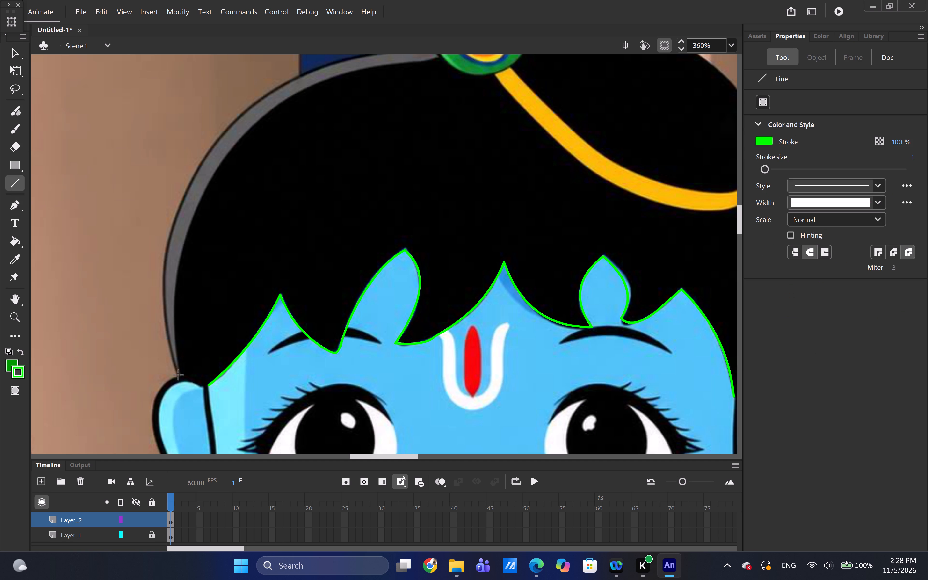
left_click_drag(178, 373, 356, 145)
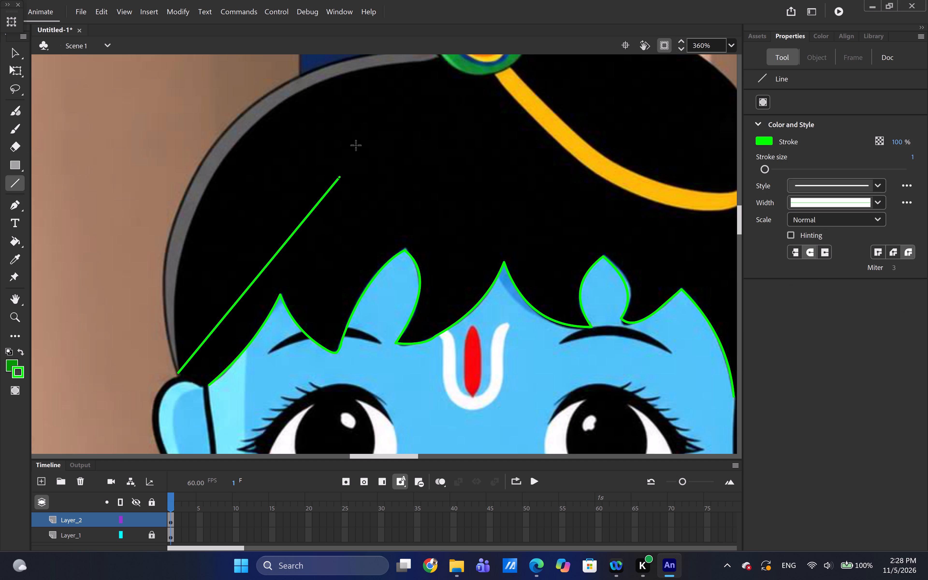
left_click_drag(356, 145, 439, 59)
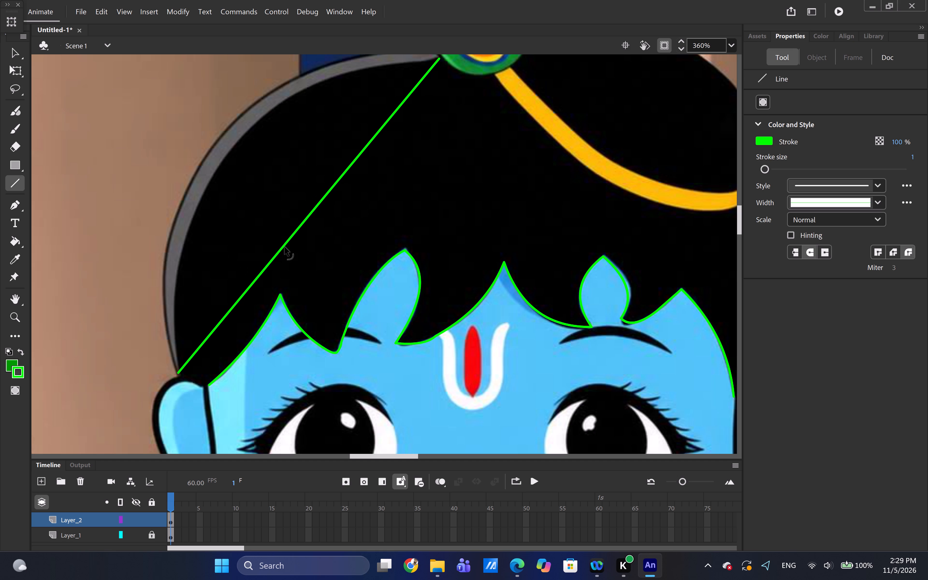
left_click_drag(285, 247, 225, 168, "ctrl")
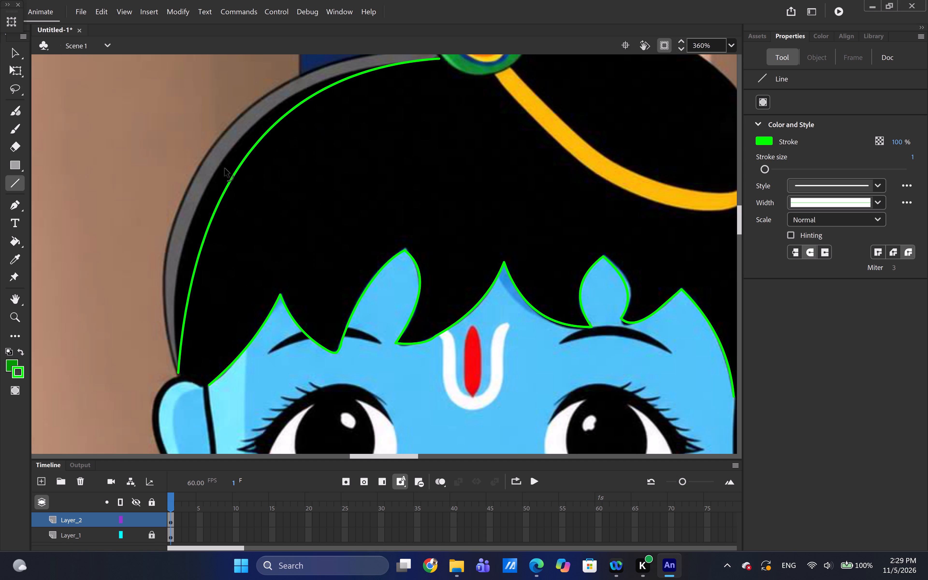
left_click_drag(225, 168, 212, 161, "ctrl")
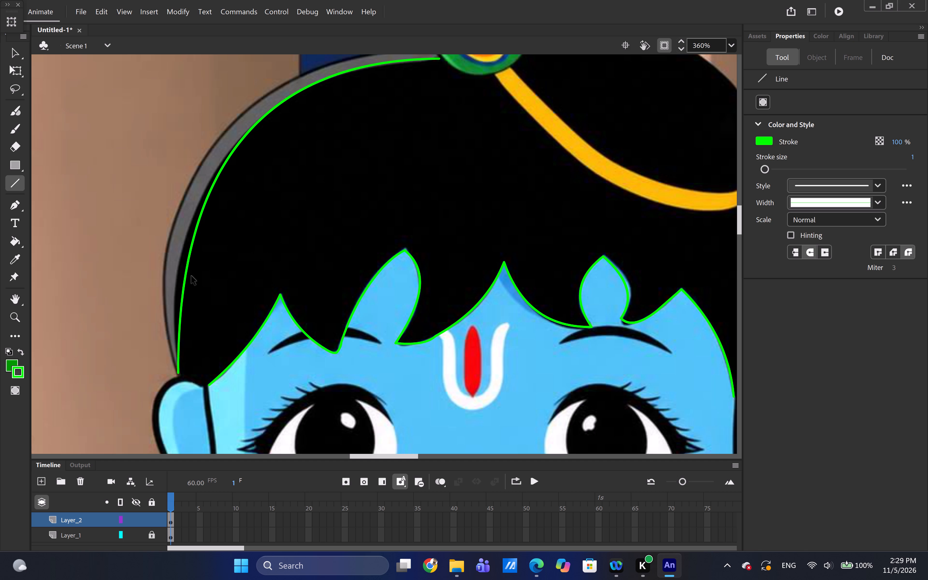
left_click_drag(191, 276, 194, 273, "ctrl")
left_click_drag(184, 274, 183, 267, "ctrl")
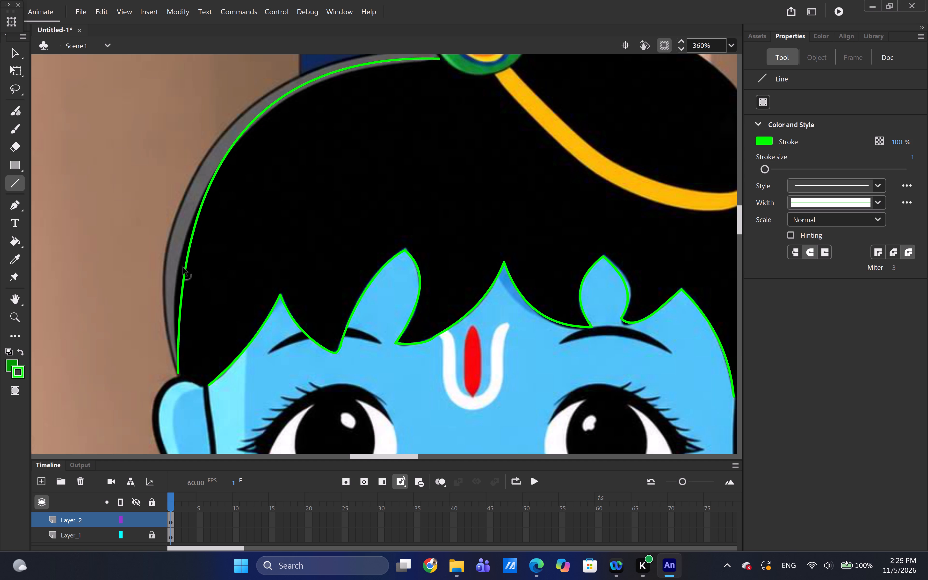
left_click_drag(183, 267, 184, 277, "ctrl")
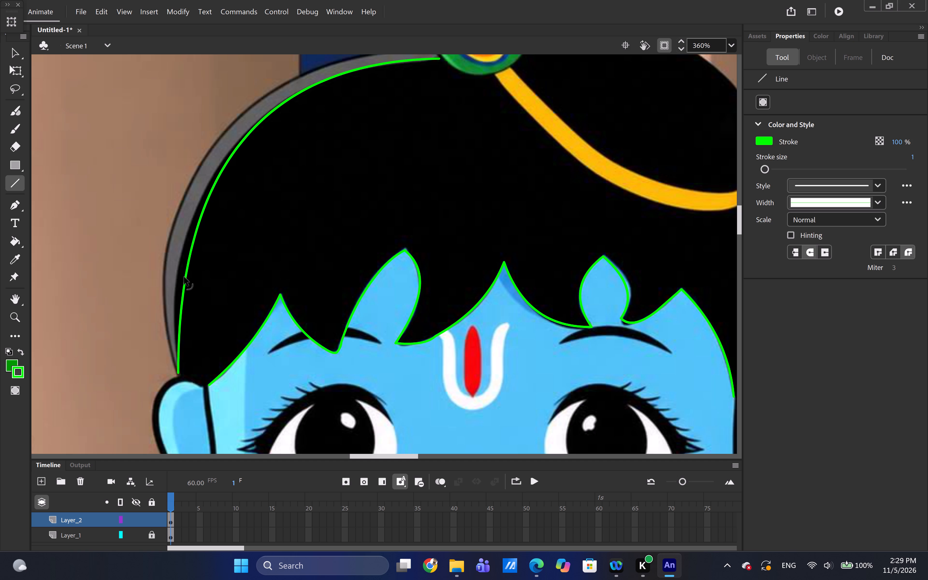
left_click_drag(184, 277, 175, 281, "ctrl")
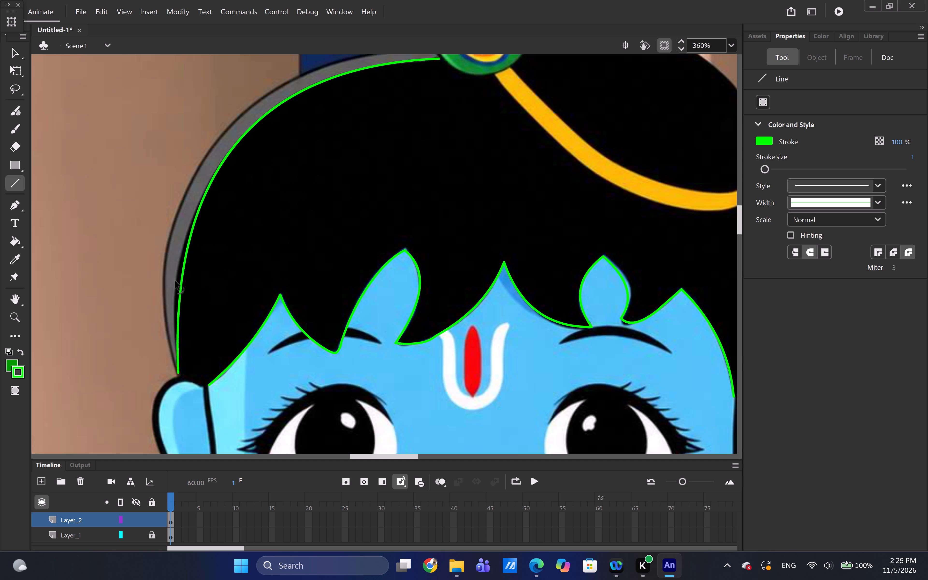
left_click_drag(175, 281, 174, 285, "ctrl")
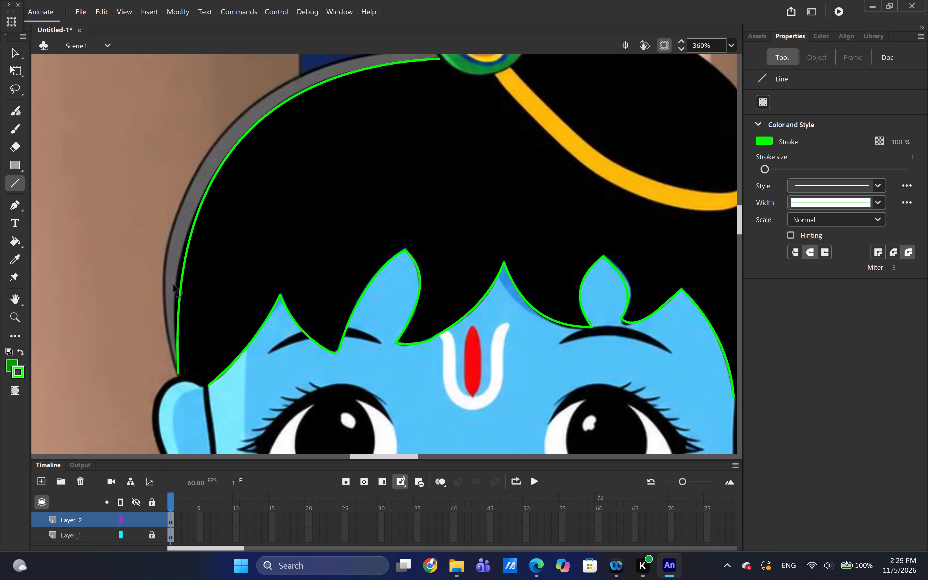
left_click_drag(174, 285, 168, 287, "ctrl")
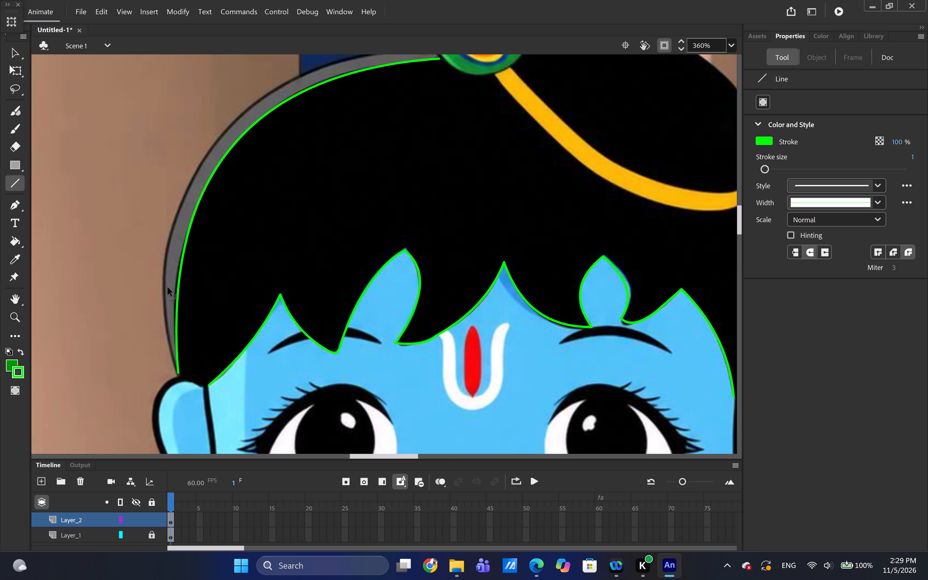
left_click_drag(168, 287, 167, 288, "ctrl")
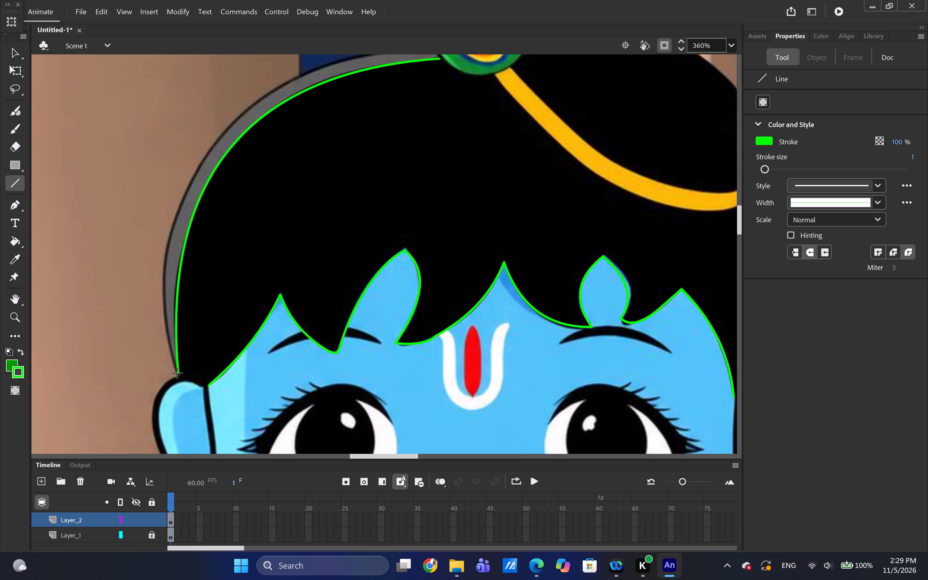
Join the side line's lower end to the fringe's end with a short green line, curved slightly along the top of the ear.
left_click_drag(177, 373, 198, 388)
left_click_drag(198, 388, 207, 388)
key("v")
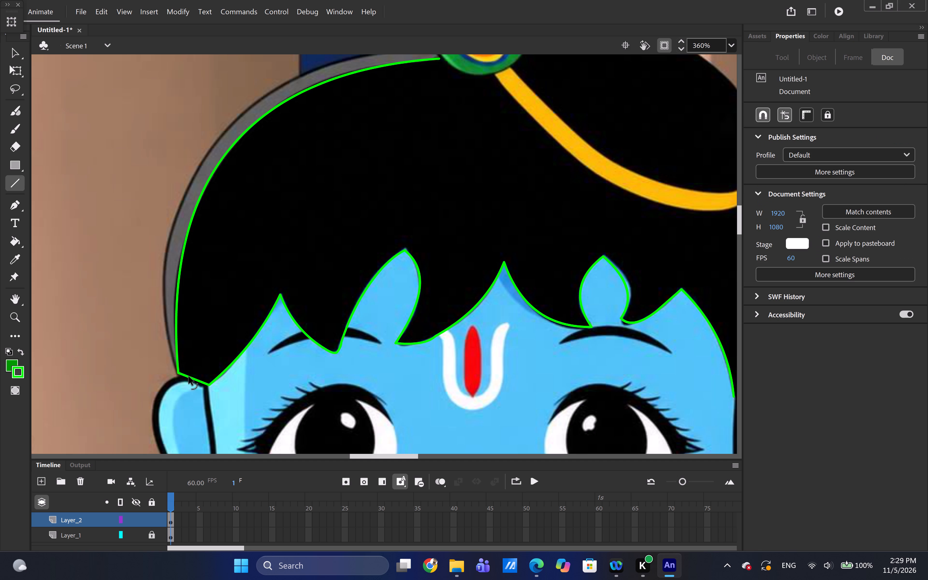
left_click_drag(189, 377, 188, 382, "ctrl")
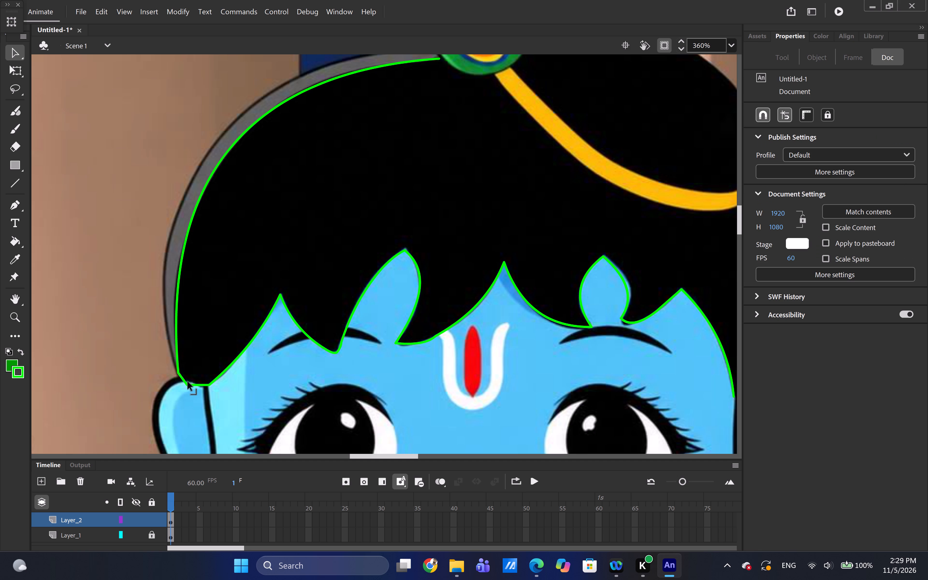
left_click_drag(188, 382, 180, 376, "ctrl")
left_click_drag(180, 376, 188, 382, "ctrl")
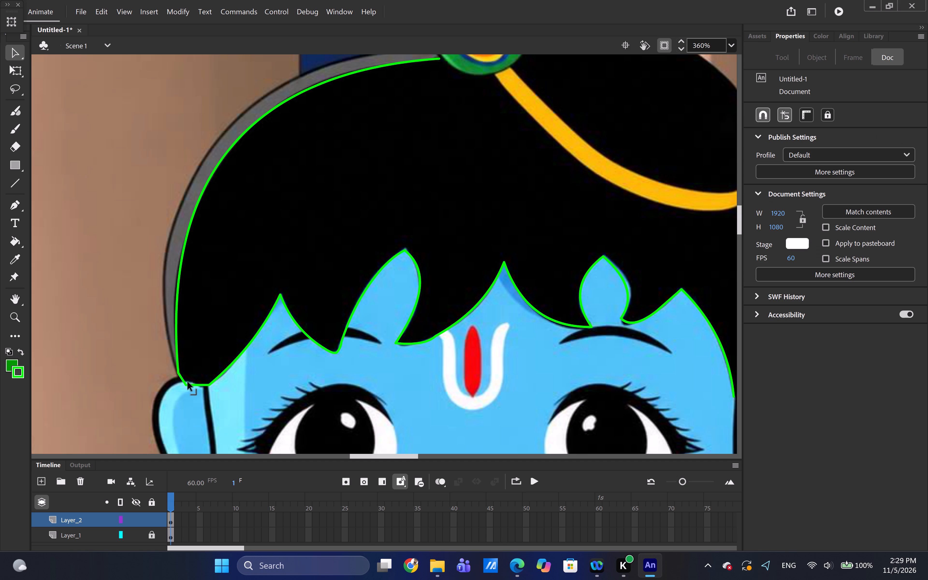
left_click_drag(188, 382, 205, 386, "ctrl")
left_click_drag(205, 386, 203, 386, "ctrl")
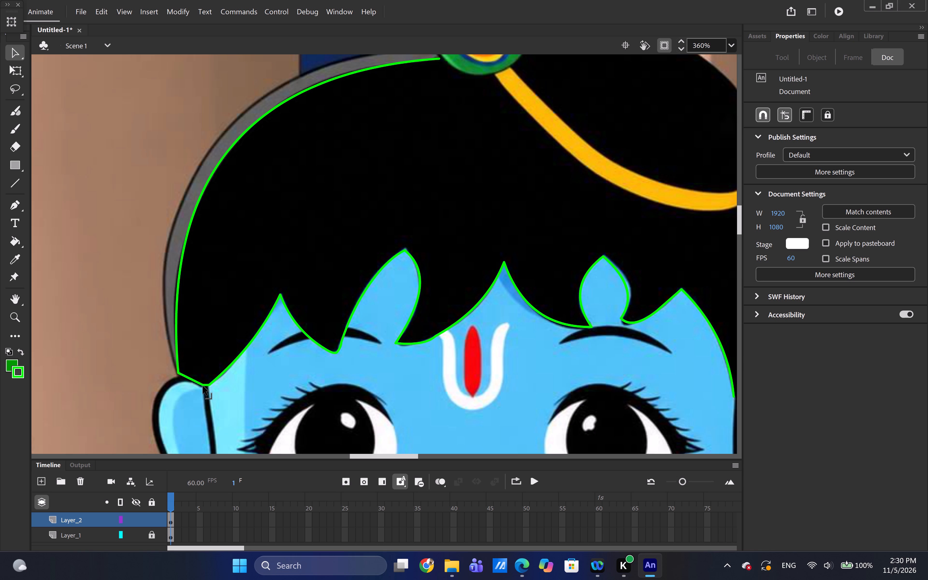
left_click_drag(203, 386, 203, 386, "ctrl")
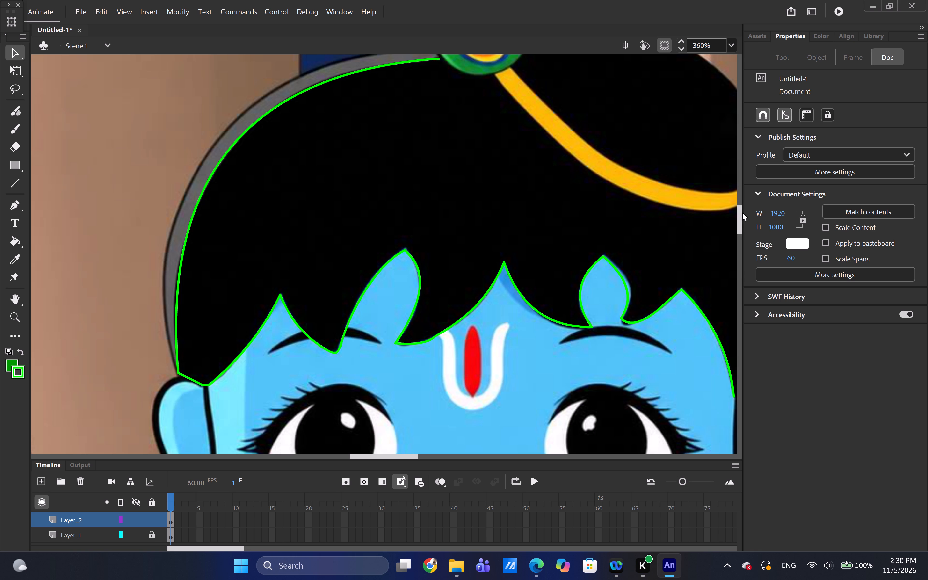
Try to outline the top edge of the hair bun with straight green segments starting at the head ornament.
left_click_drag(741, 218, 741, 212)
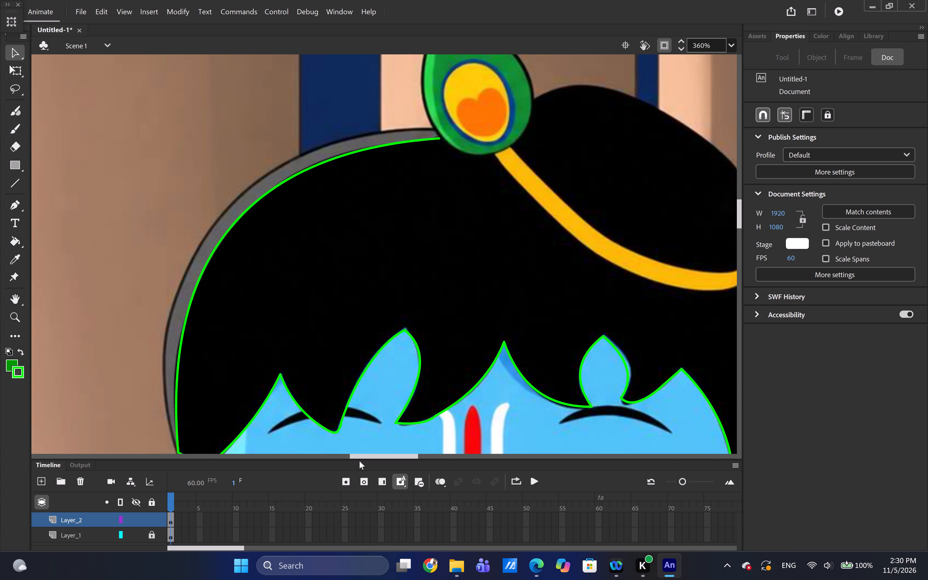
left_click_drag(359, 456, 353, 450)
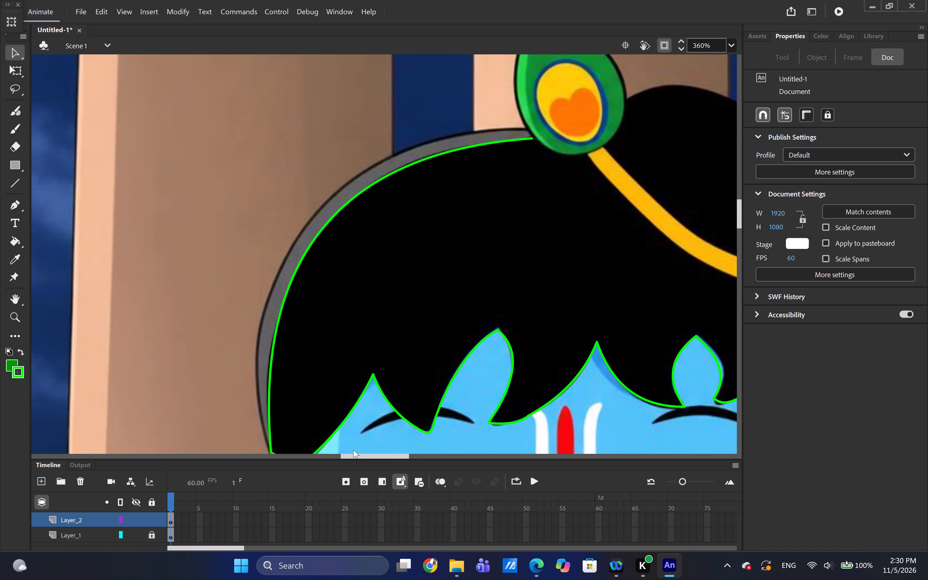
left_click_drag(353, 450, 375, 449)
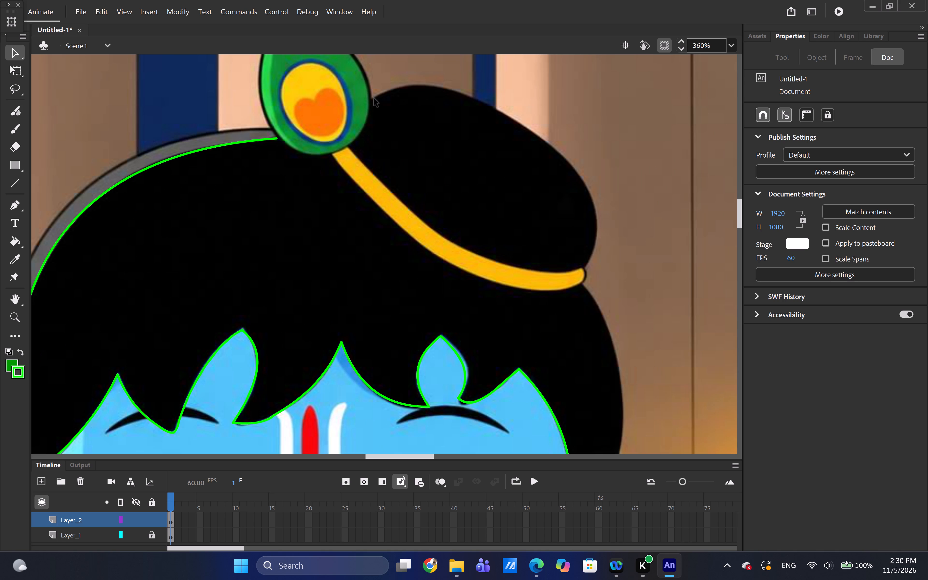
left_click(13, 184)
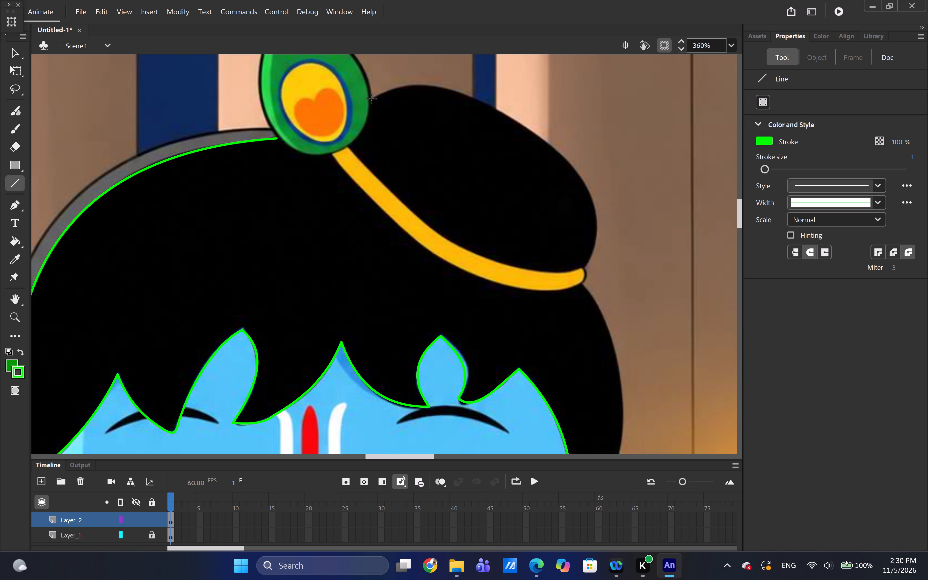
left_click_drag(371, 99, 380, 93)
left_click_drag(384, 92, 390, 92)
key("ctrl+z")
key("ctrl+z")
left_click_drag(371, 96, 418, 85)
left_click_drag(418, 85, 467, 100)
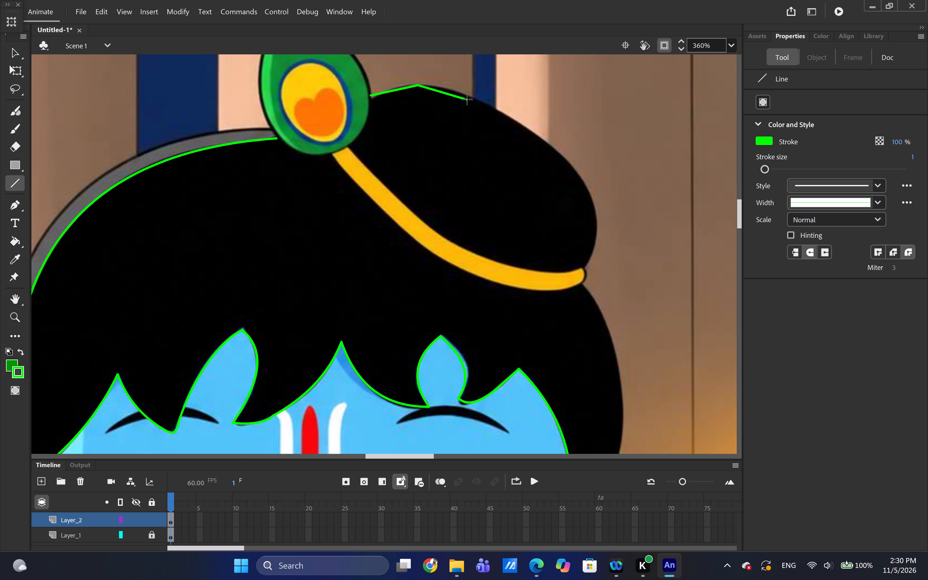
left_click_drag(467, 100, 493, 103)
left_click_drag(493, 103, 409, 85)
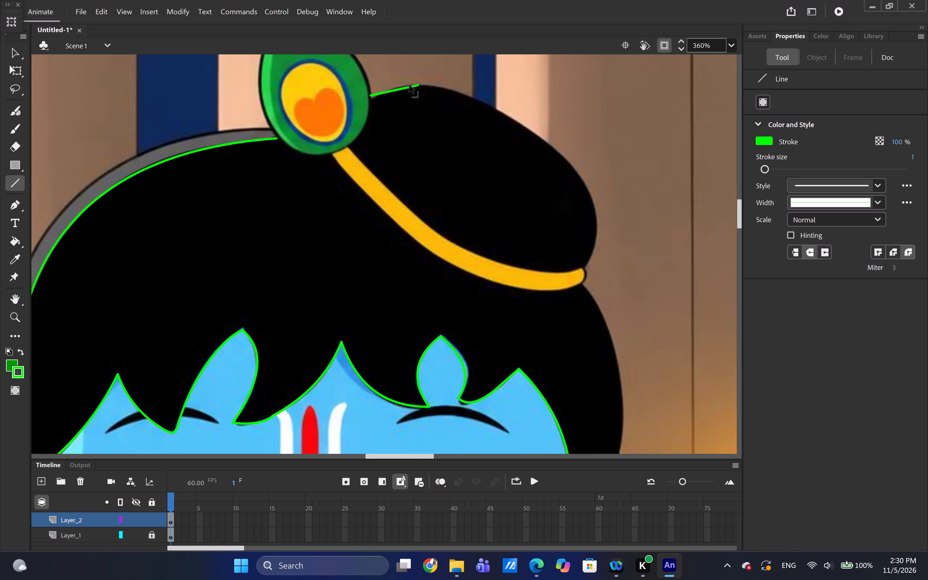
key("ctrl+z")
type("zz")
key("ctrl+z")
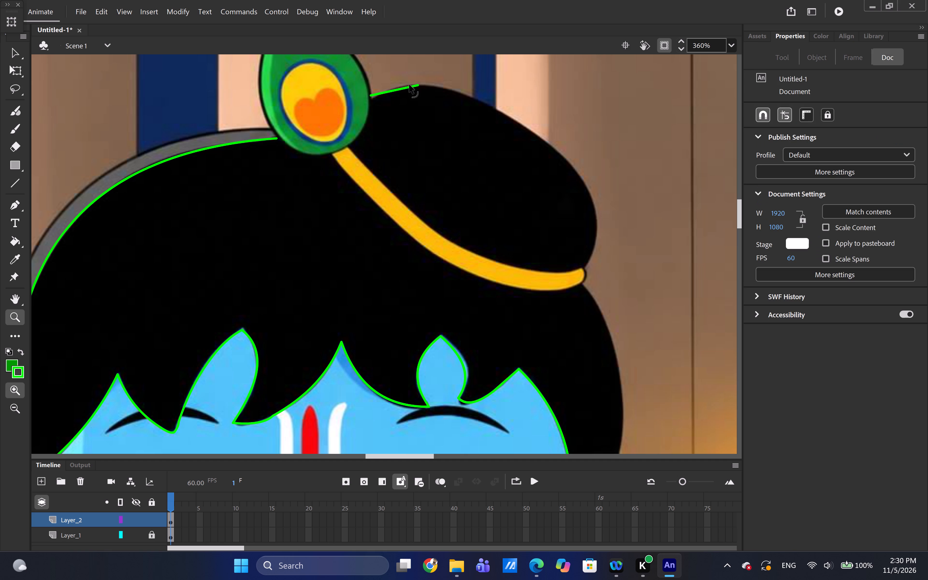
Draw a green line from the head ornament to the bun's outer side and bend it along the bun's top edge.
left_click(12, 180)
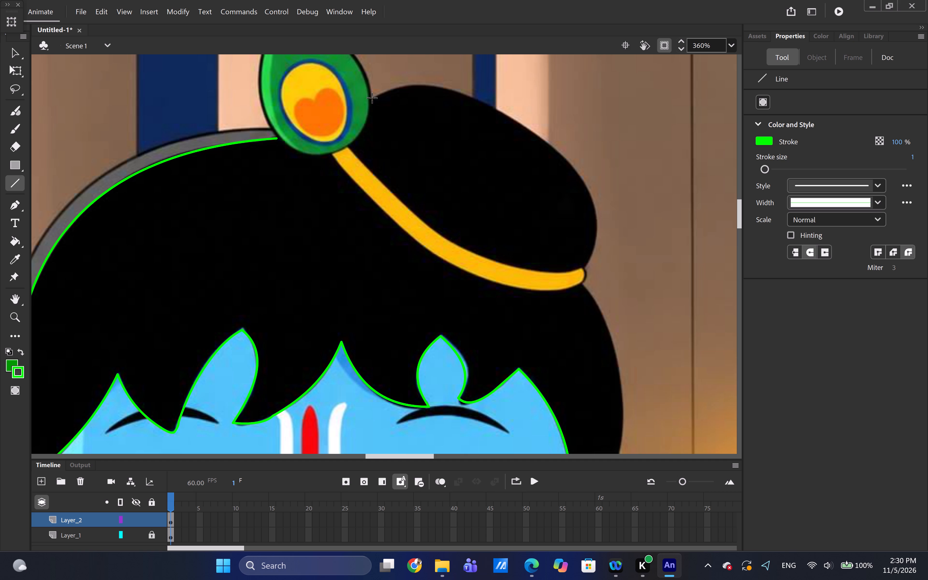
left_click_drag(407, 111, 429, 125)
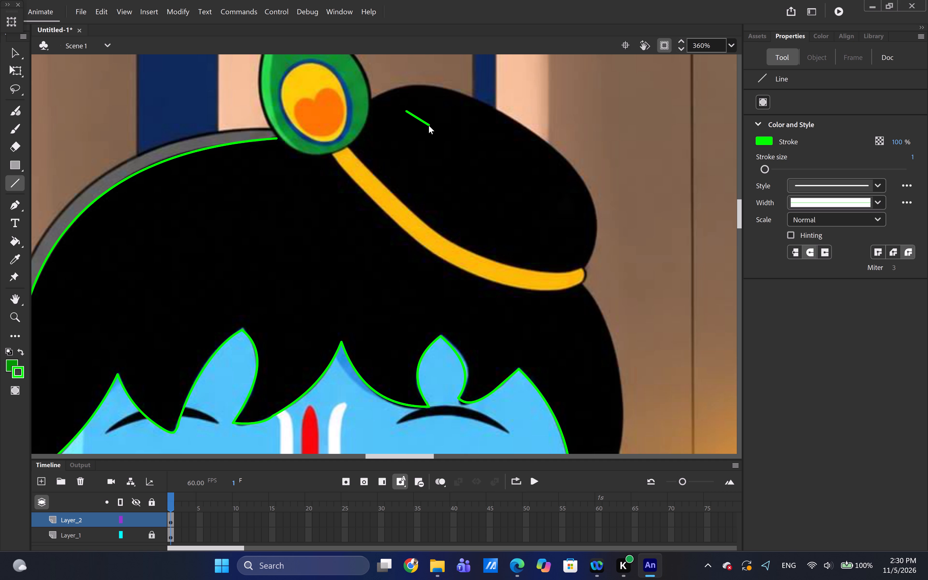
key("ctrl+z")
left_click_drag(373, 98, 377, 95)
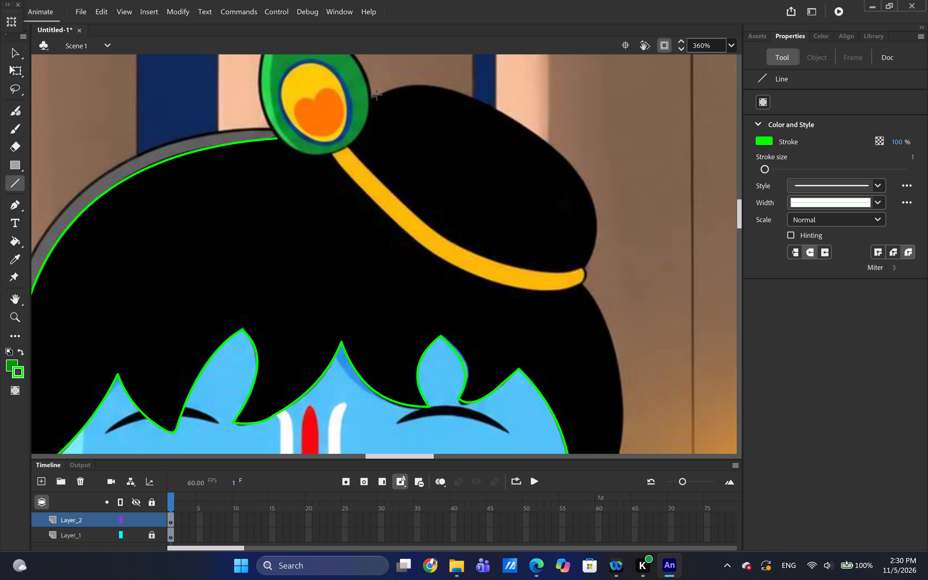
left_click_drag(377, 95, 552, 186)
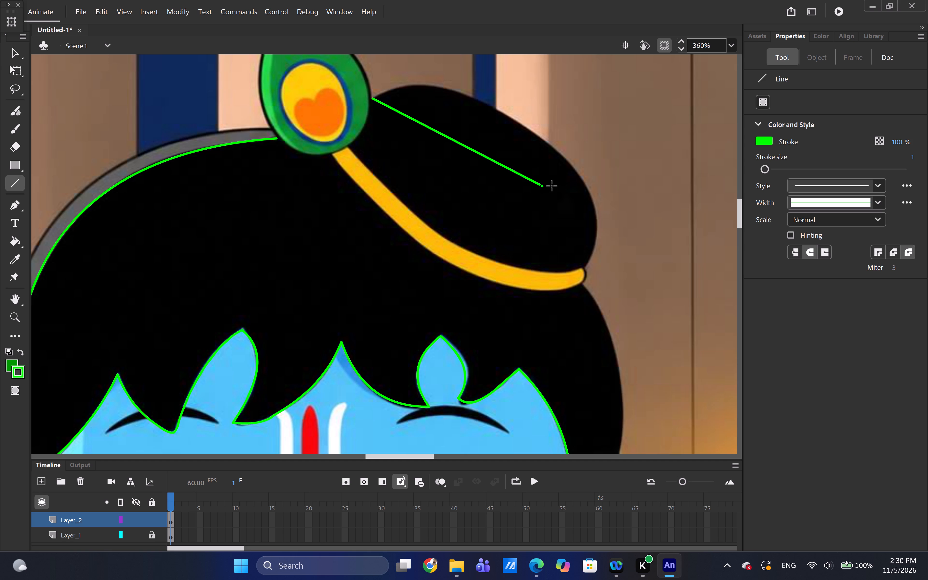
left_click_drag(552, 186, 596, 210)
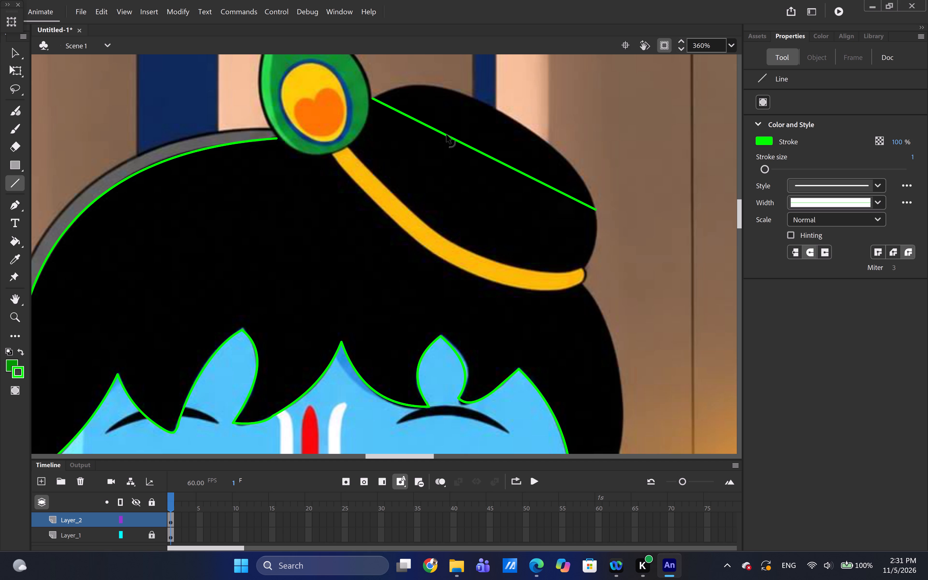
left_click_drag(447, 135, 455, 113, "ctrl")
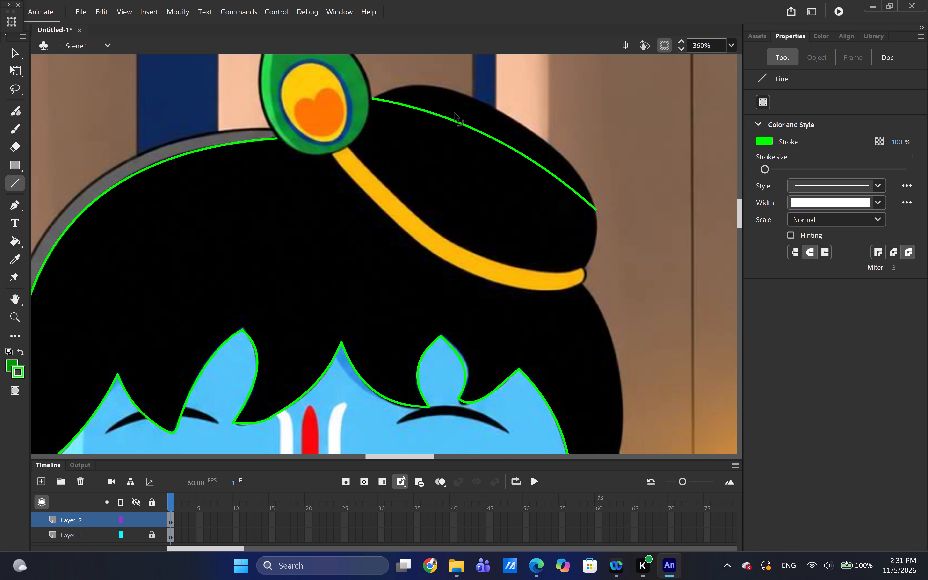
left_click_drag(455, 113, 463, 86, "ctrl")
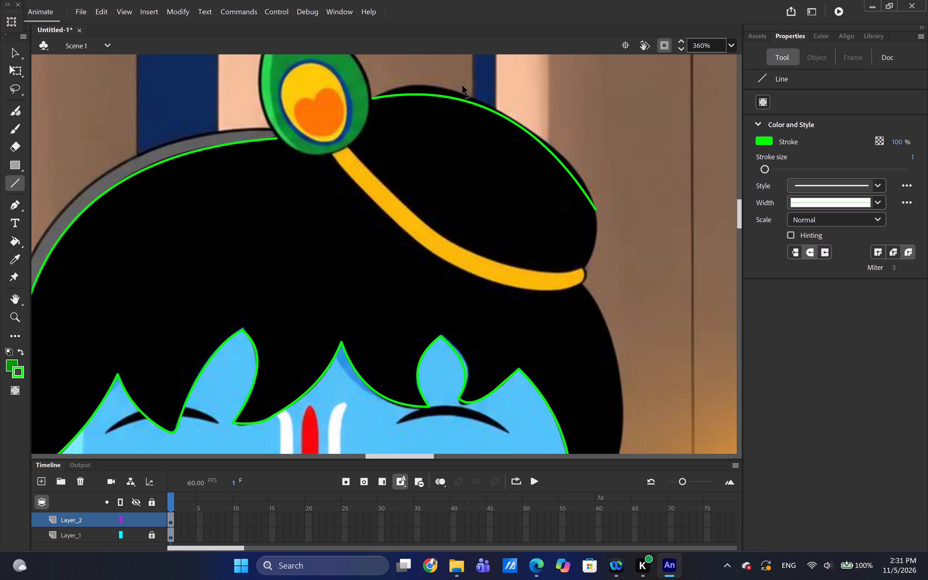
left_click_drag(463, 86, 460, 75, "ctrl")
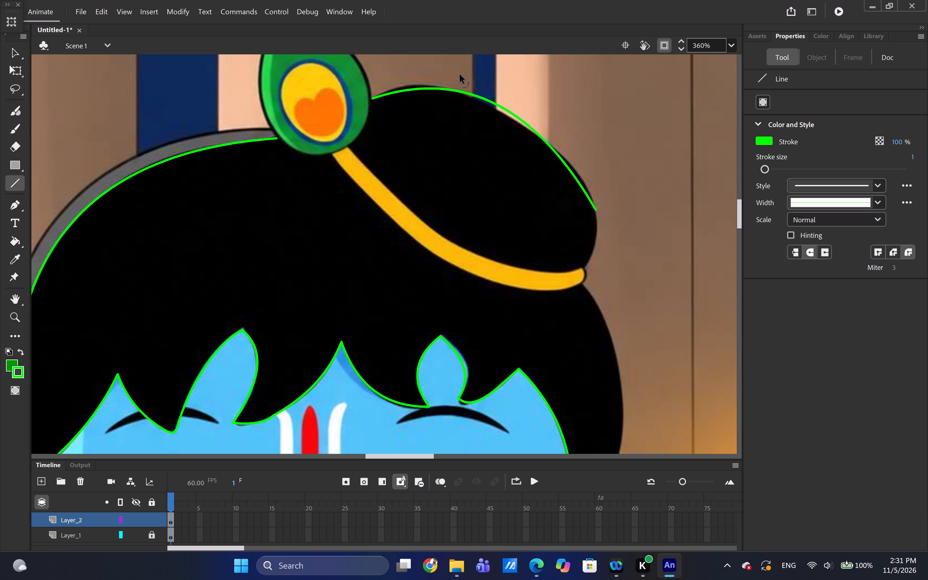
left_click_drag(460, 75, 445, 69, "ctrl")
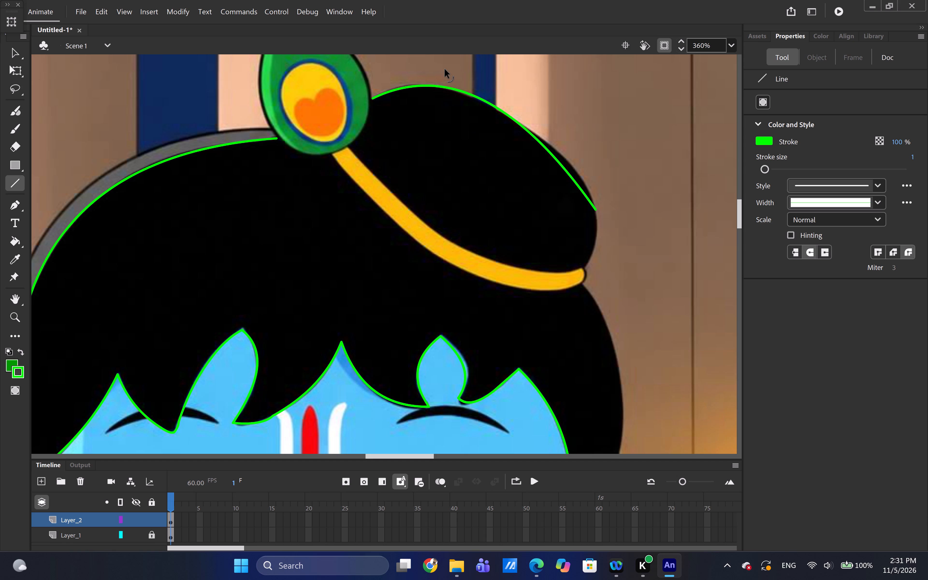
left_click_drag(445, 69, 439, 68, "ctrl")
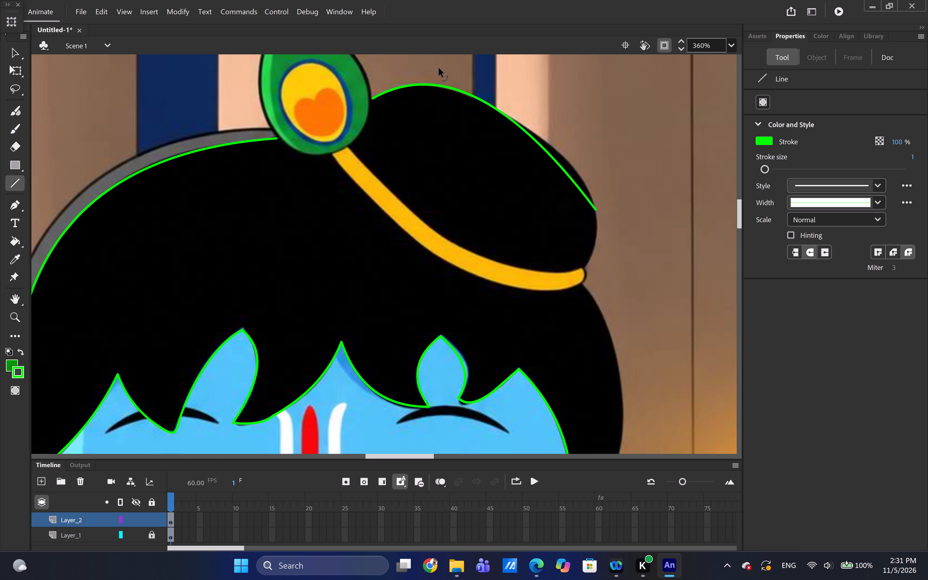
left_click_drag(439, 68, 447, 72, "ctrl")
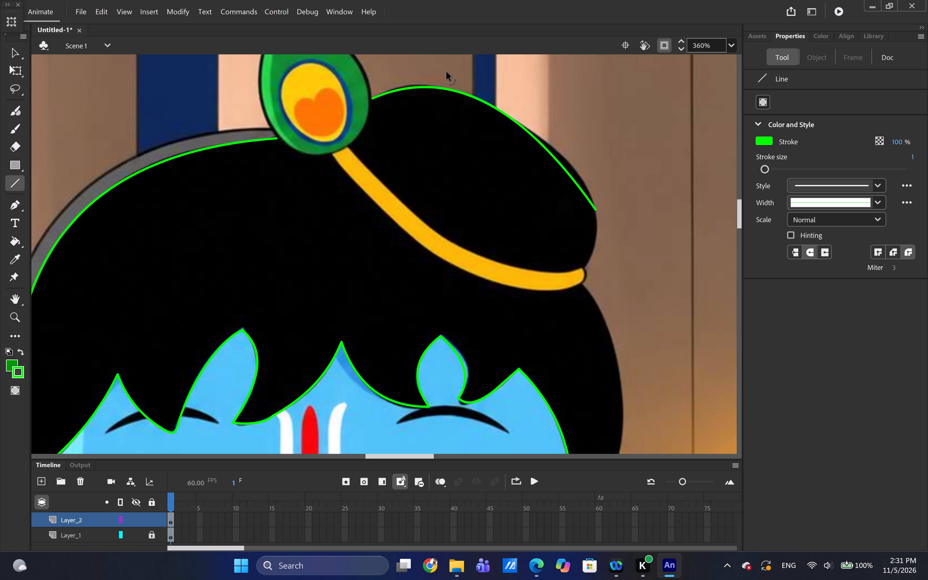
left_click_drag(447, 72, 449, 73, "ctrl")
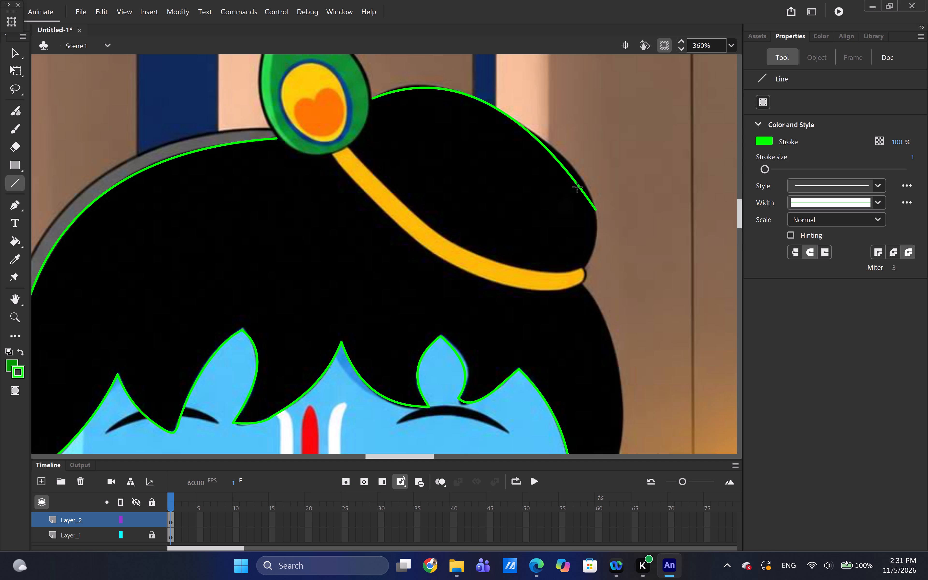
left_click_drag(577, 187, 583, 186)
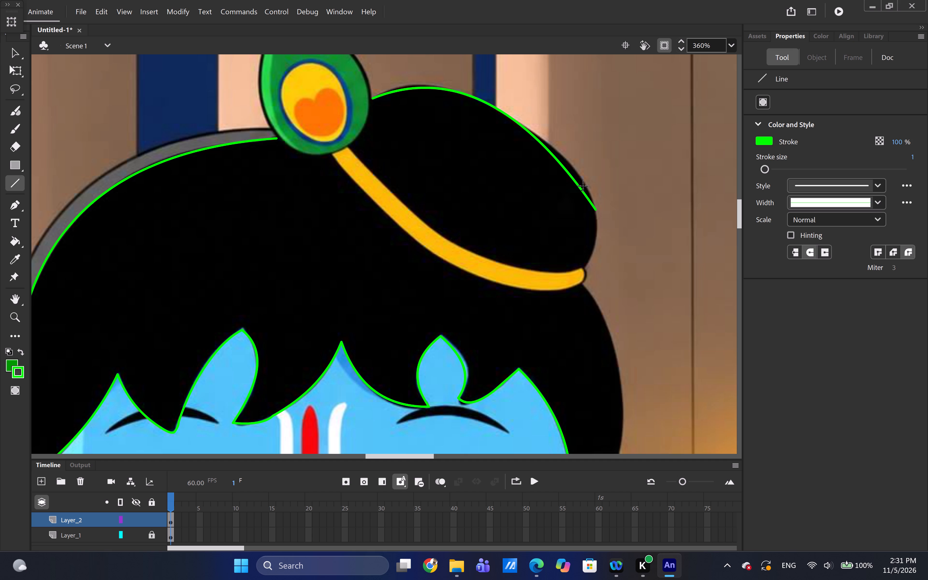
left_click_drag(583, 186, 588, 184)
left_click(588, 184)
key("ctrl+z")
Refine the bun's green top curve so its lower part follows the bun's outer edge, forming a corner near its end.
left_click_drag(574, 178, 579, 176, "ctrl")
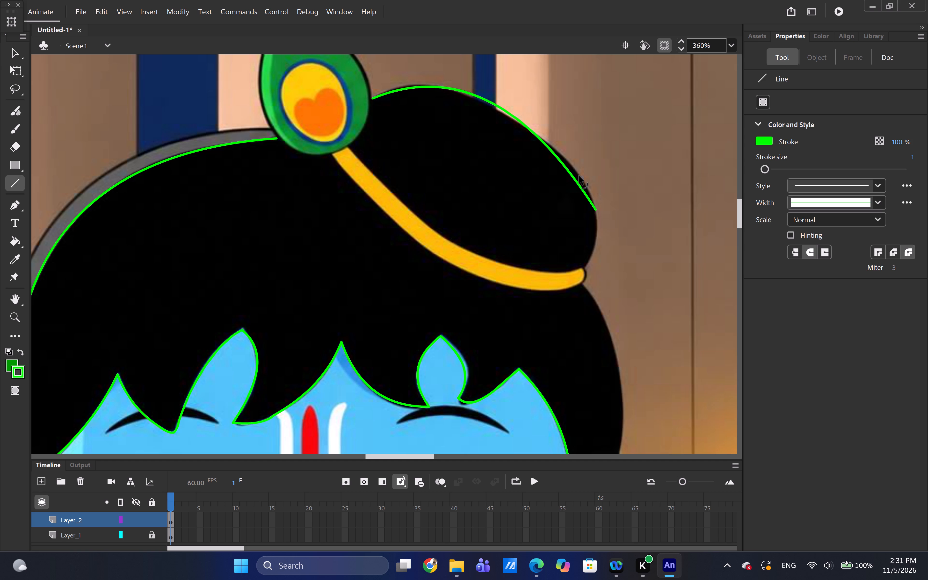
left_click_drag(579, 176, 573, 178, "ctrl")
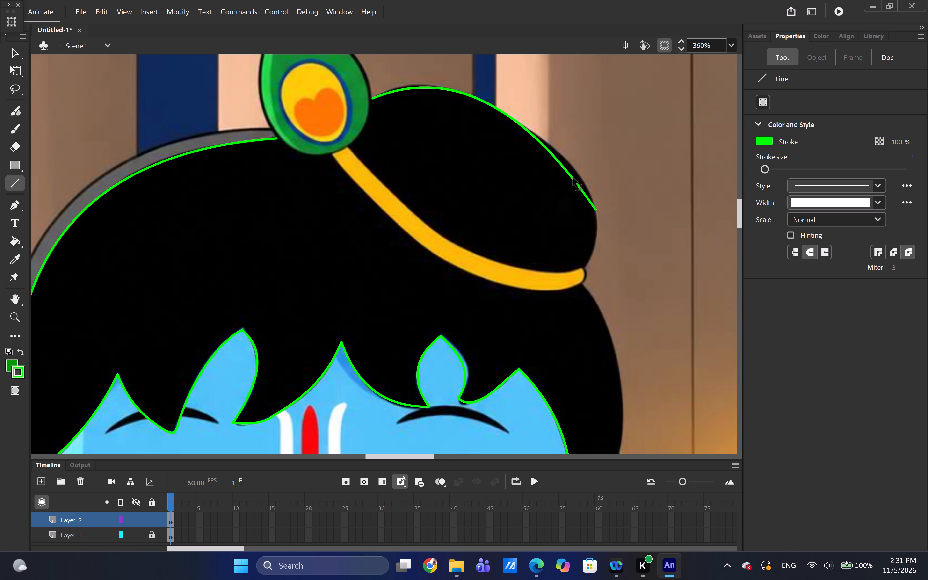
left_click_drag(573, 178, 570, 175, "ctrl")
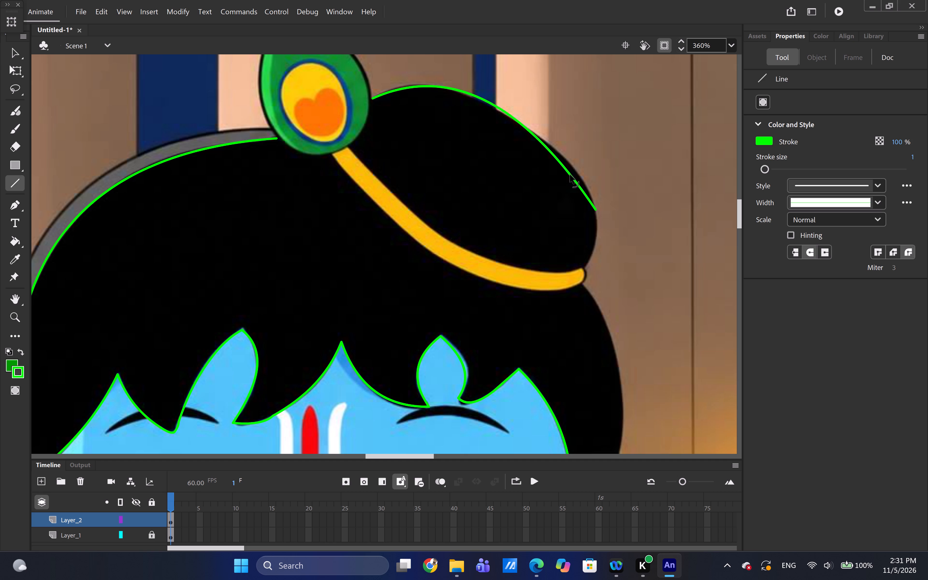
left_click_drag(570, 175, 566, 174, "ctrl")
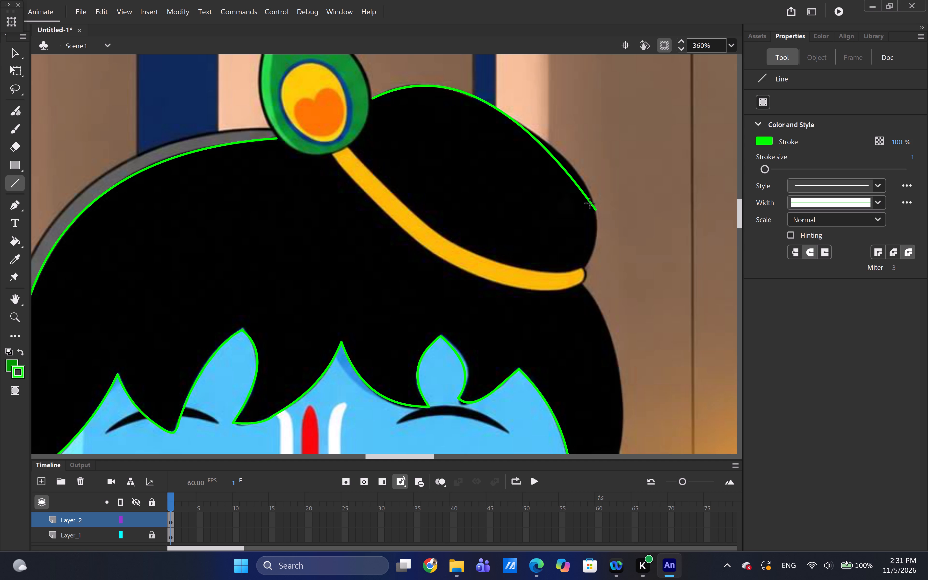
key("v")
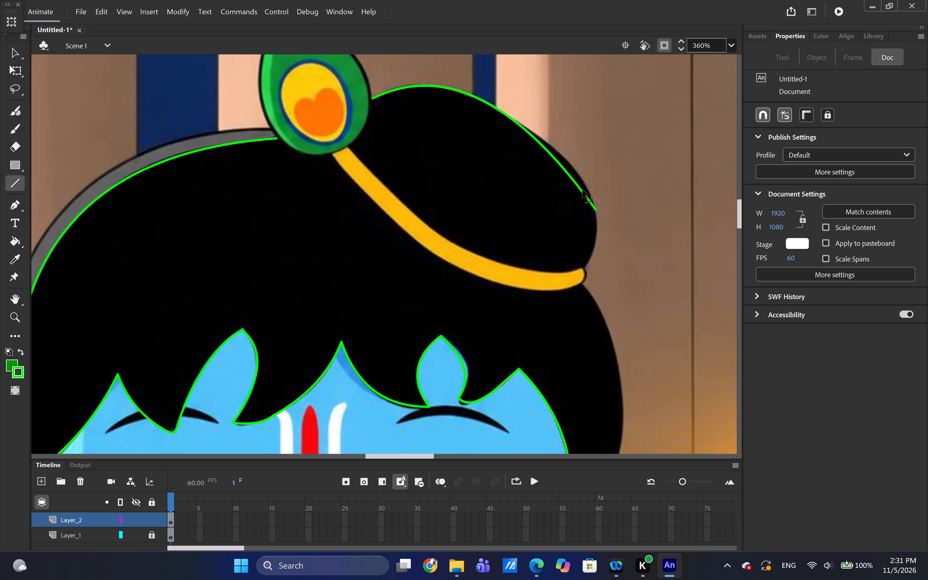
left_click_drag(583, 190, 587, 188, "ctrl")
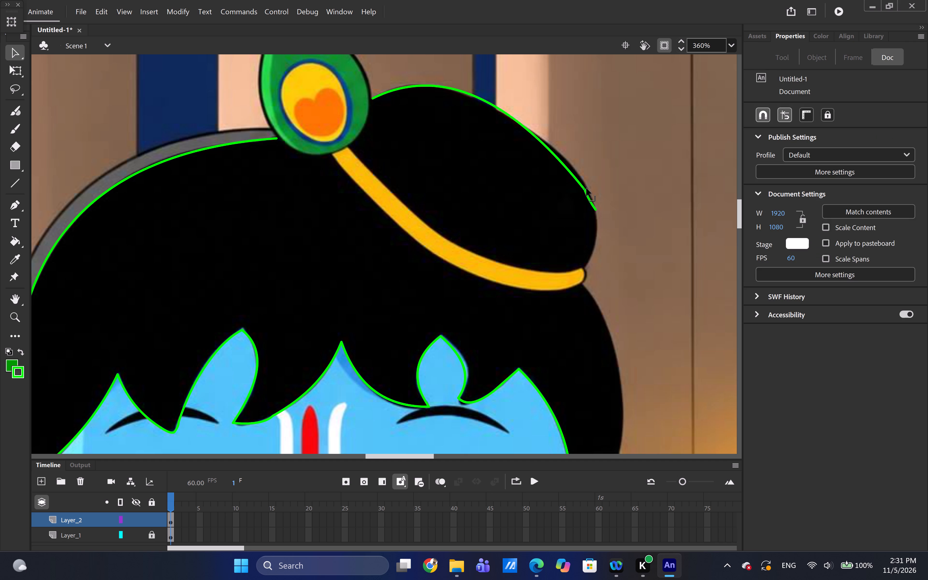
left_click_drag(587, 188, 589, 186, "ctrl")
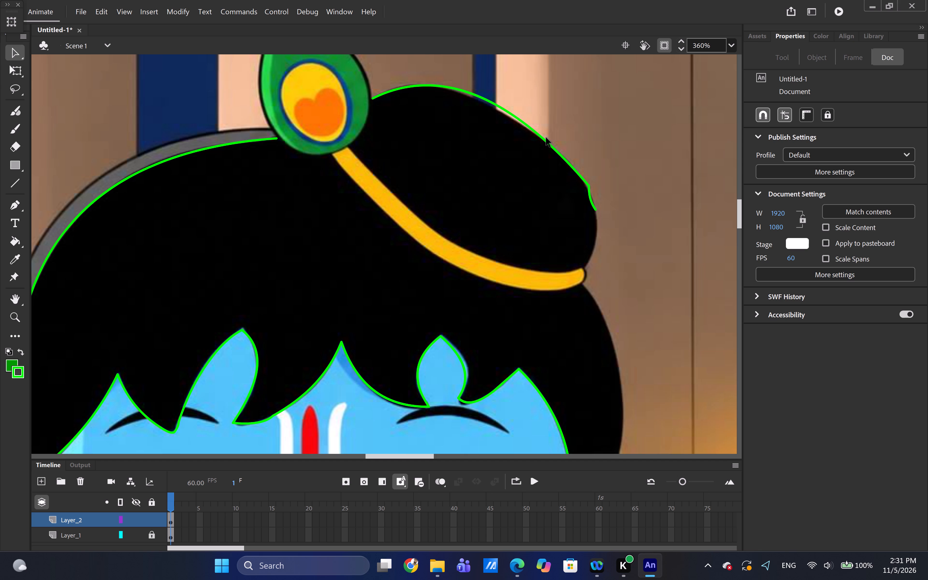
Delete the short leftover green segment below the corner at the bun curve's lower end.
left_click(590, 198)
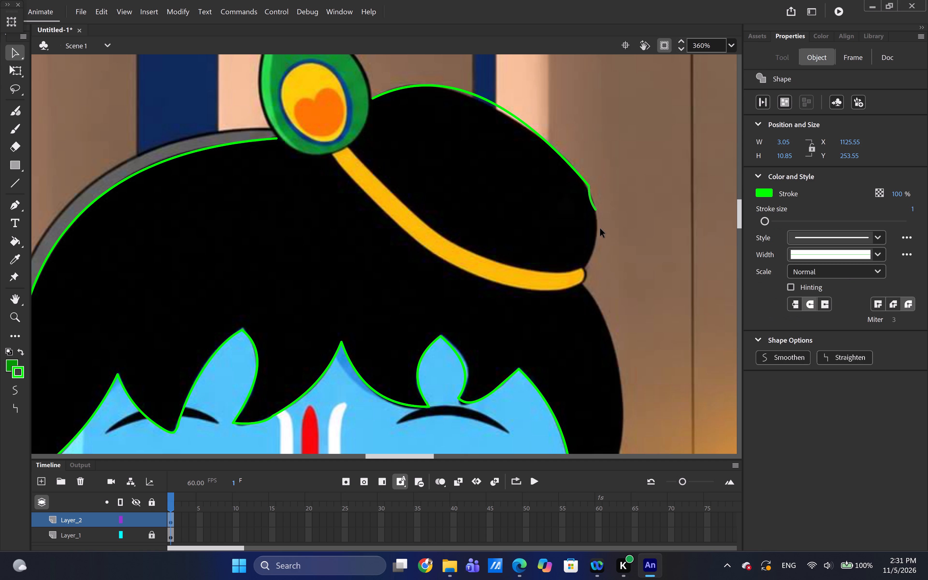
key("Delete")
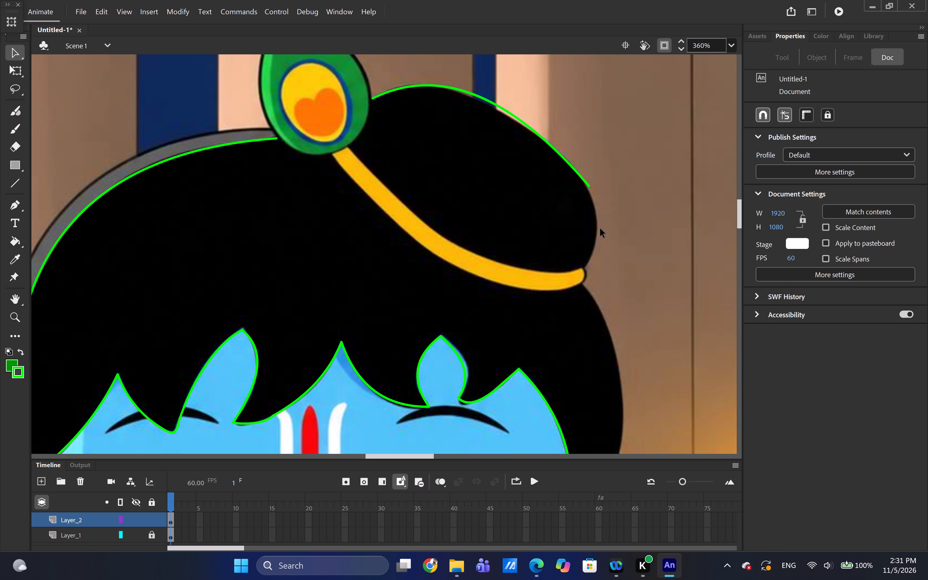
left_click(589, 186)
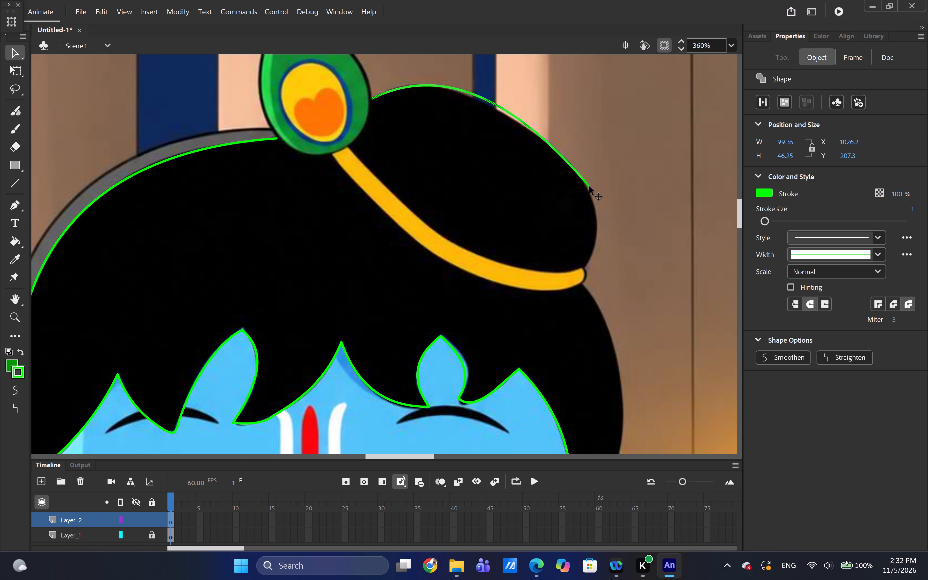
left_click(626, 207)
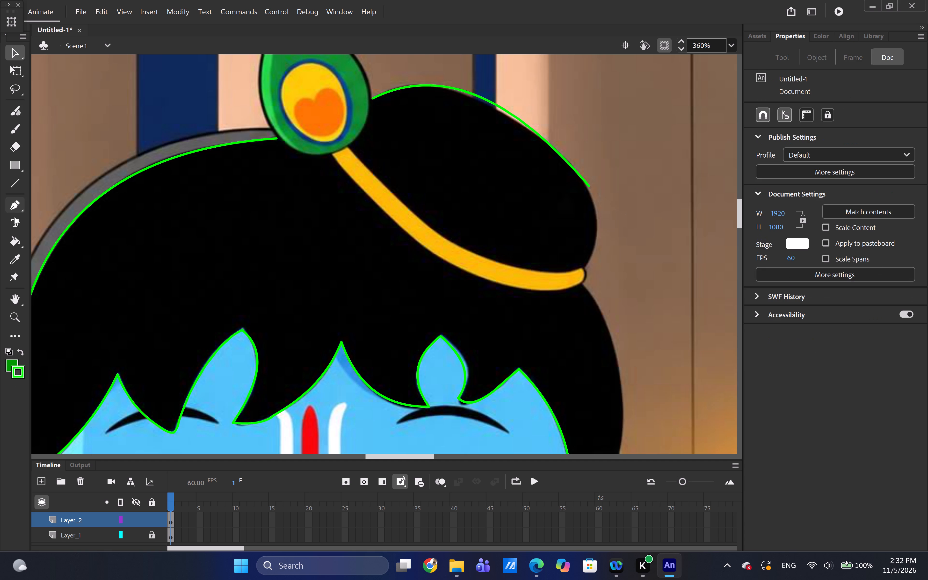
Outline the bun's outer side with two straight green lines from the yellow band's end up to the top curve's end.
left_click(12, 185)
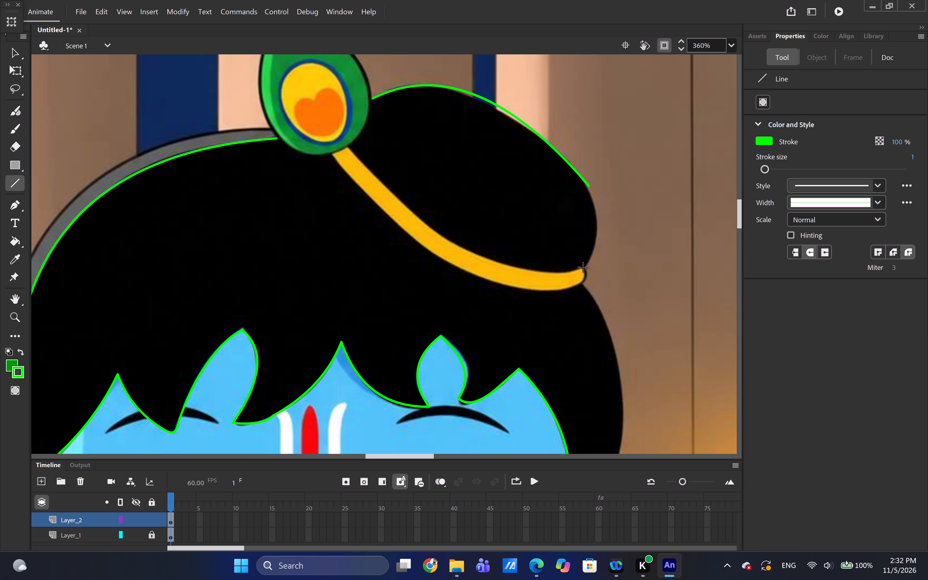
left_click_drag(583, 268, 595, 250)
left_click_drag(595, 250, 596, 238)
left_click_drag(596, 238, 589, 187)
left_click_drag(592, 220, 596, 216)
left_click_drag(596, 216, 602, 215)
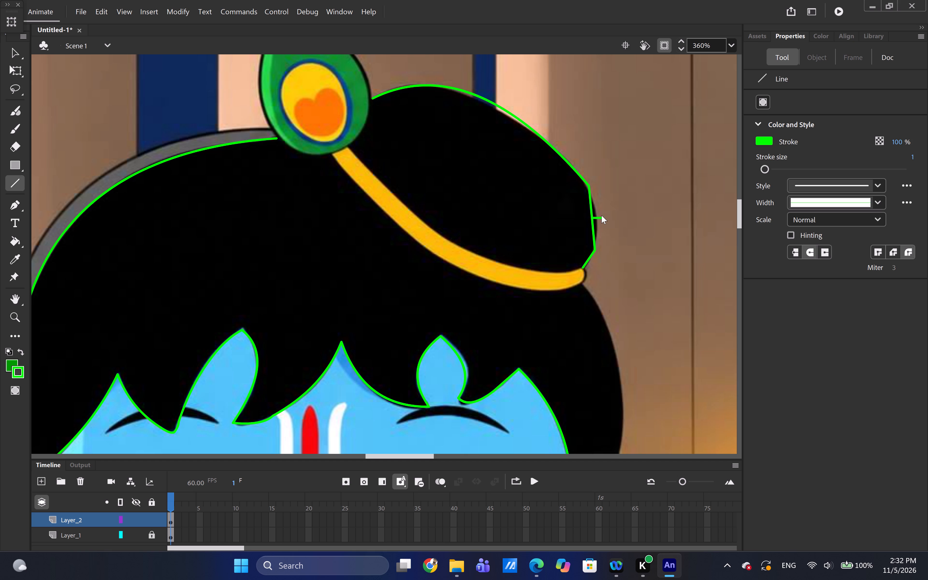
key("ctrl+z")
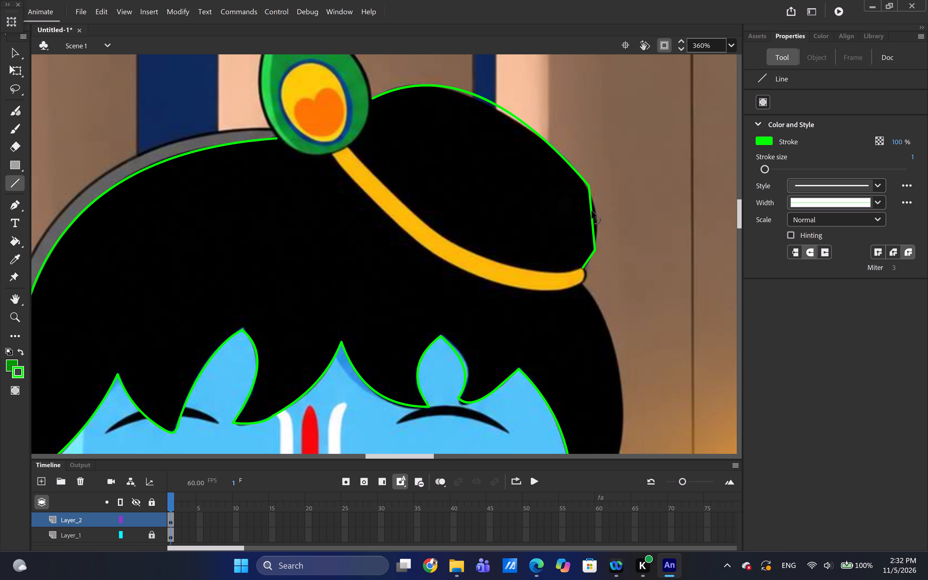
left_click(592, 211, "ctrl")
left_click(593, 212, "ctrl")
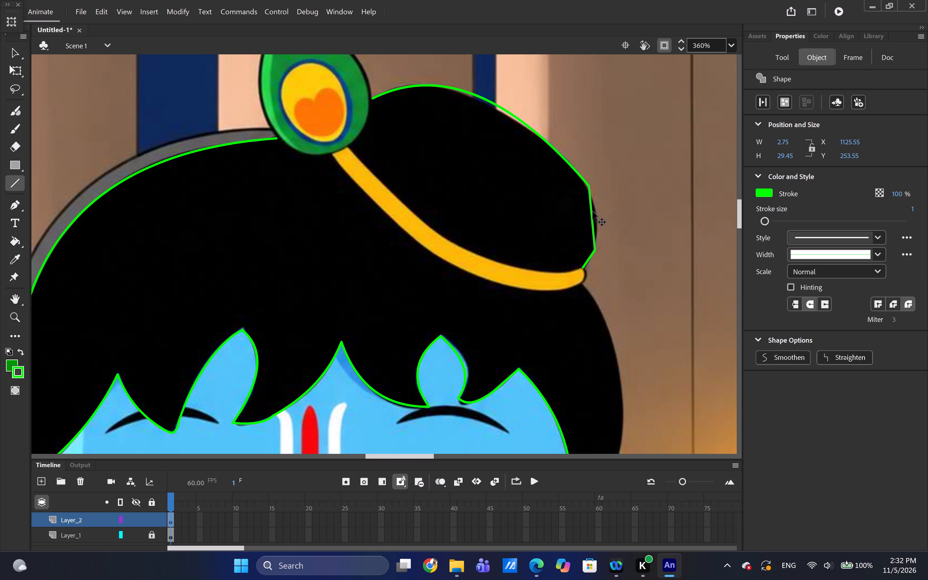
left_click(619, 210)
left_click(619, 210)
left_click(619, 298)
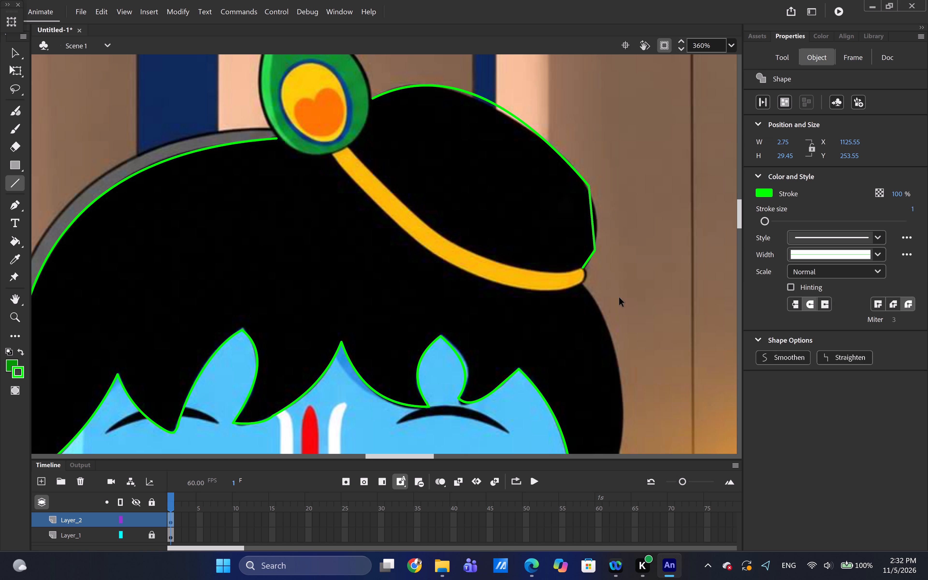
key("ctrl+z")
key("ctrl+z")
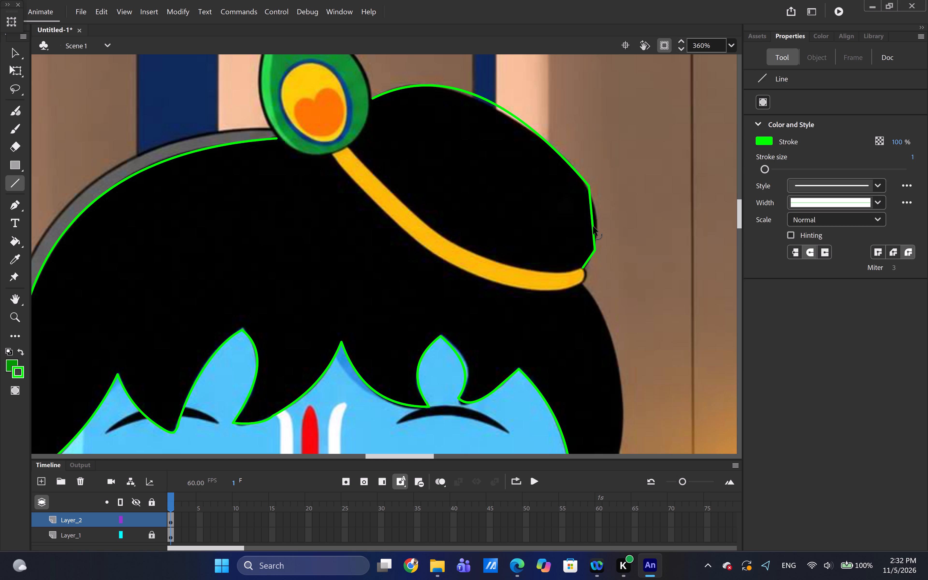
Bend the long straight green line on the bun's outer side outward to follow the bun's rounded edge.
left_click_drag(593, 227, 596, 227, "ctrl")
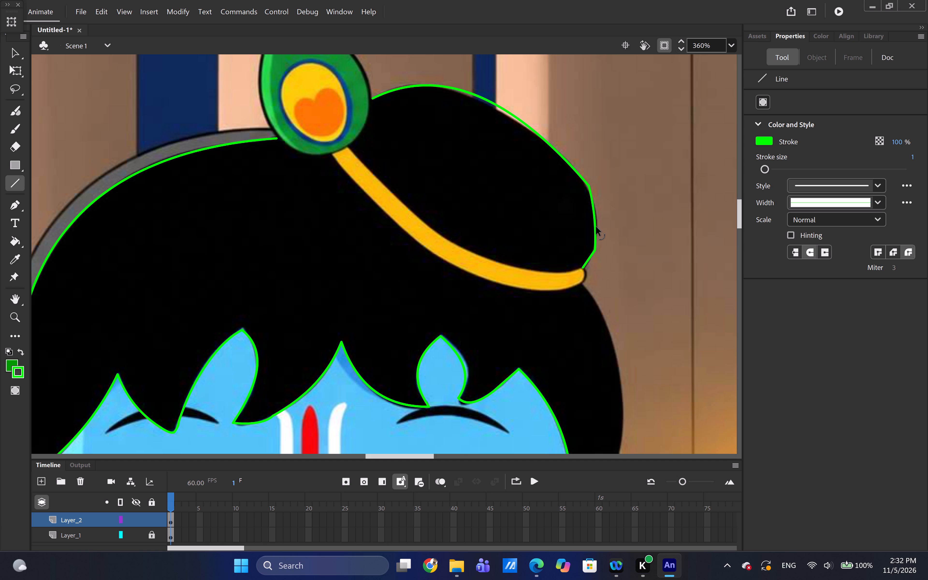
left_click_drag(596, 227, 599, 230, "ctrl")
left_click_drag(599, 230, 599, 230, "ctrl")
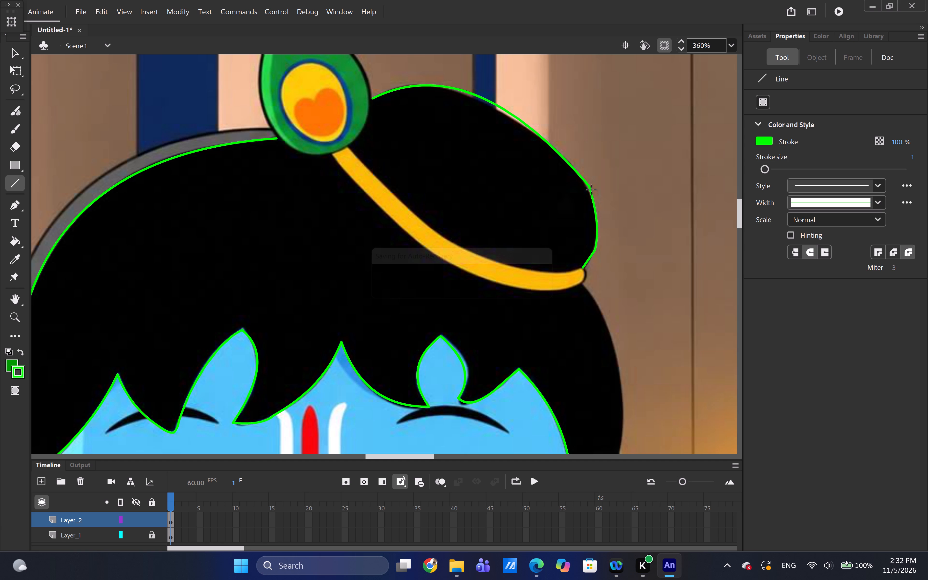
Move the corner joining the bun's top curve and outer side curve slightly up and inward along the bun's edge.
key("v")
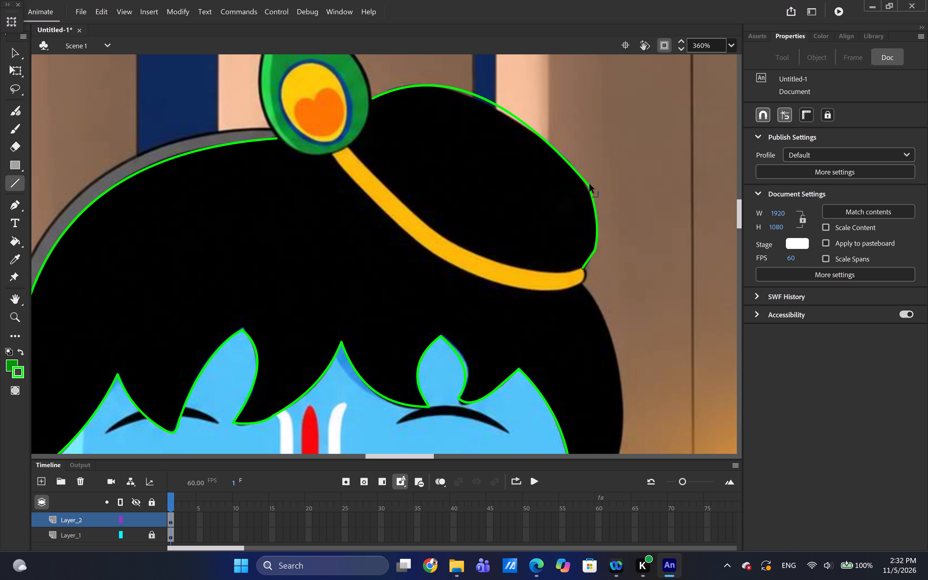
left_click_drag(590, 184, 587, 186, "ctrl")
left_click_drag(587, 186, 588, 180, "ctrl")
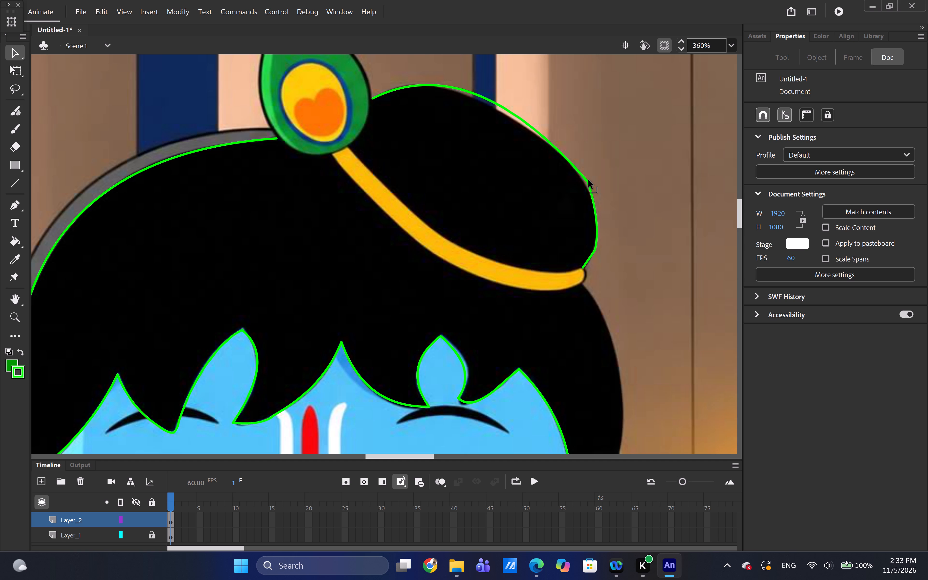
left_click_drag(588, 180, 580, 175, "ctrl")
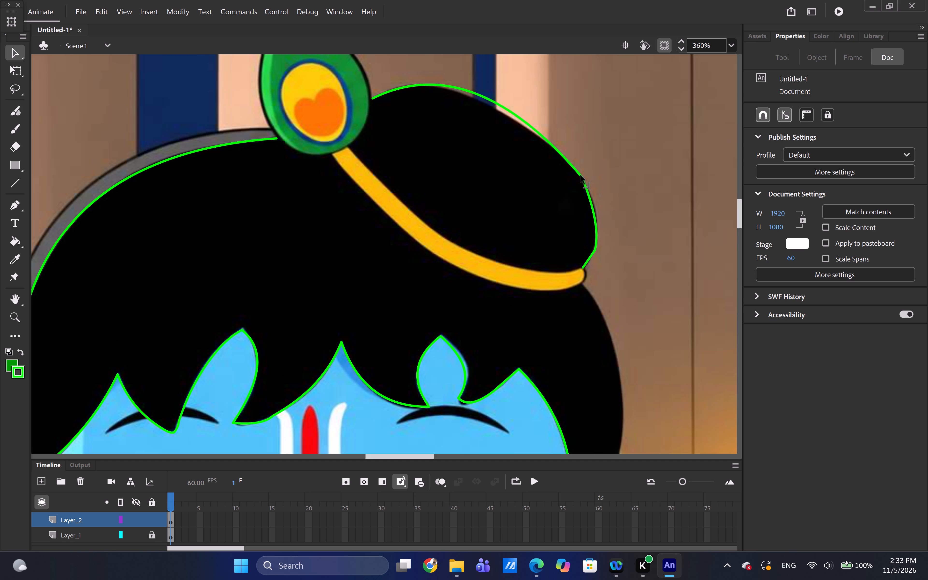
left_click_drag(580, 175, 587, 179, "ctrl")
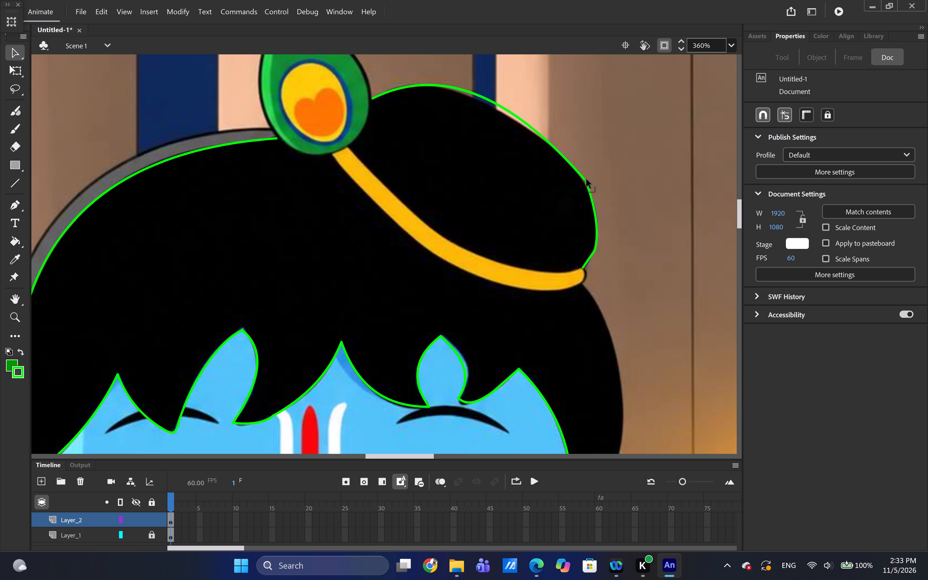
left_click_drag(587, 179, 593, 192, "ctrl")
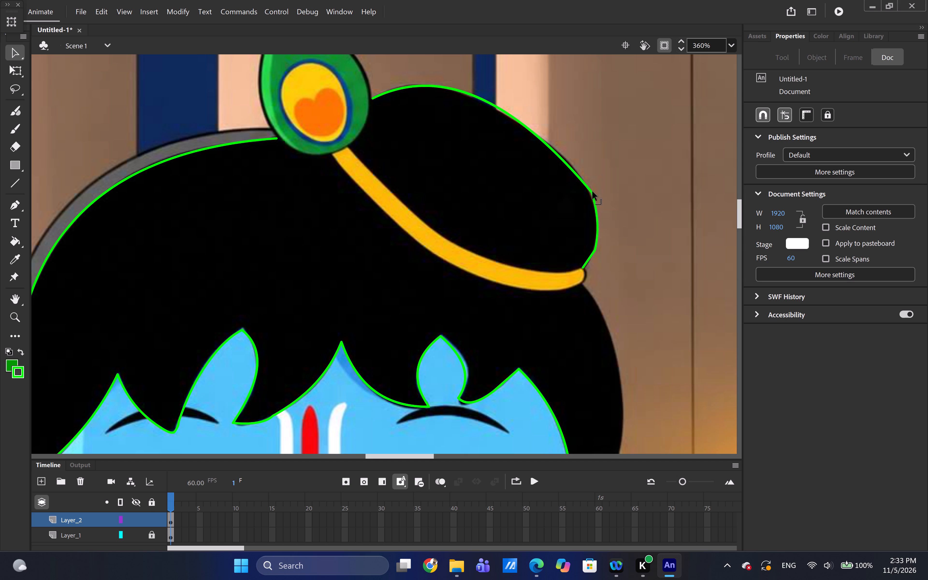
left_click_drag(593, 192, 586, 180, "ctrl")
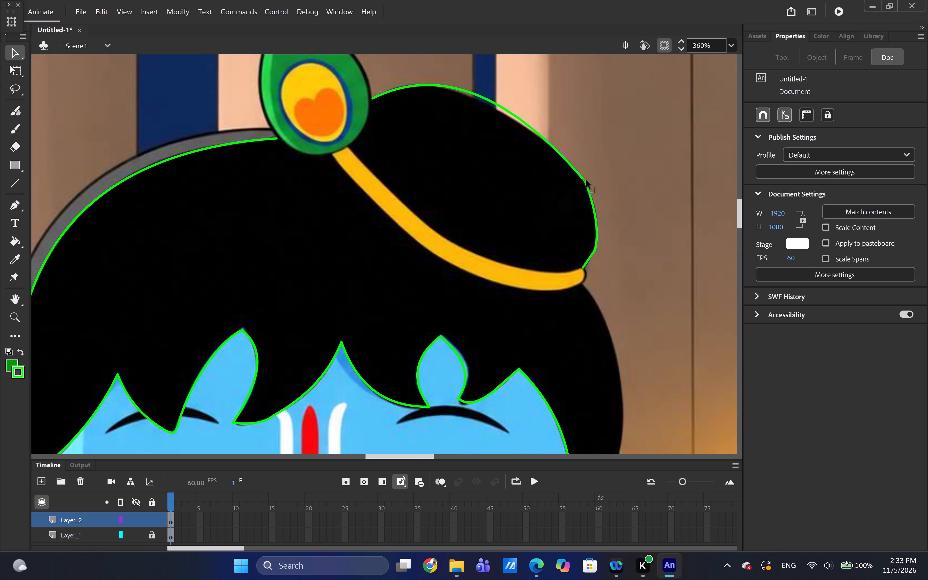
left_click_drag(586, 180, 580, 173, "ctrl")
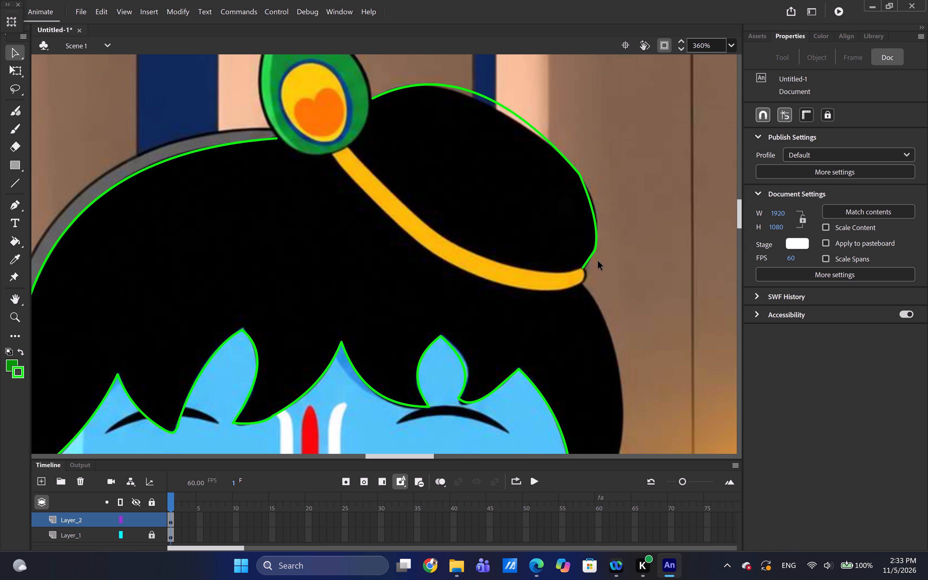
Adjust the short green segment at the bun's lower outer side so its end meets the yellow band's tip.
left_click_drag(587, 260, 590, 262, "ctrl")
left_click_drag(590, 262, 585, 266, "ctrl")
left_click_drag(585, 266, 584, 268, "ctrl")
left_click(680, 210)
Draw a green line from the yellow band's end down to the ear's top and bend it along the hair's outer edge.
left_click_drag(739, 221, 739, 226)
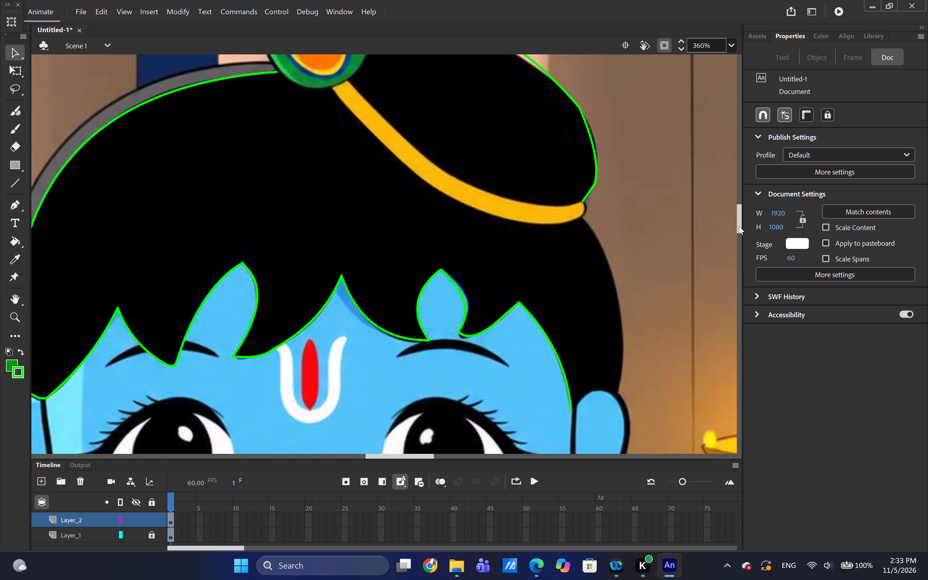
left_click_drag(739, 226, 738, 231)
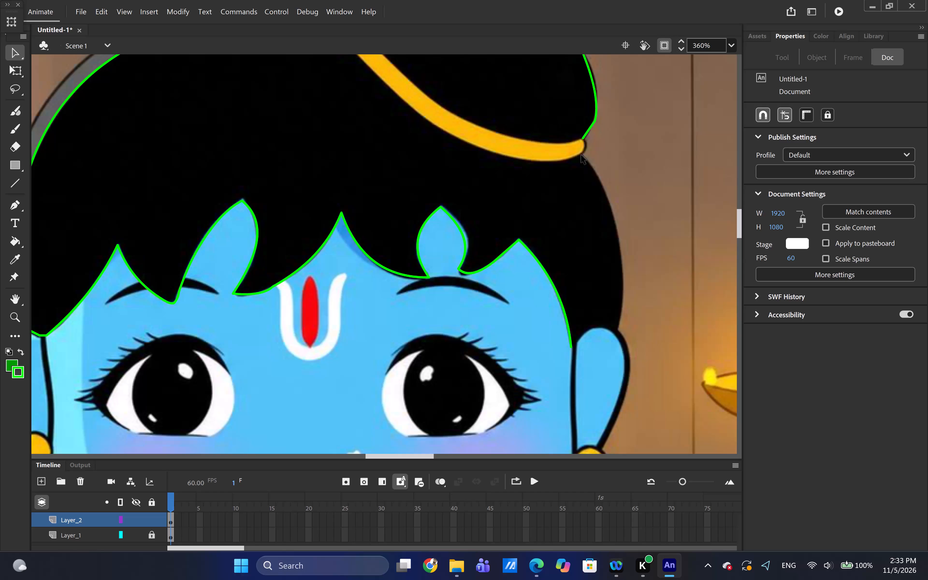
left_click(16, 186)
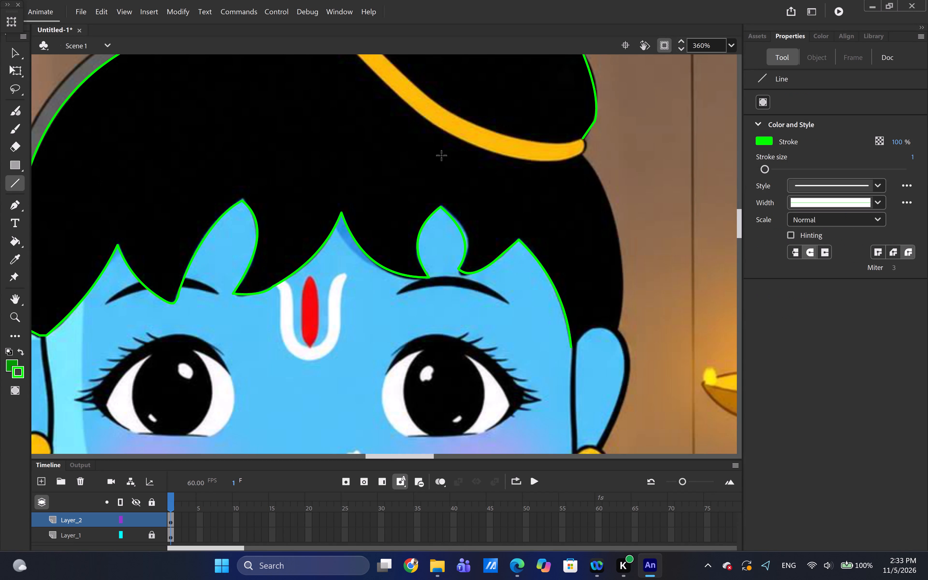
left_click(582, 155)
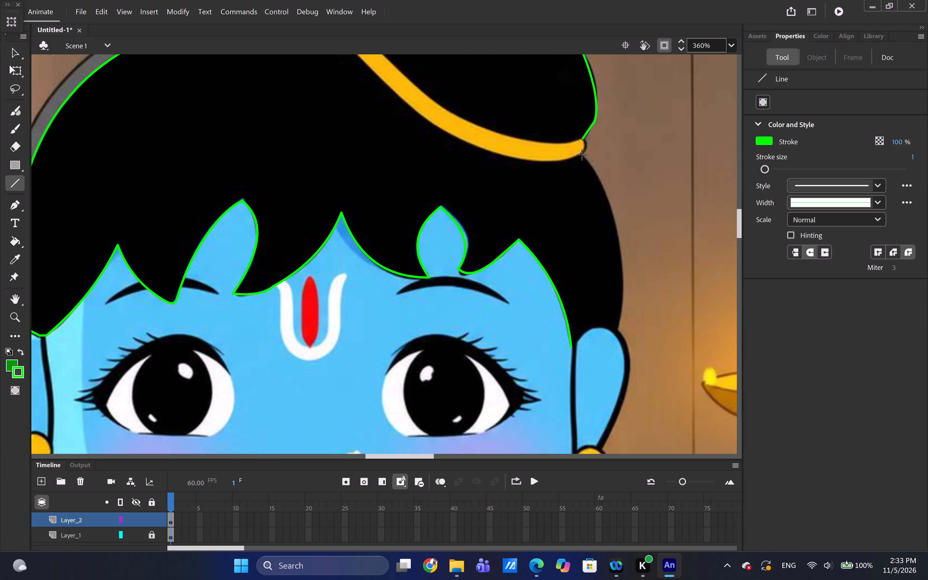
left_click_drag(582, 155, 609, 302)
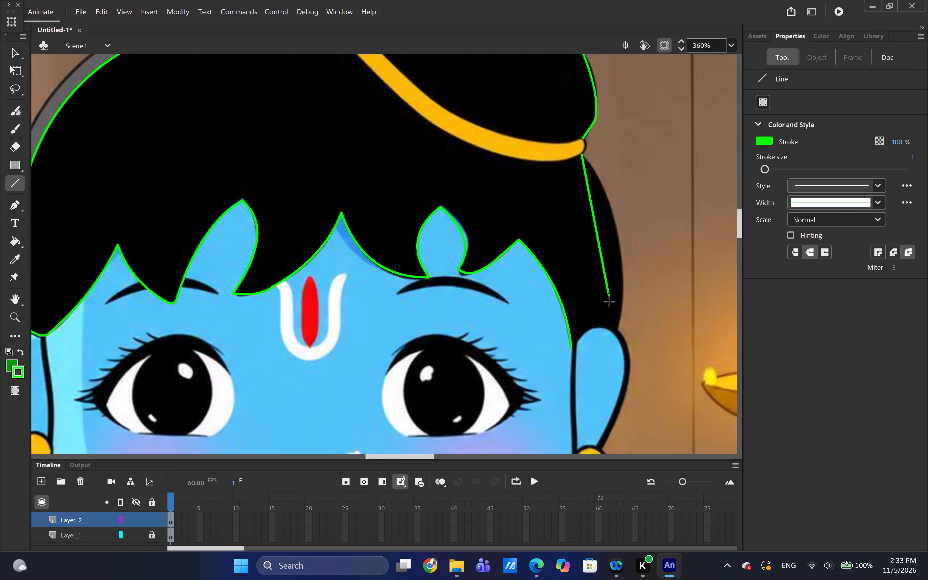
left_click_drag(609, 302, 613, 328)
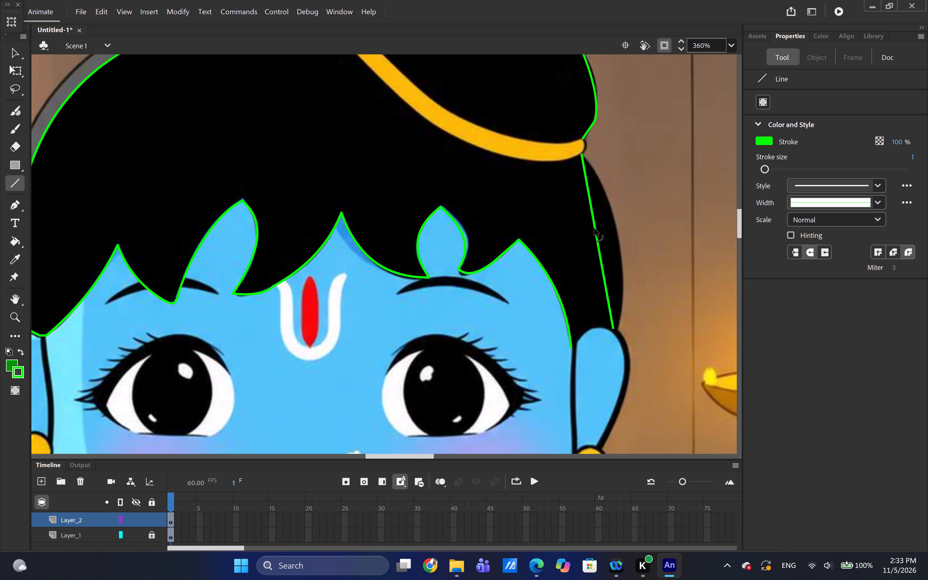
left_click_drag(594, 229, 613, 223, "ctrl")
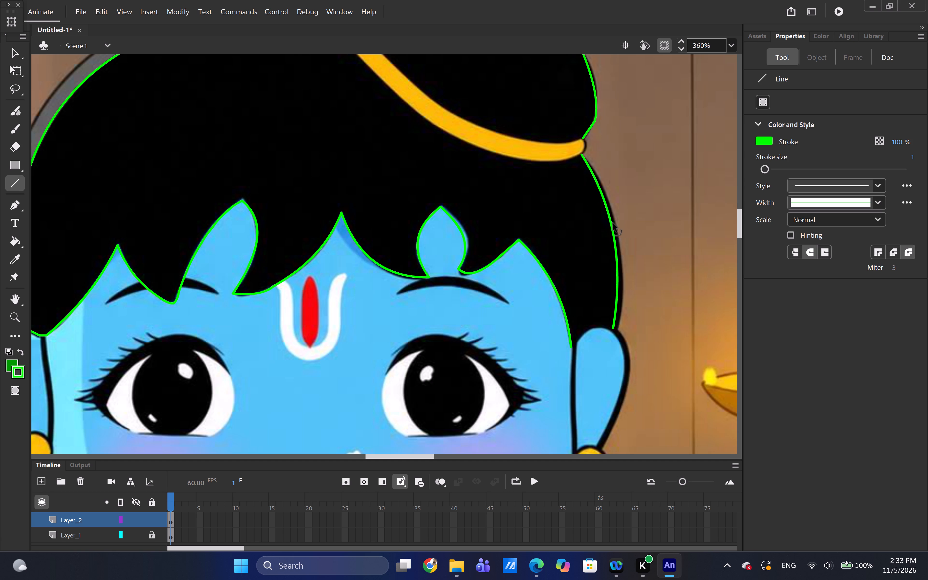
left_click_drag(613, 223, 616, 222, "ctrl")
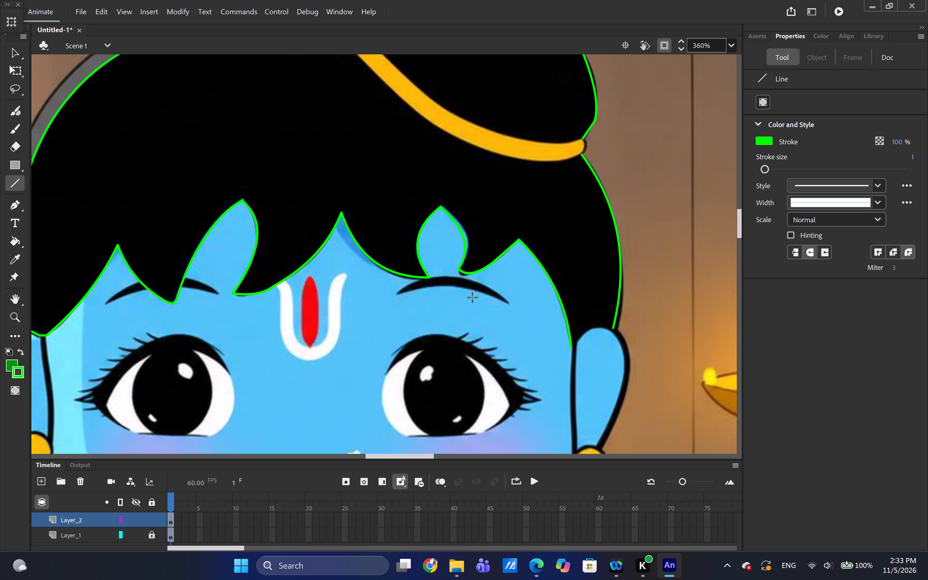
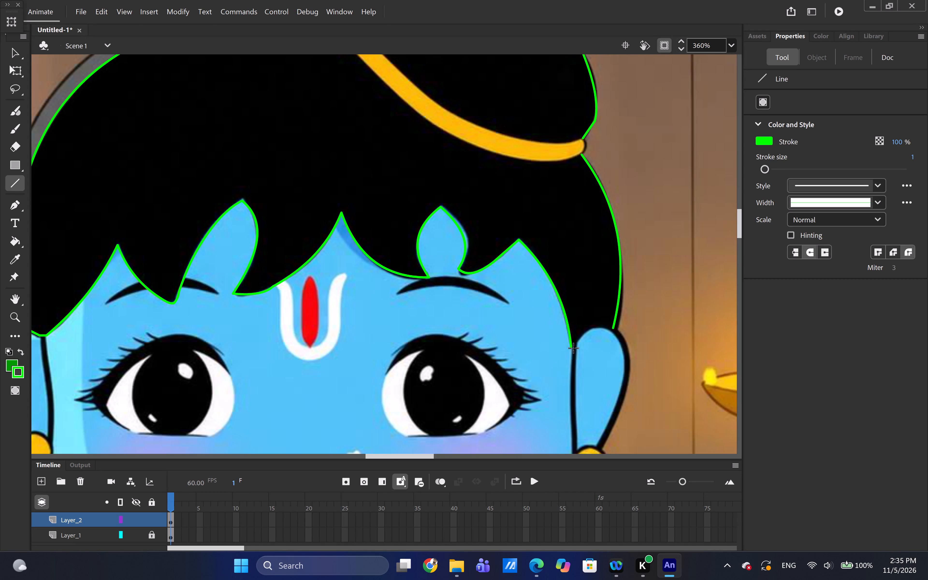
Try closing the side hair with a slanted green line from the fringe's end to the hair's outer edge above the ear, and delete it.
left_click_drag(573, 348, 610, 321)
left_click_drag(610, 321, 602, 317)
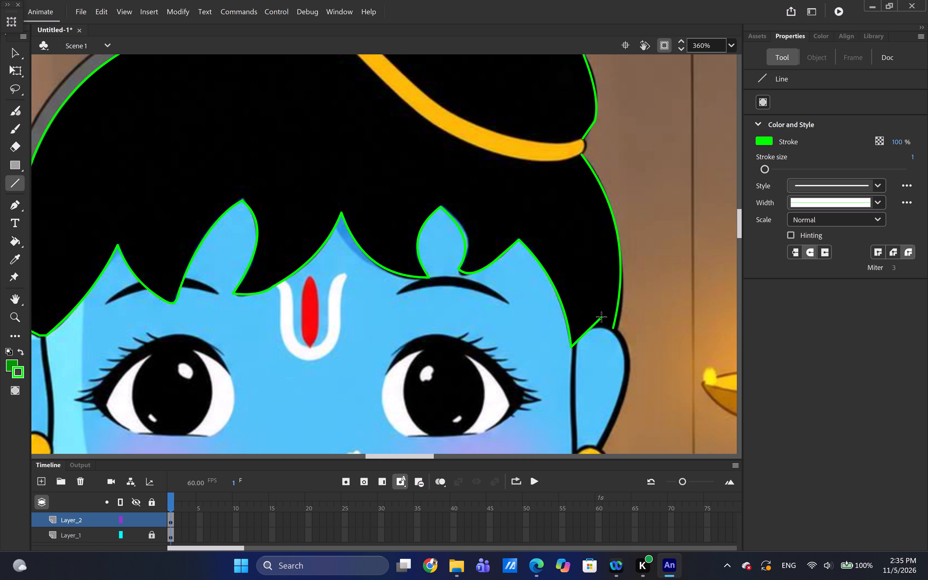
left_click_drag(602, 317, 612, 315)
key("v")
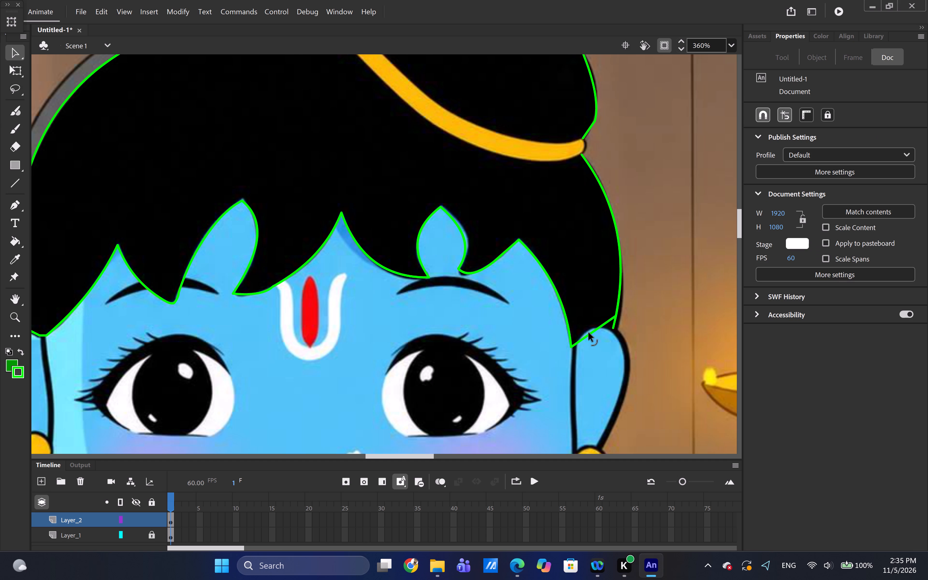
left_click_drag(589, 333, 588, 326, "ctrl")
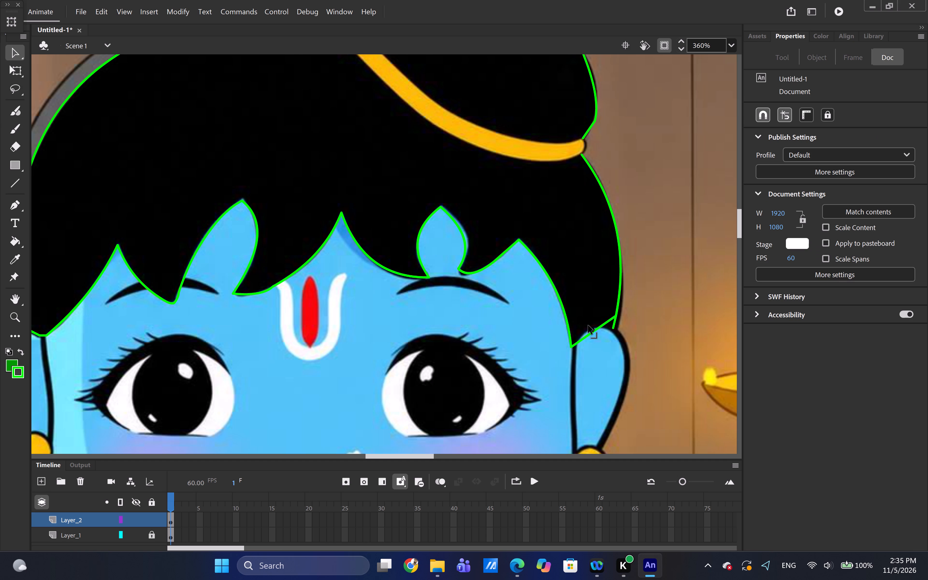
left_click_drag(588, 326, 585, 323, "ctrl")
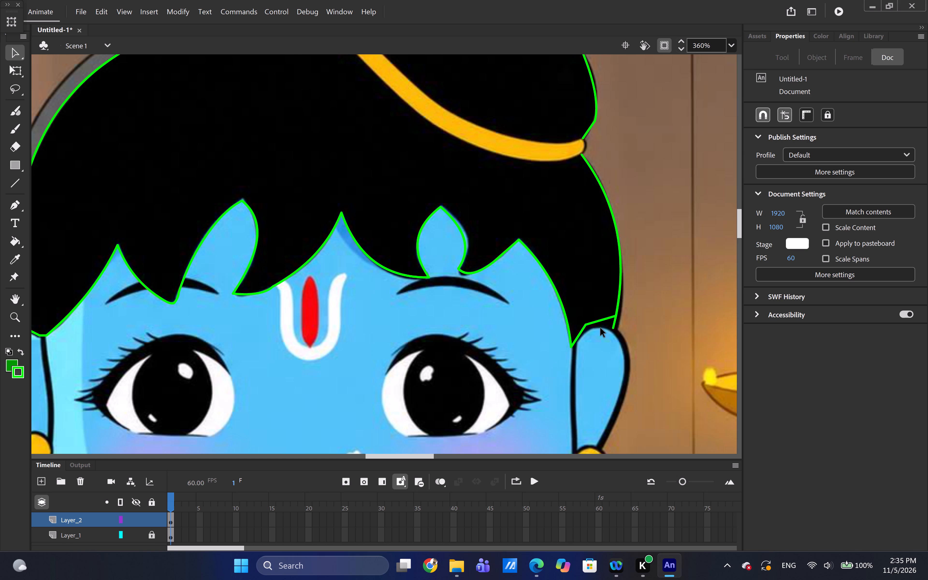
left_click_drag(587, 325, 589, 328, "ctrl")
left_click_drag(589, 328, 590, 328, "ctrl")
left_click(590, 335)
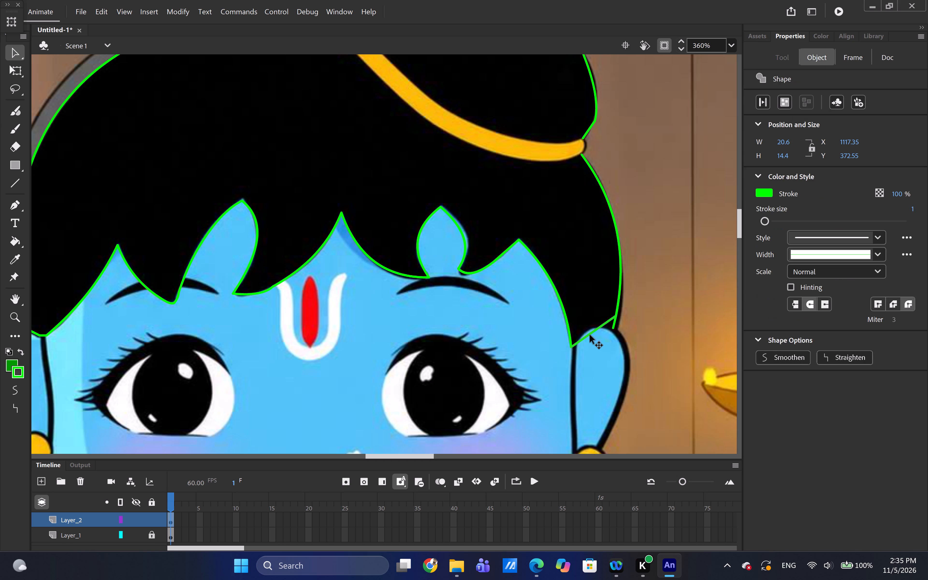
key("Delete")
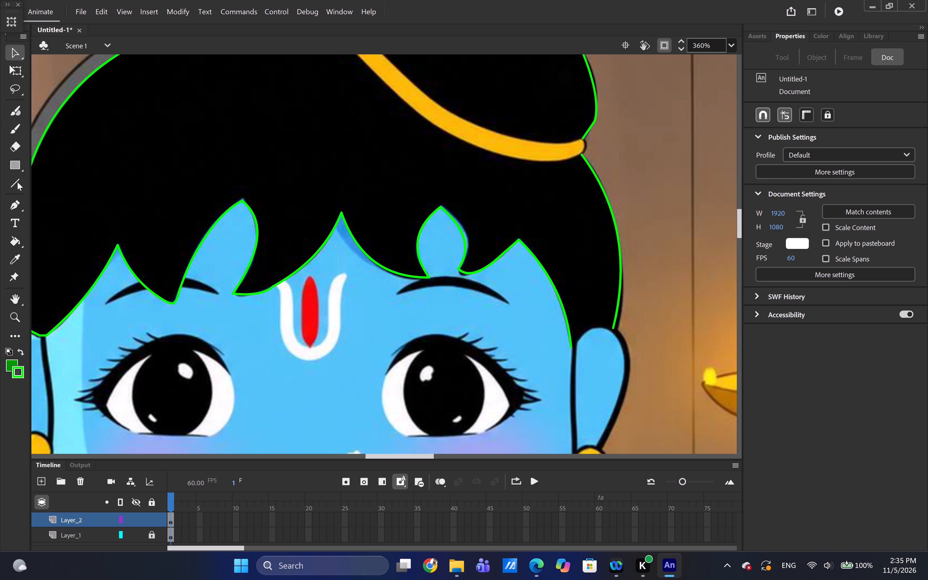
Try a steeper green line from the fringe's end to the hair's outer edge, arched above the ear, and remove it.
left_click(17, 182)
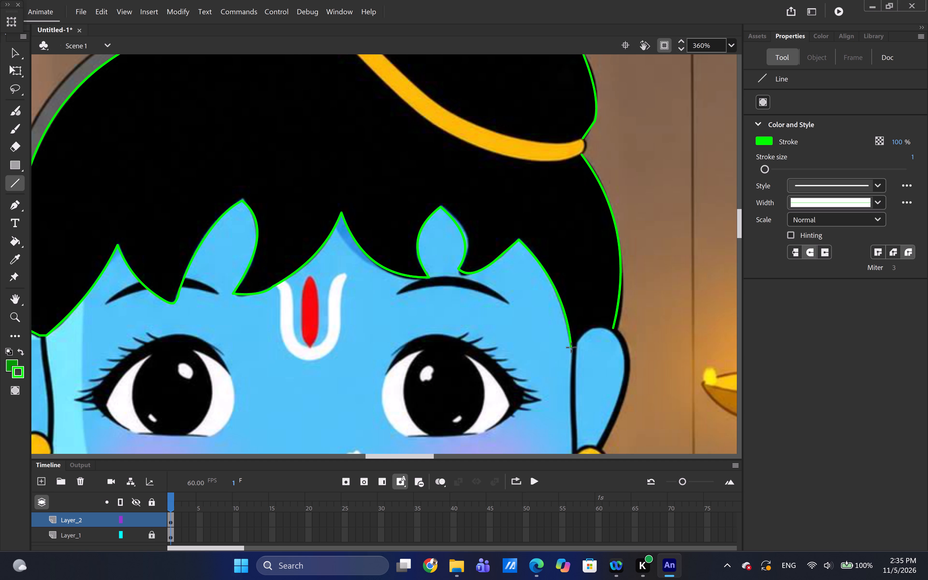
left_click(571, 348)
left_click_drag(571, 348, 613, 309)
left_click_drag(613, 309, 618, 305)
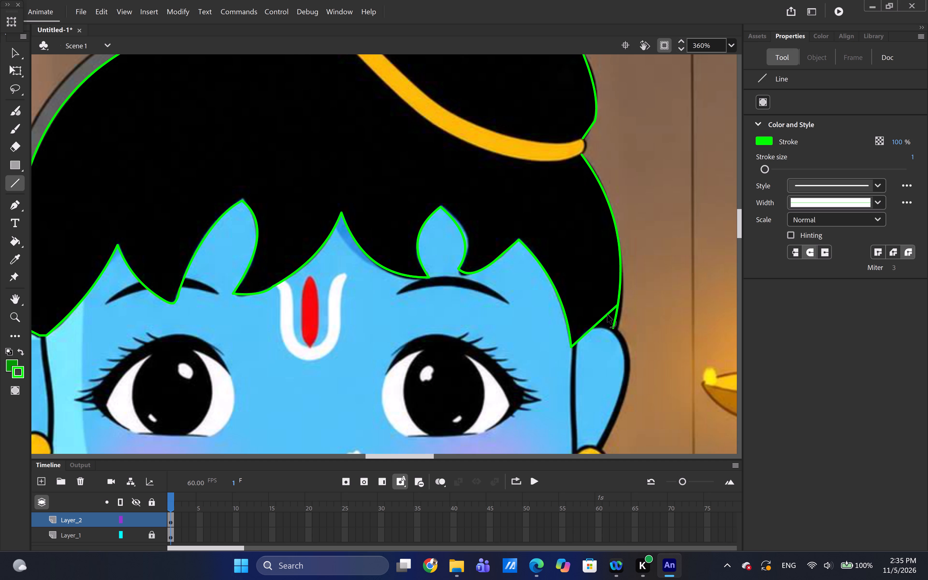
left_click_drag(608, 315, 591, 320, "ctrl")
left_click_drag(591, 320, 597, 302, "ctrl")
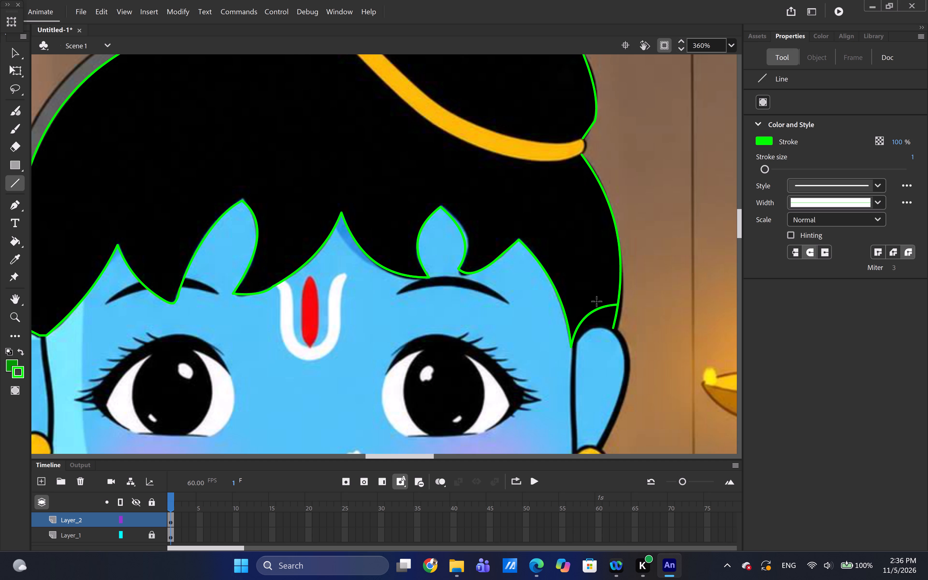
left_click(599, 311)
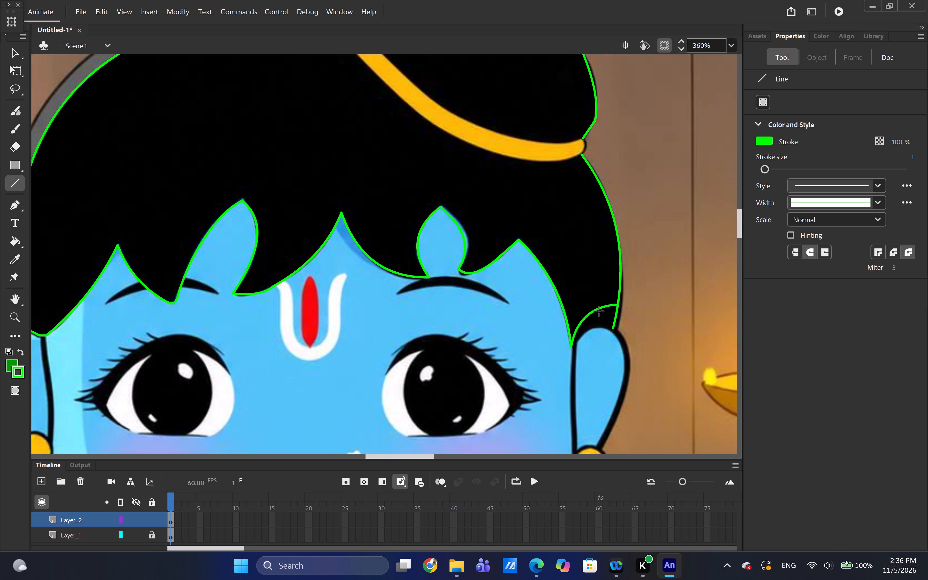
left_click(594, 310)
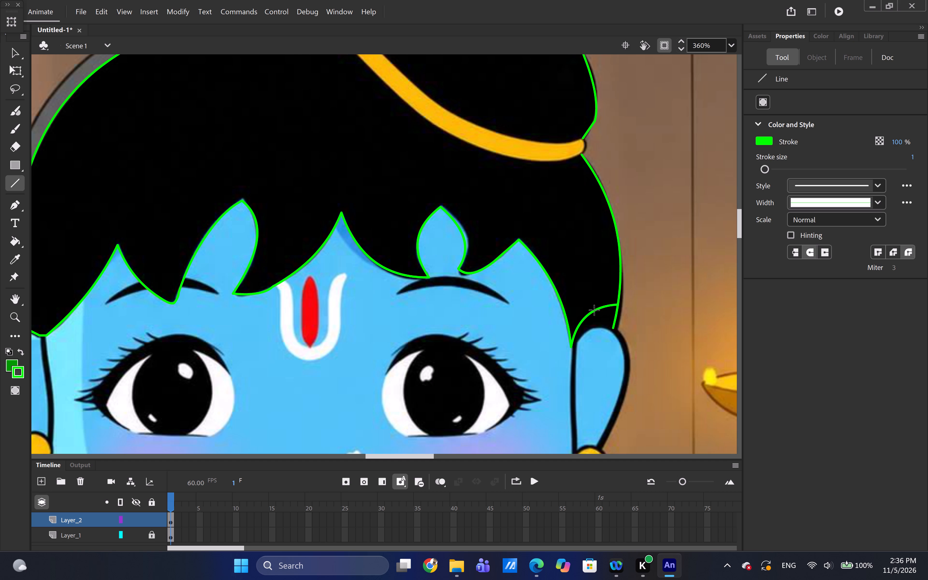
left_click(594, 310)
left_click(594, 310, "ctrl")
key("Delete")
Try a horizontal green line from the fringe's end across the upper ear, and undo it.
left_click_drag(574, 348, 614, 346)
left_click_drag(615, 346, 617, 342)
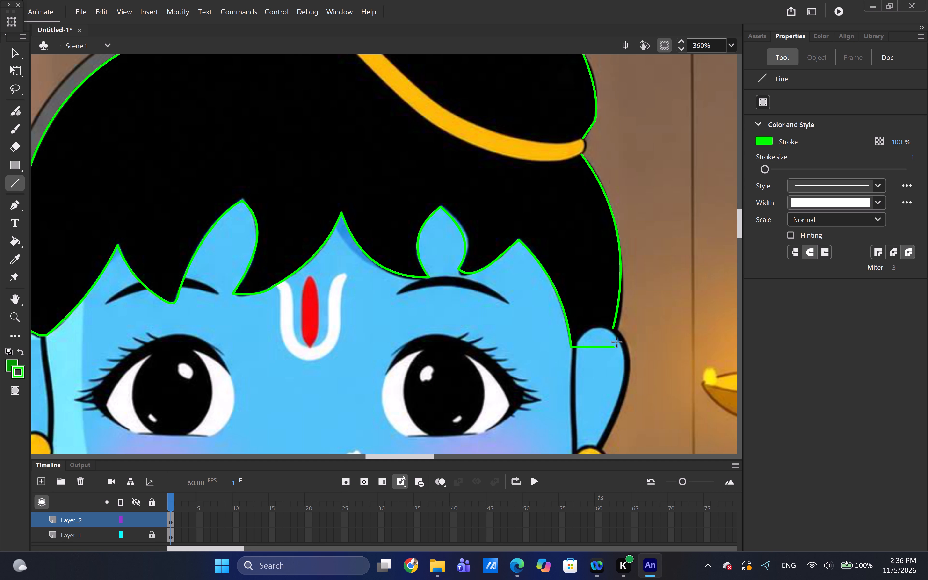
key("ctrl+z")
Draw a green line from the fringe's end to the hair's outer edge at the ear and arch it over the ear's top.
left_click_drag(572, 350, 611, 331)
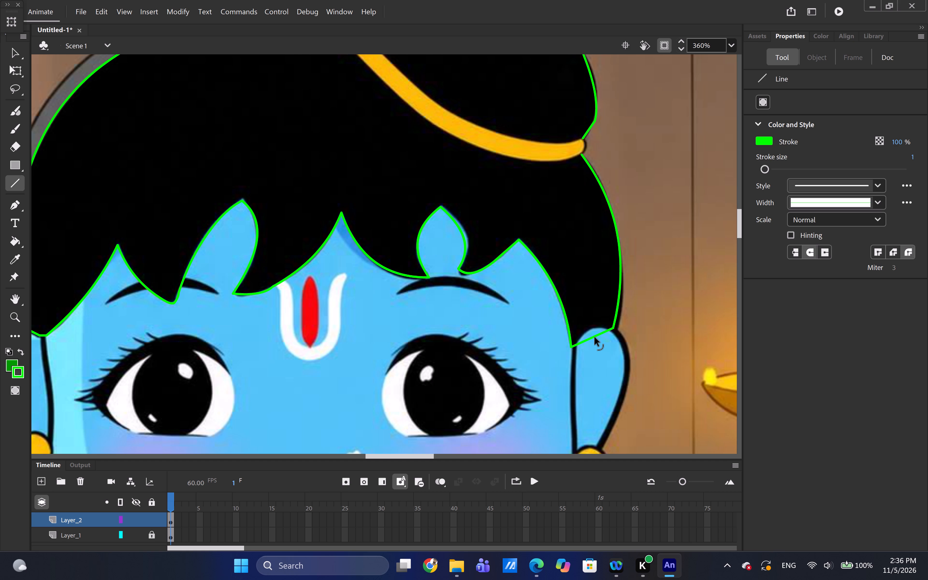
left_click_drag(595, 337, 591, 328, "ctrl")
left_click_drag(591, 328, 593, 327, "ctrl")
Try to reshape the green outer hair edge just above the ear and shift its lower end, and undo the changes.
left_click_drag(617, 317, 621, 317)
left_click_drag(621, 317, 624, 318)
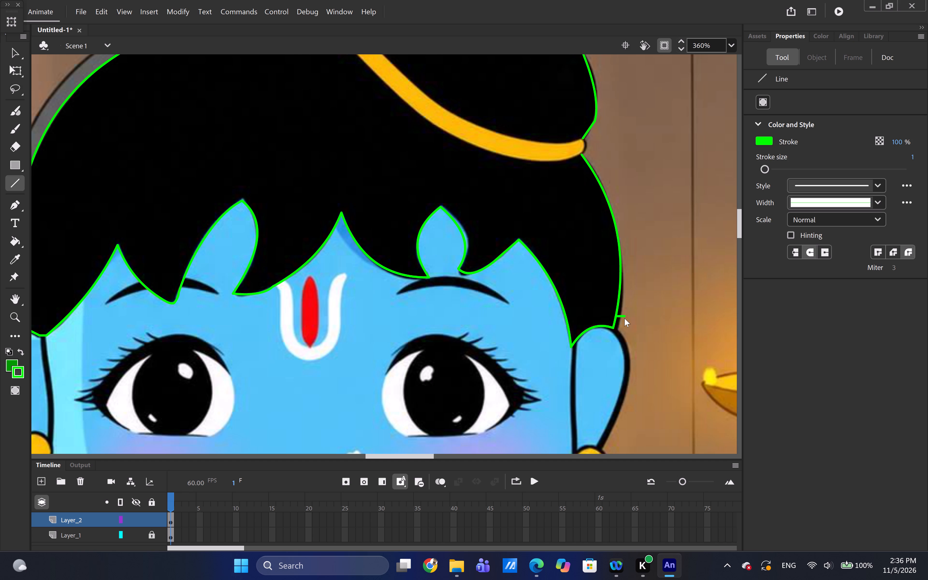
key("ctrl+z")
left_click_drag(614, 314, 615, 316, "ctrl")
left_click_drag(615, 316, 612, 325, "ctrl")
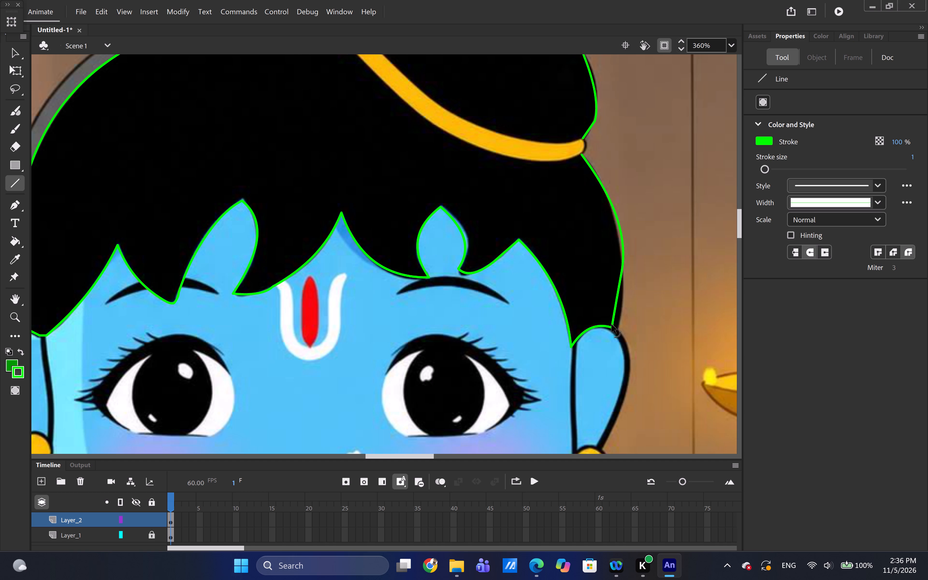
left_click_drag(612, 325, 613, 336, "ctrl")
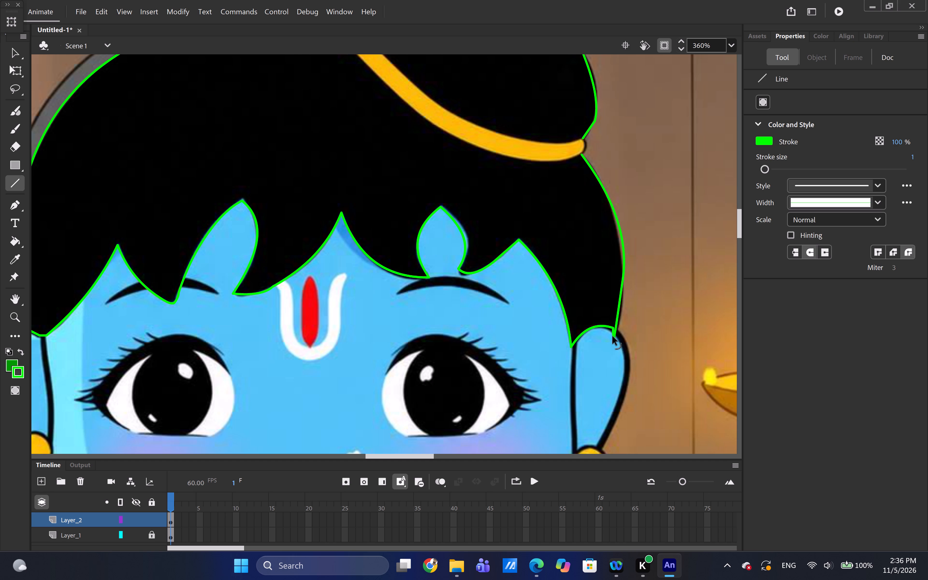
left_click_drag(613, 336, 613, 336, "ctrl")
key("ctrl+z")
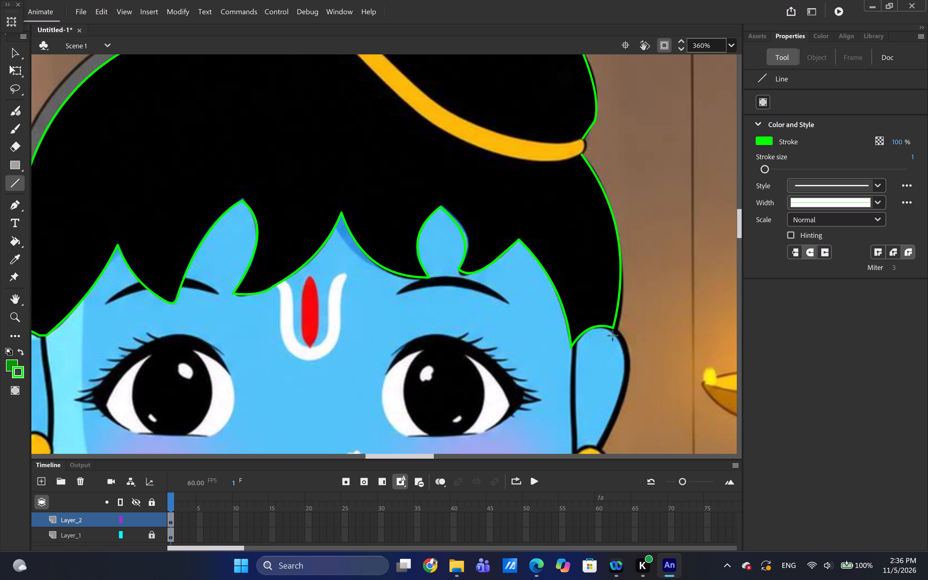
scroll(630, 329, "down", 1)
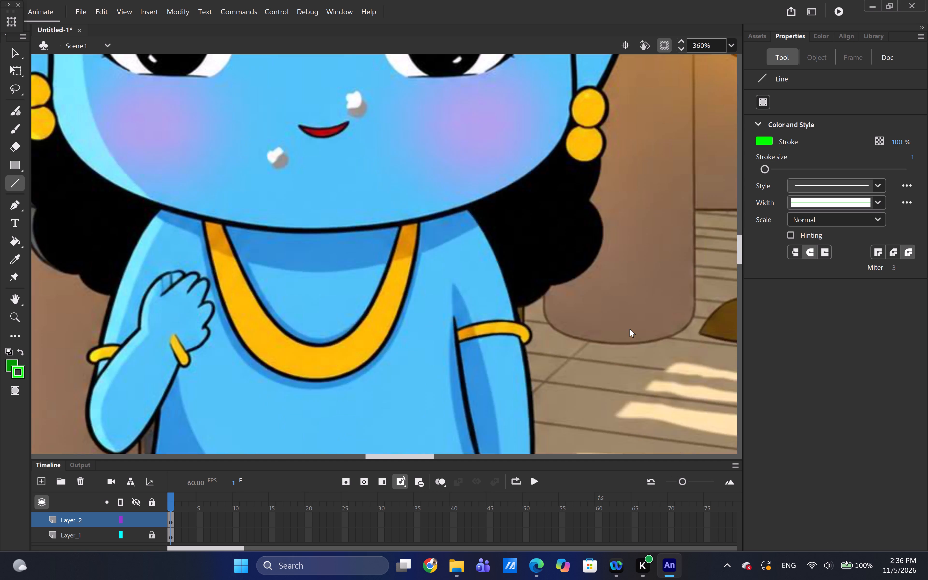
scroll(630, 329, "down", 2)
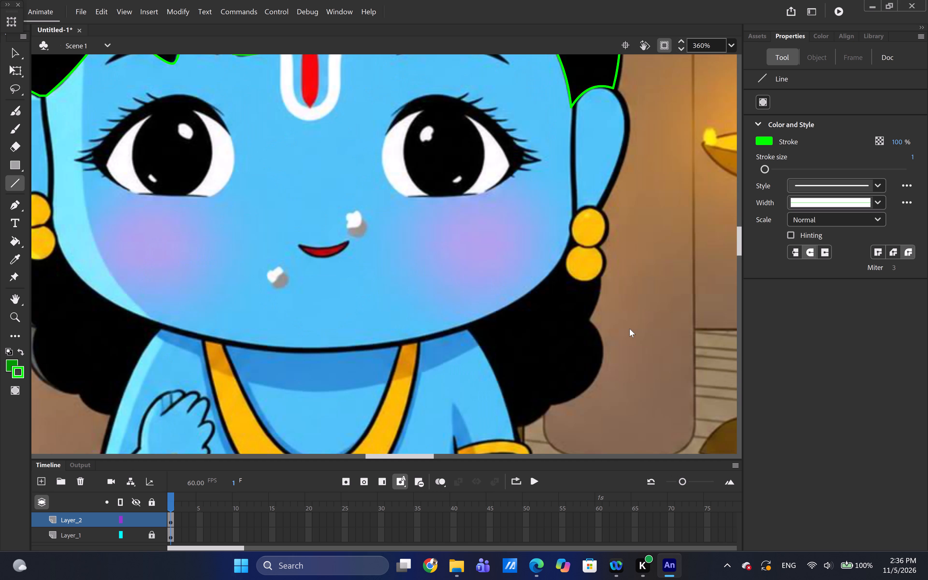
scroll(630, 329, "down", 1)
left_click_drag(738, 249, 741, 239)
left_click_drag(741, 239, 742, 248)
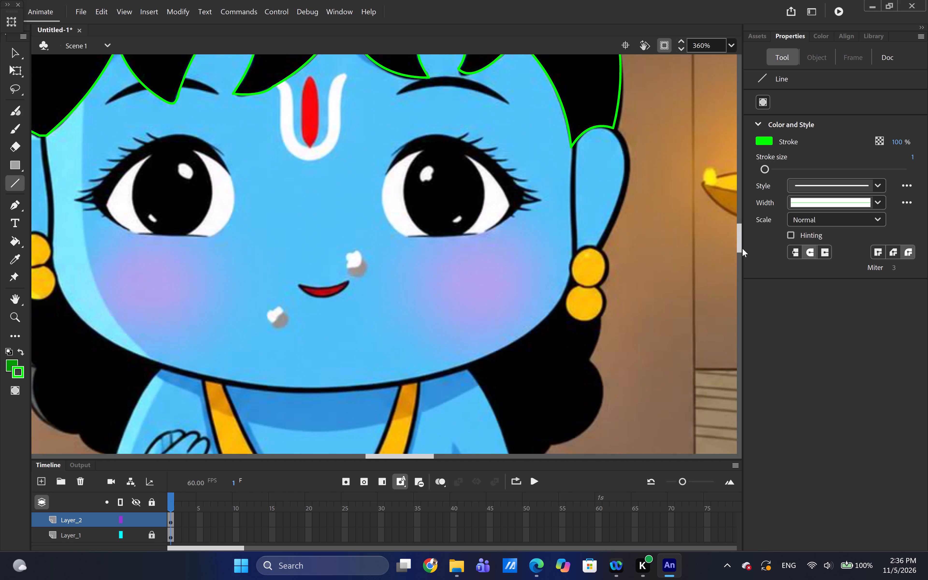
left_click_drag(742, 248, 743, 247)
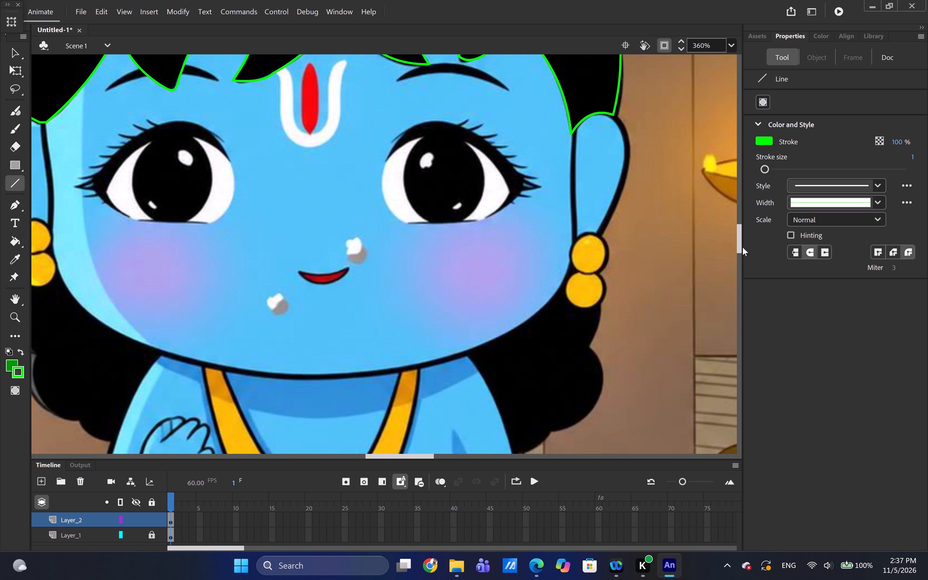
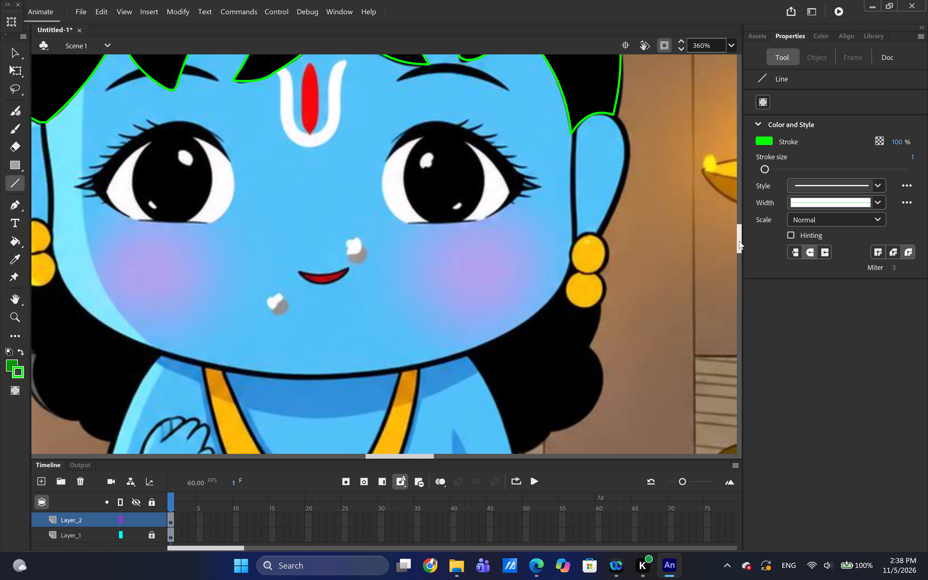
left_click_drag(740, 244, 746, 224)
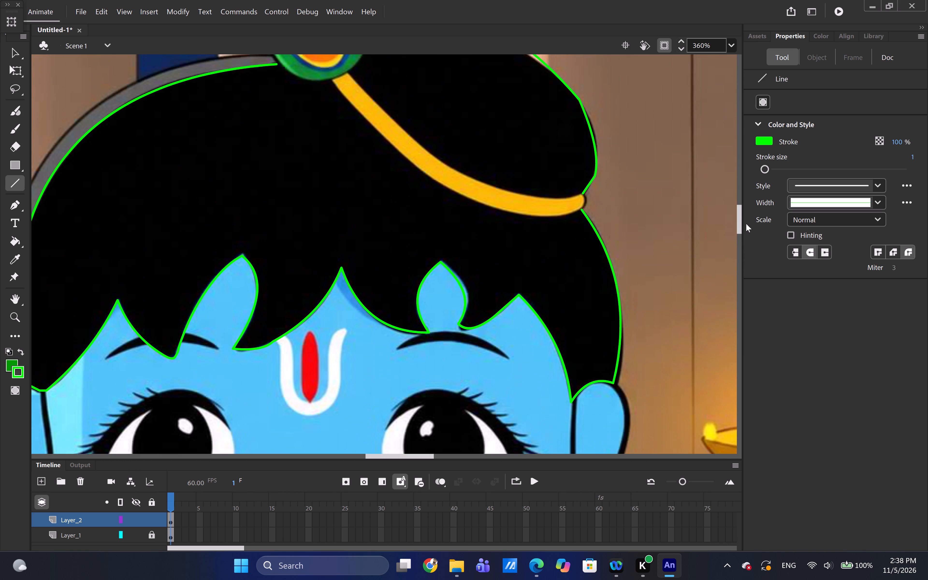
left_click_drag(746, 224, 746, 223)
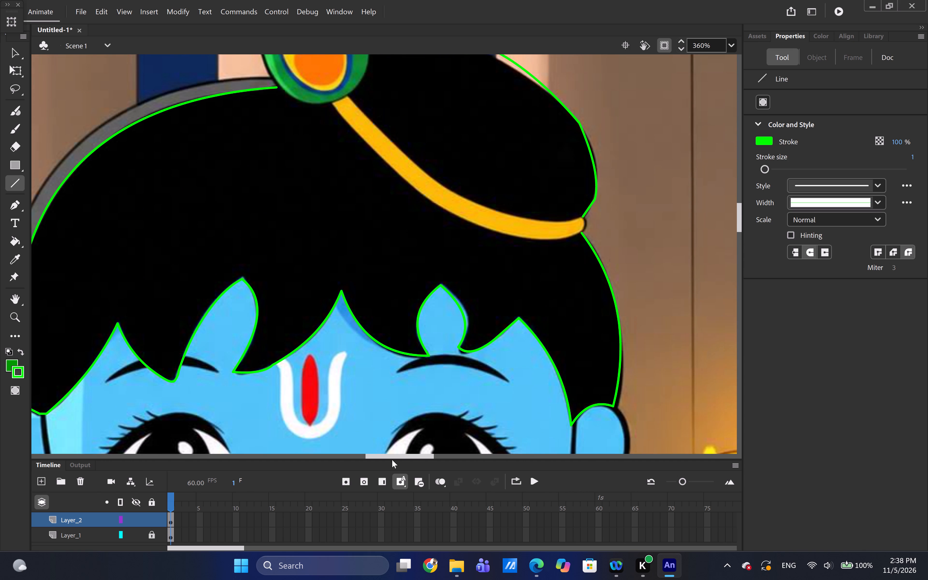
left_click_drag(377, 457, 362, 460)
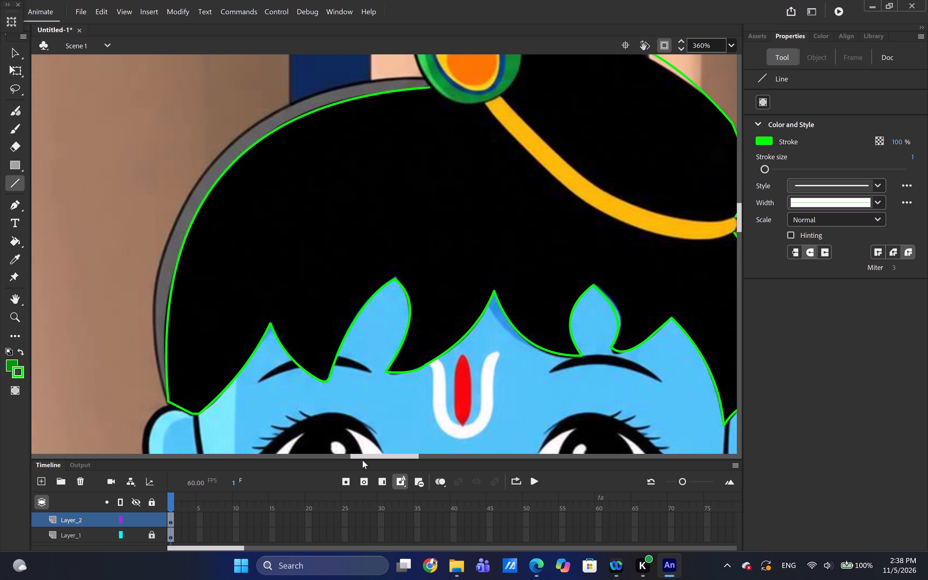
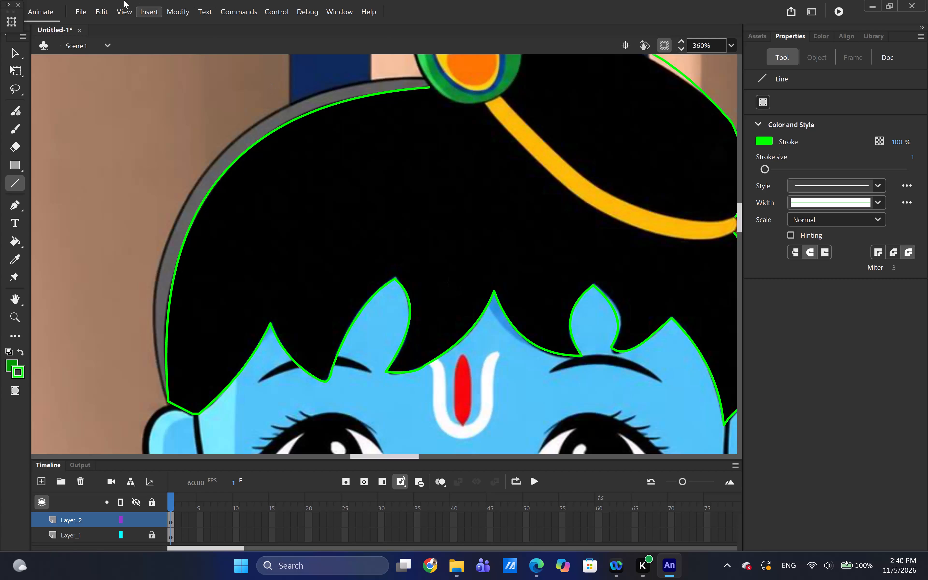
Save the untitled drawing as an Animate document named "Thakur ji" in the Documents folder.
left_click(80, 12)
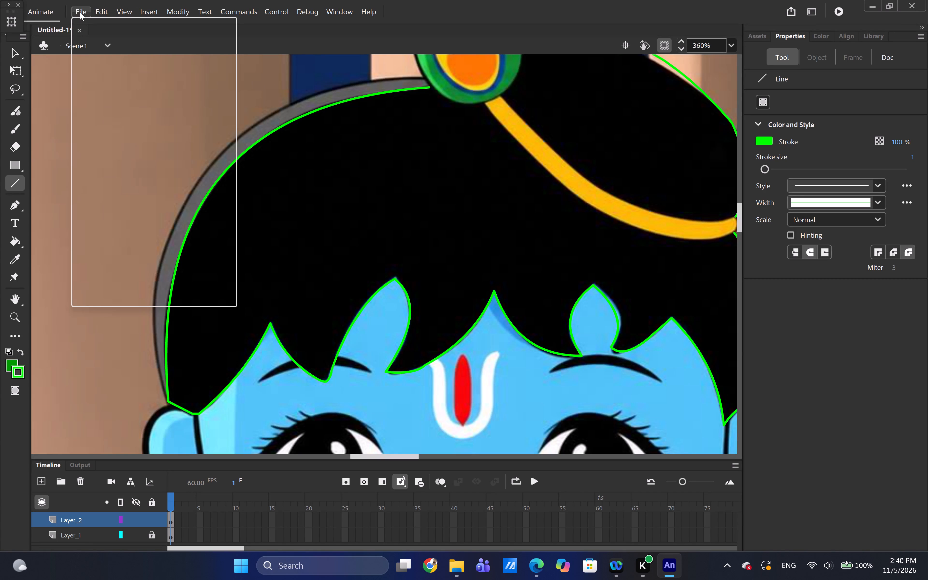
left_click(130, 129)
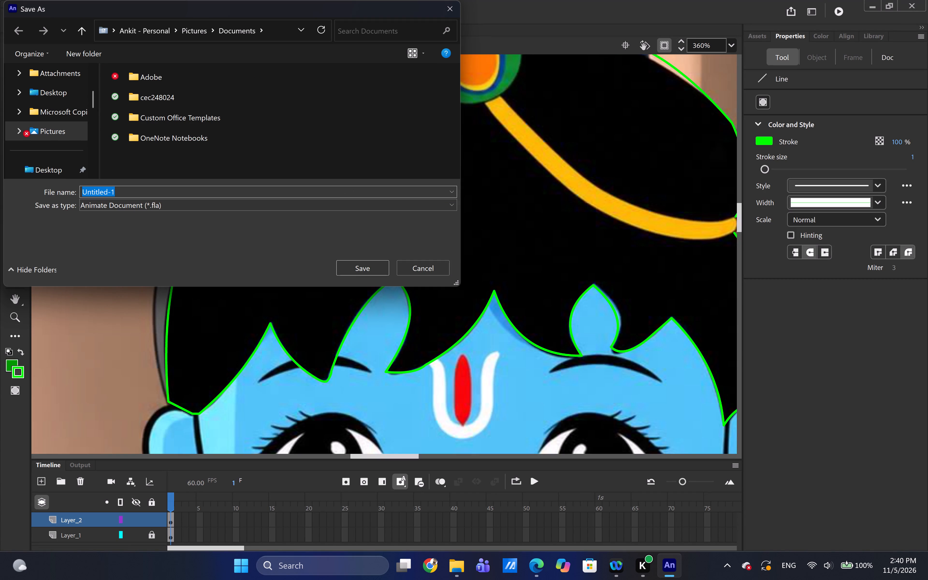
key("BackSpace")
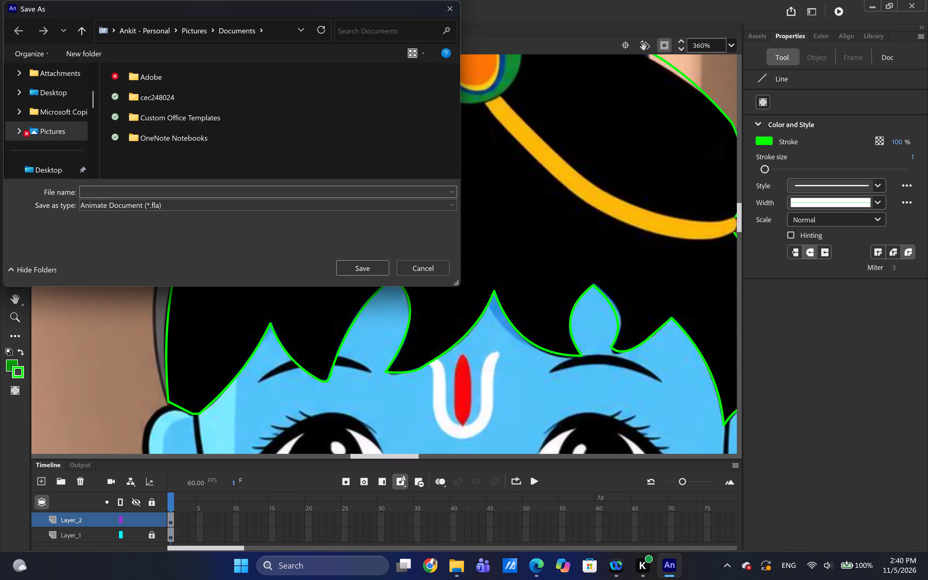
key("t")
type("hakur ji")
left_click(362, 271)
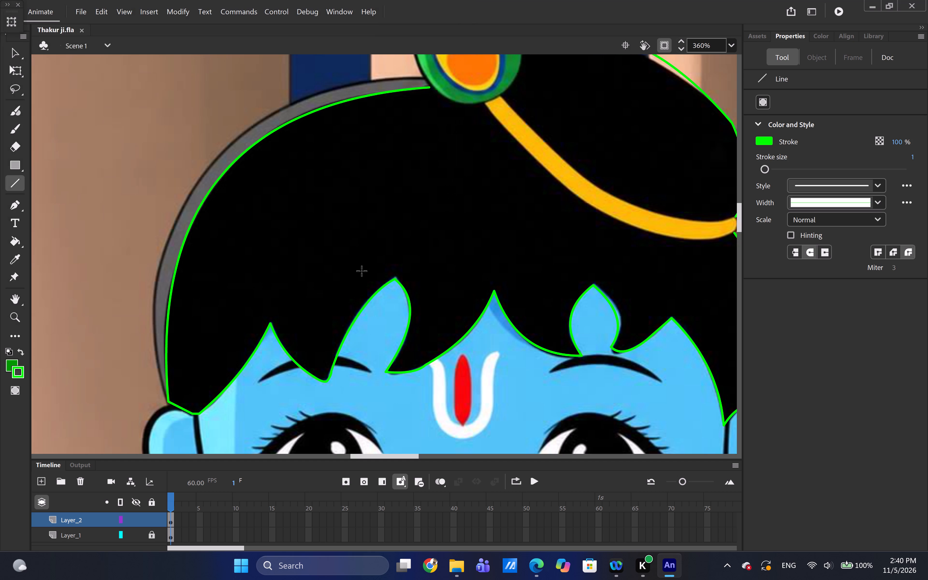
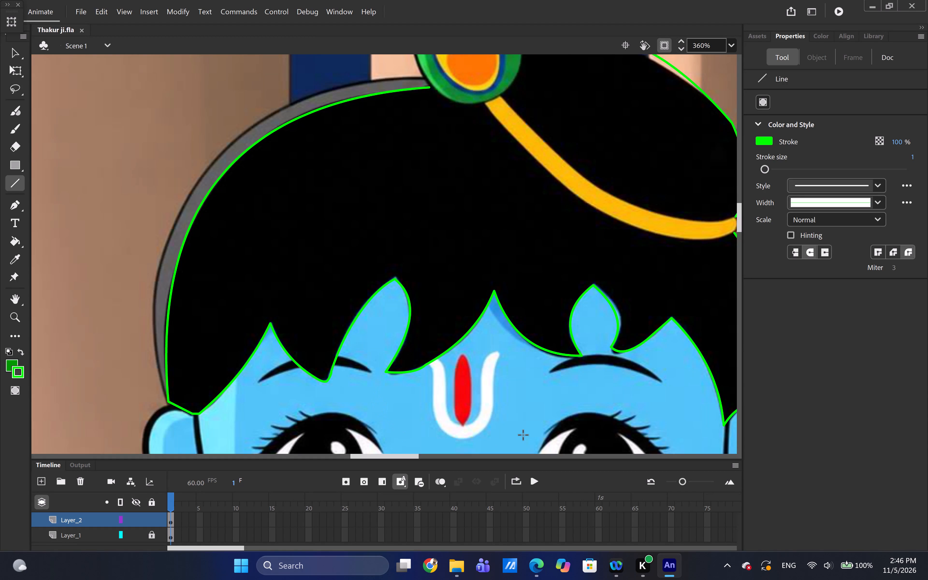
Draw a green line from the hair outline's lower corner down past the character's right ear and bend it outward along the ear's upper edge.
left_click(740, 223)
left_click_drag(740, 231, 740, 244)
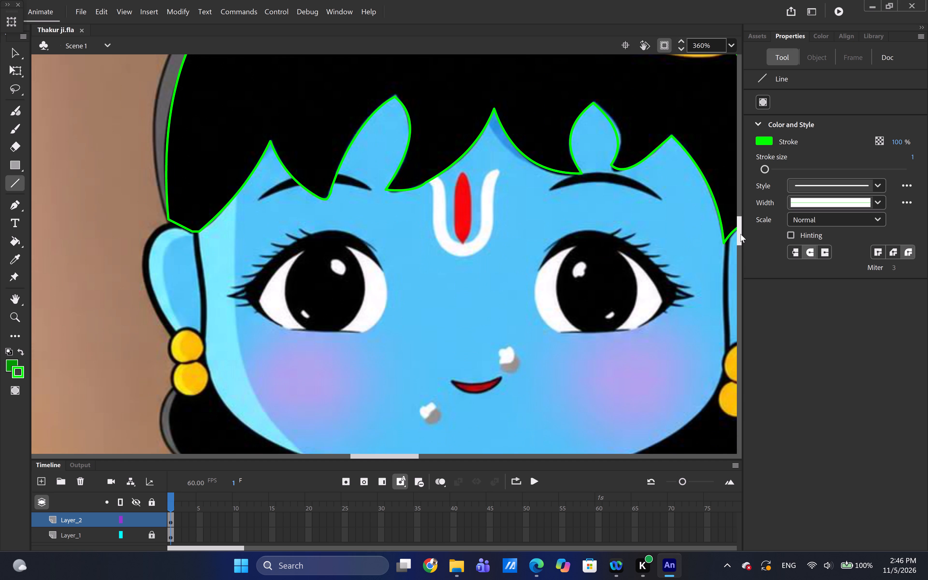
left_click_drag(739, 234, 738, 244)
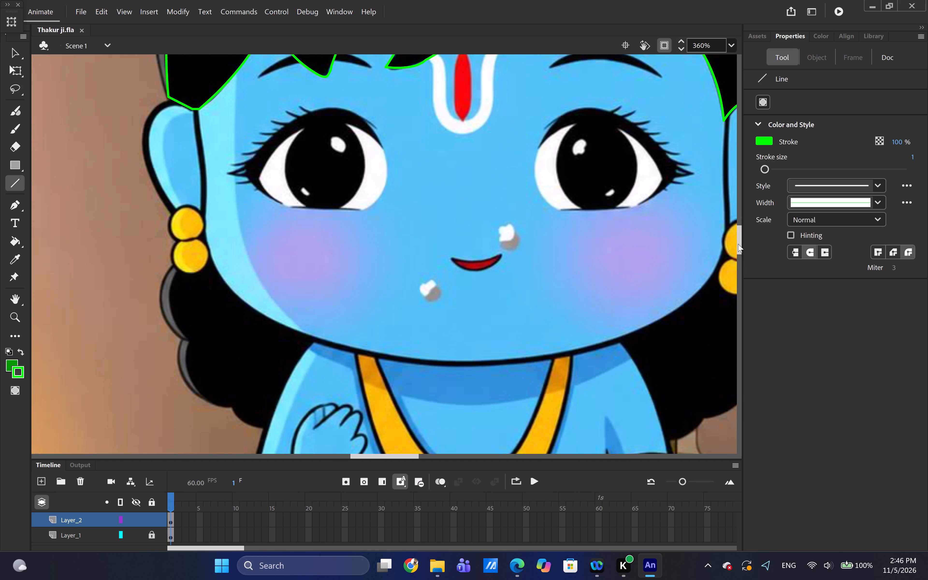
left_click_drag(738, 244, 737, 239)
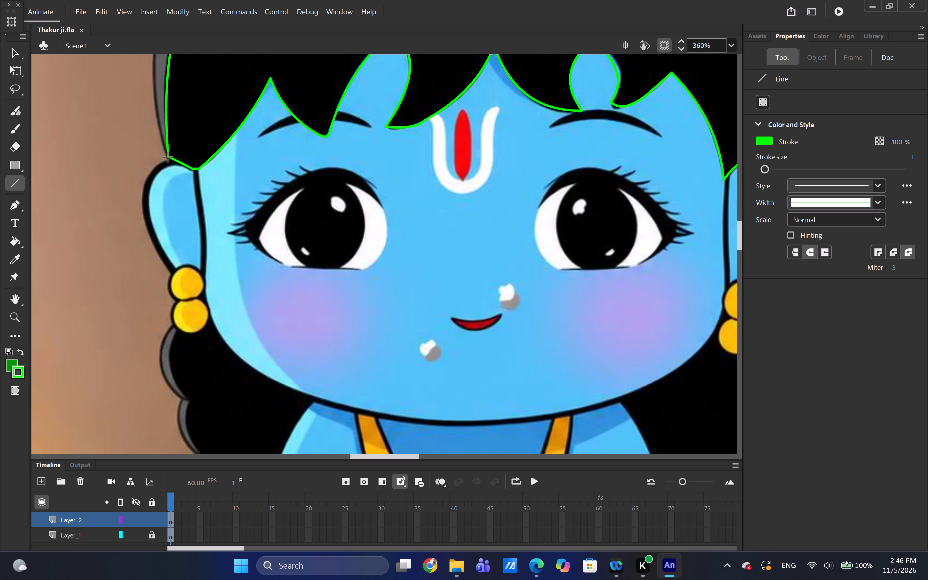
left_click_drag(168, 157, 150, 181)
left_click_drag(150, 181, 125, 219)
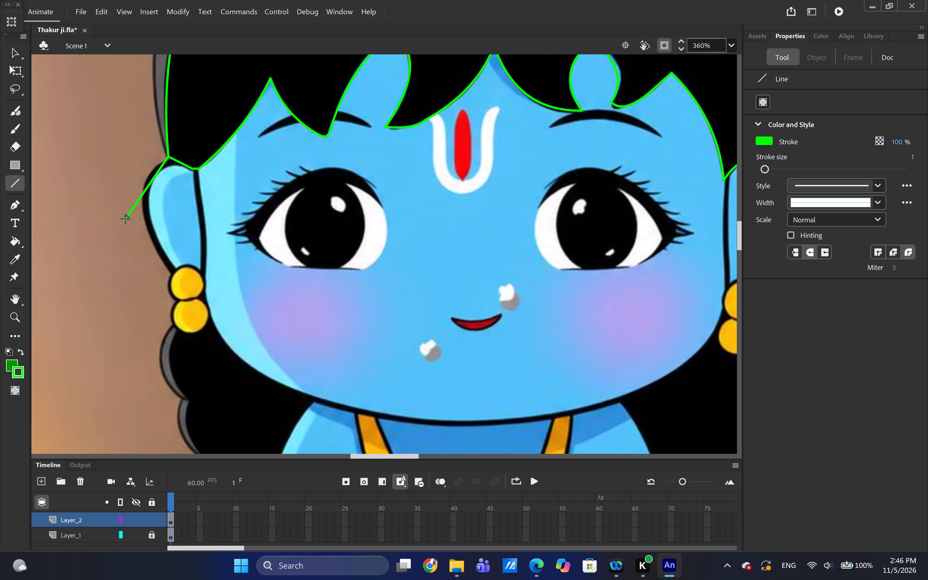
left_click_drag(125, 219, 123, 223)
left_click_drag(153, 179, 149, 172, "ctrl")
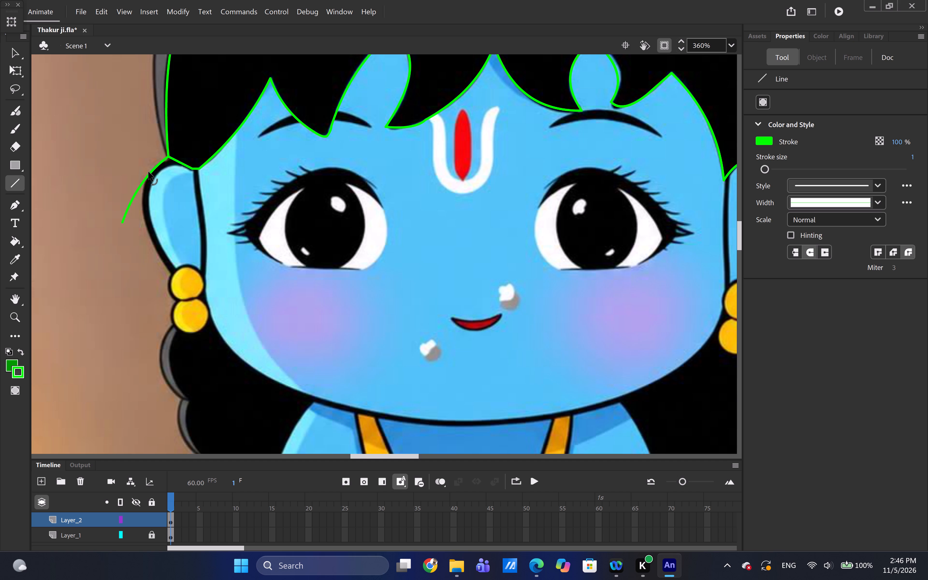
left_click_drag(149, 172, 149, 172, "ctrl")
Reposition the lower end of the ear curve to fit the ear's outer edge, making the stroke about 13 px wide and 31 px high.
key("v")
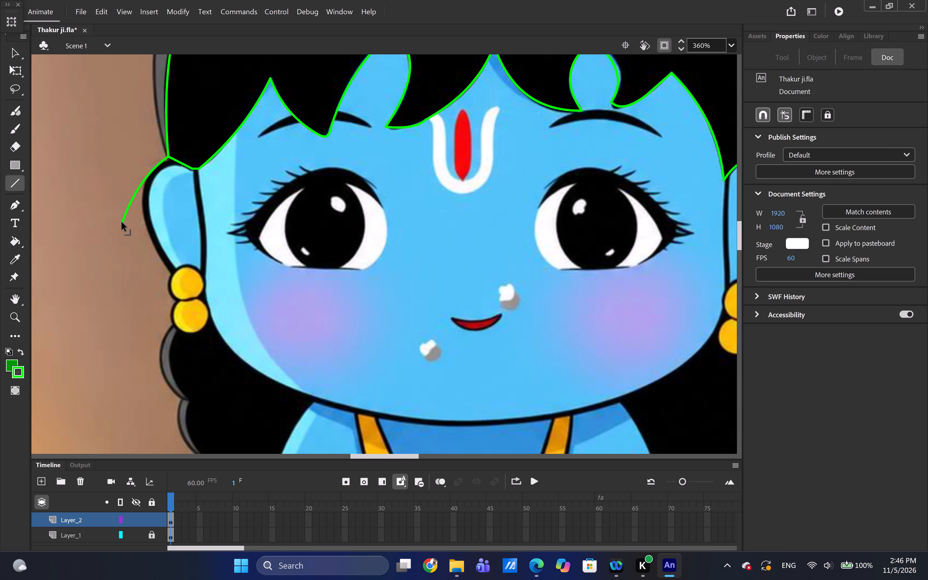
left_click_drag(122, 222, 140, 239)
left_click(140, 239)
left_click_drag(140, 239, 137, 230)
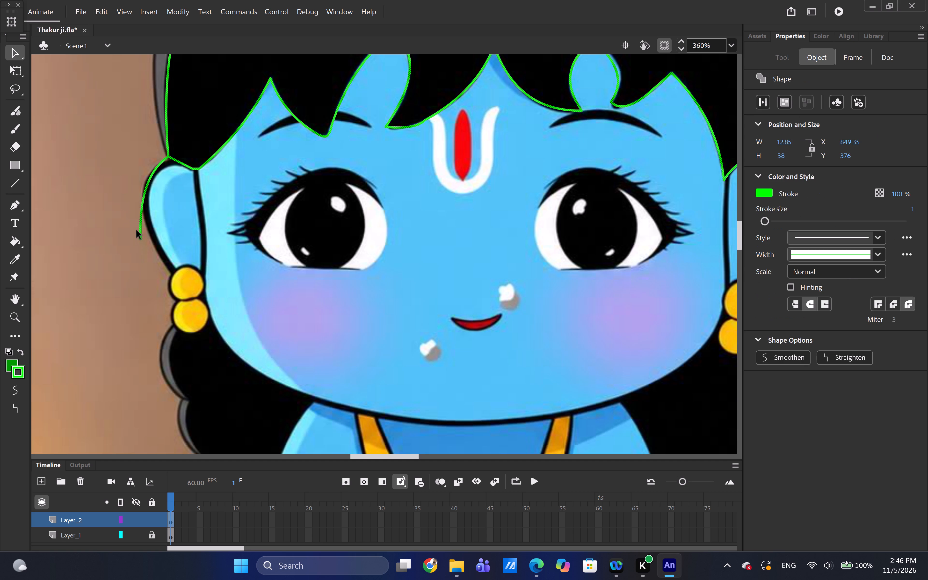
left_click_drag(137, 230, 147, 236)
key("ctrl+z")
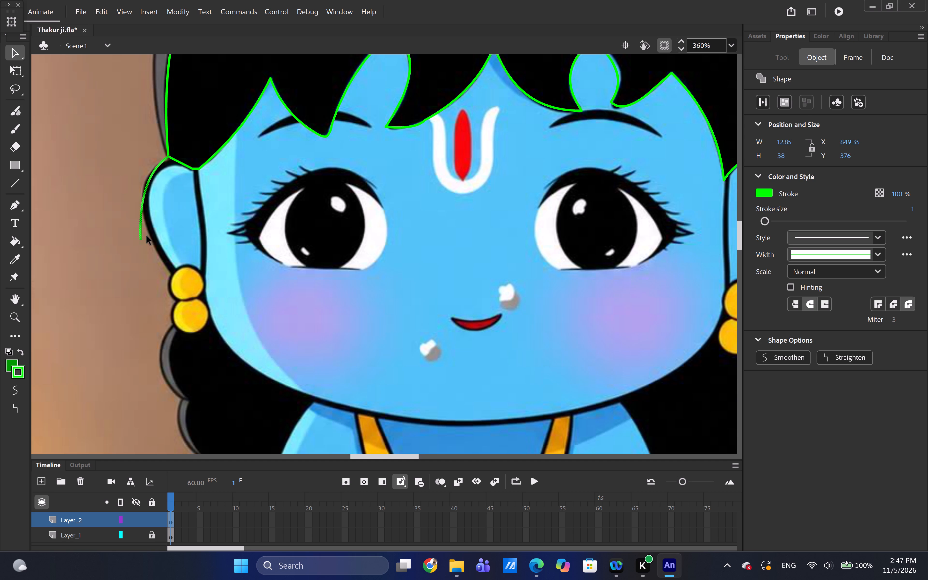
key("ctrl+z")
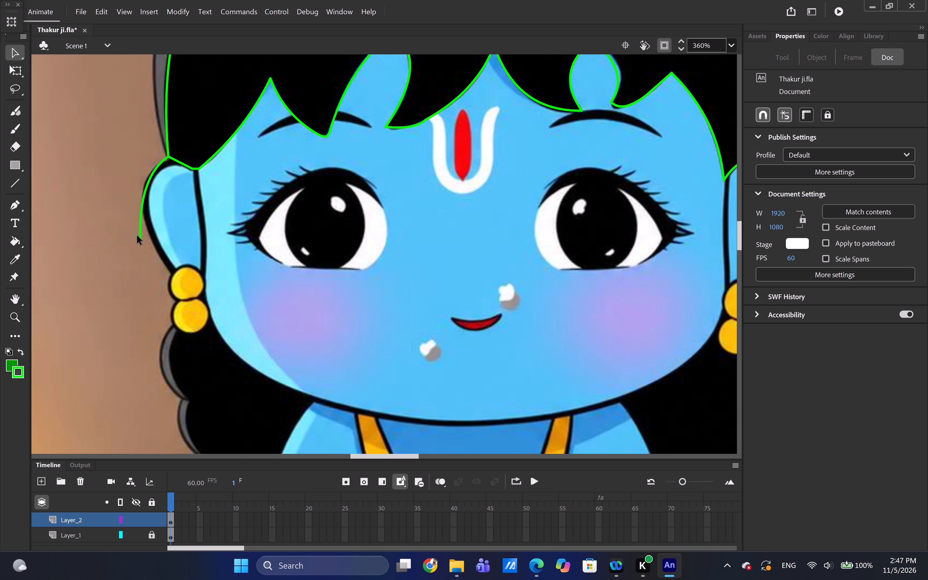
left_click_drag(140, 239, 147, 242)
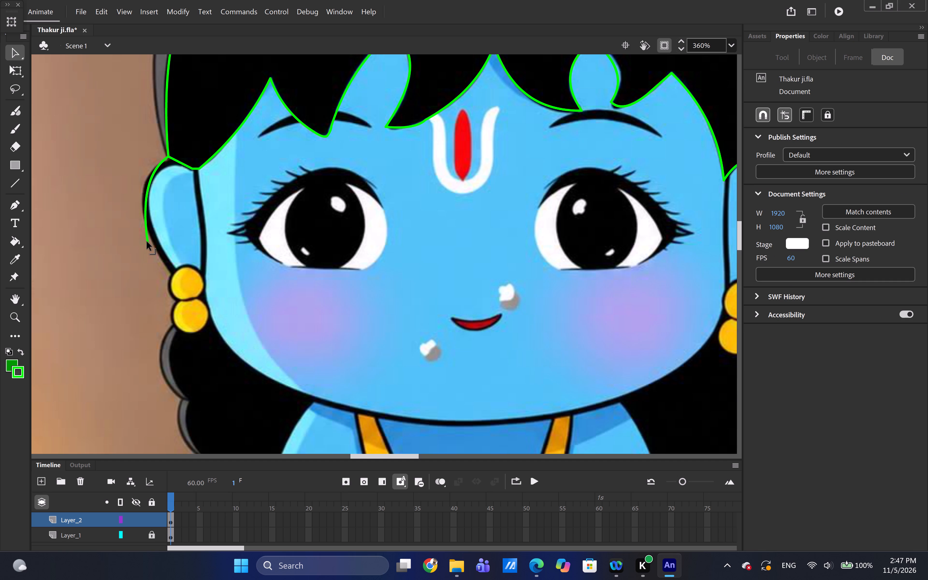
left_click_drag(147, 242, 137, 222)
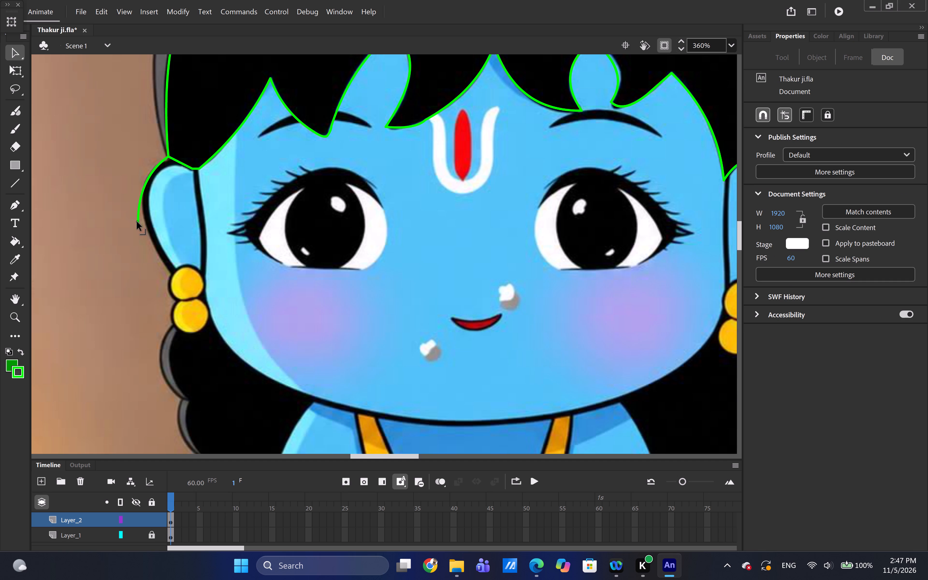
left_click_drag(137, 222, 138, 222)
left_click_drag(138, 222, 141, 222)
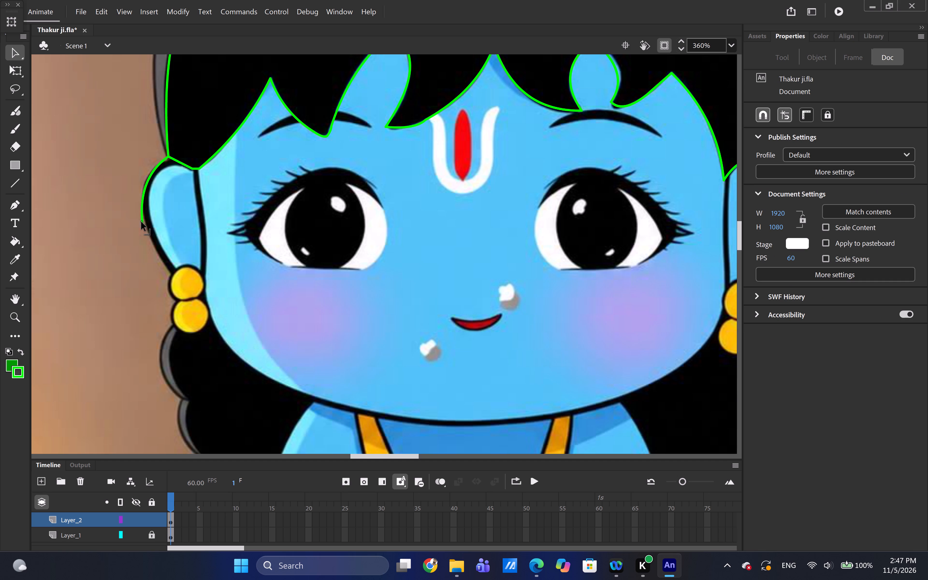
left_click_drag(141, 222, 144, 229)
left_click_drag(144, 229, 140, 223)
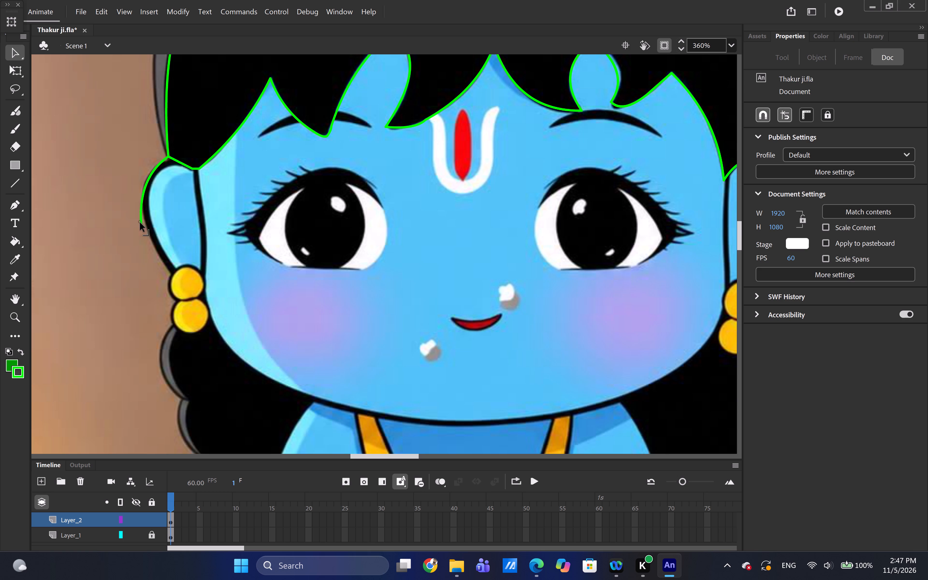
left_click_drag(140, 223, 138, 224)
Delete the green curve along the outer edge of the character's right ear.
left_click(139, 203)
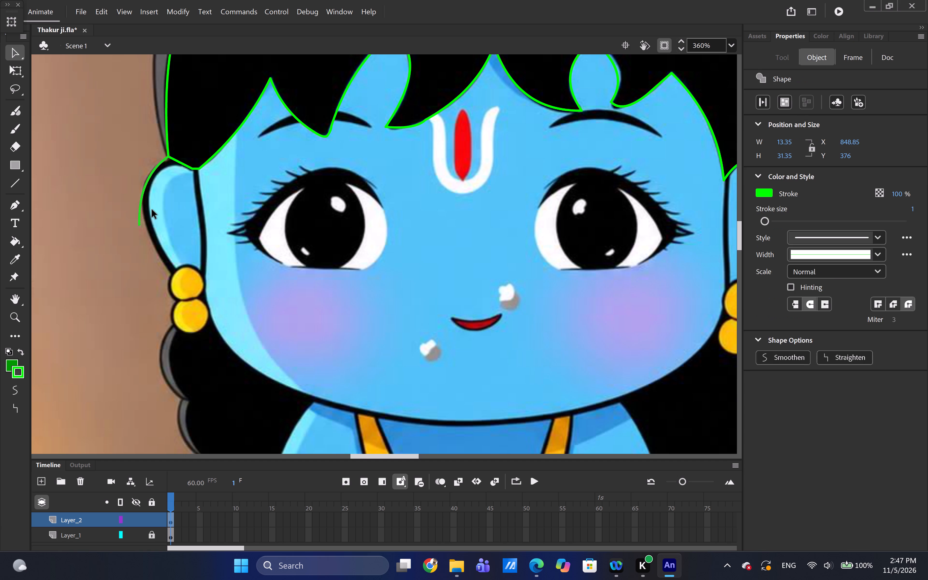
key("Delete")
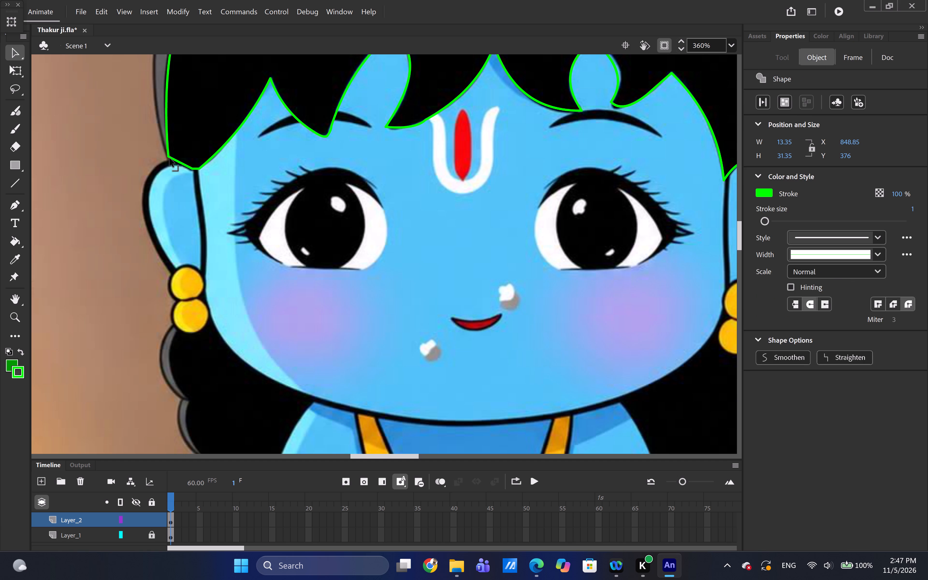
Draw a longer straight green line from the hair outline's lower corner diagonally down and outward past the character's right ear.
left_click(16, 180)
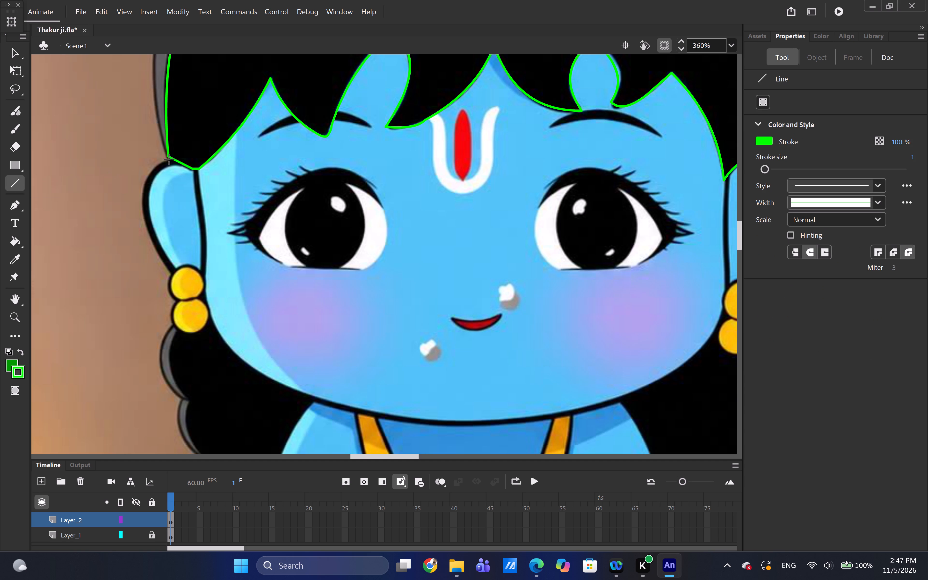
left_click_drag(169, 159, 156, 167)
left_click_drag(156, 167, 121, 239)
left_click_drag(121, 239, 102, 272)
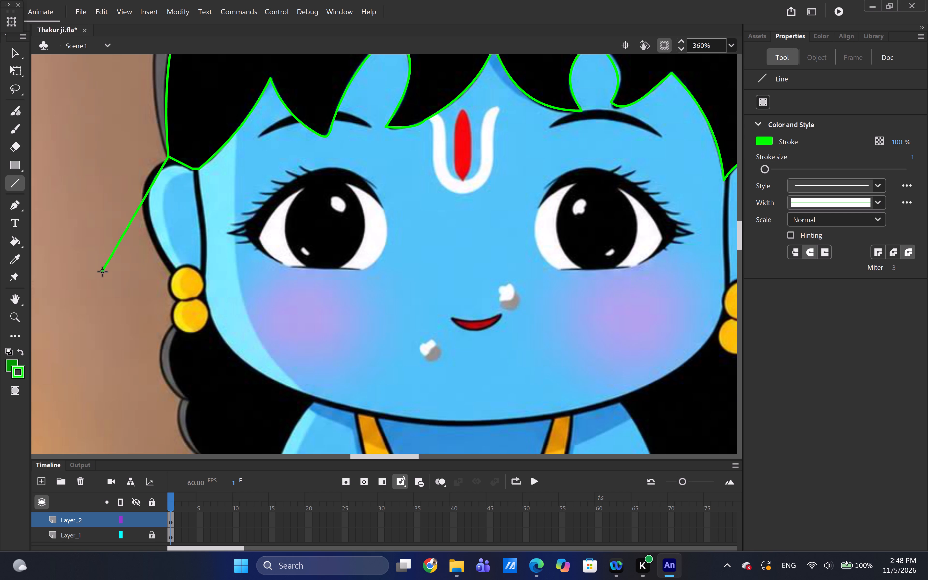
left_click_drag(102, 272, 100, 275)
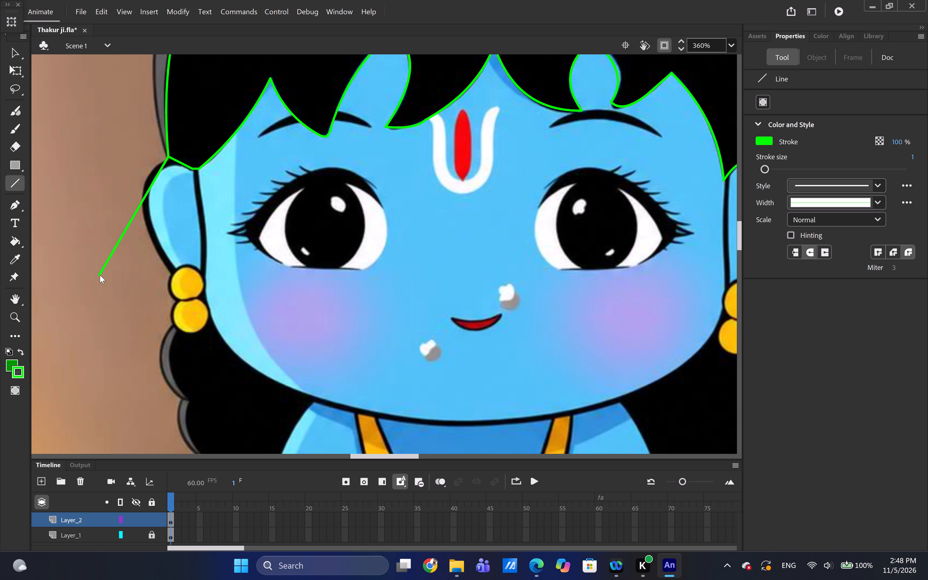
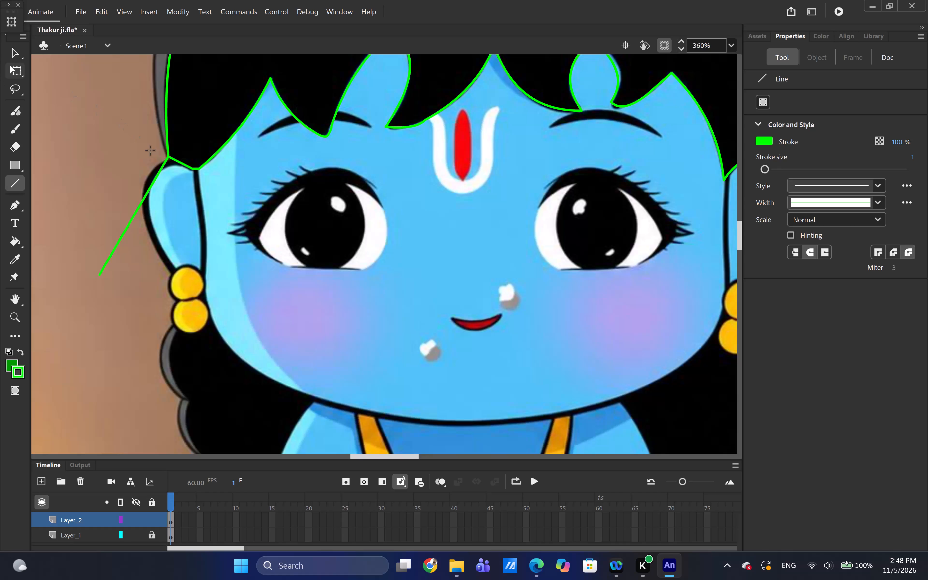
Undo the straight diagonal line drawn from the hair outline's lower corner past the character's right ear.
left_click(162, 164)
left_click(159, 175)
left_click(155, 180)
key("ctrl+z")
key("ctrl+z")
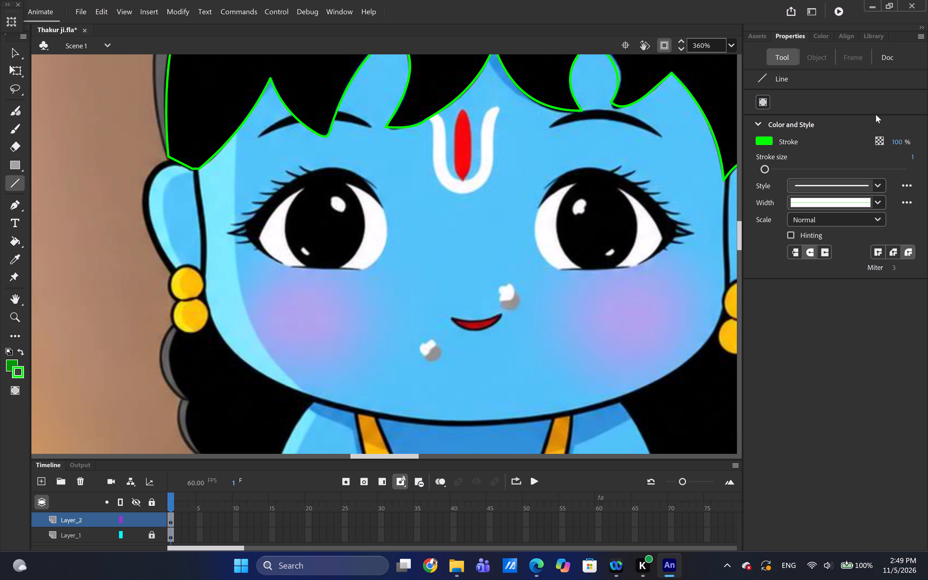
Draw a green line with stroke size 2 from the hair outline's lower corner down past the right ear, and bend it outward into a curve.
left_click(911, 158)
left_click(911, 158)
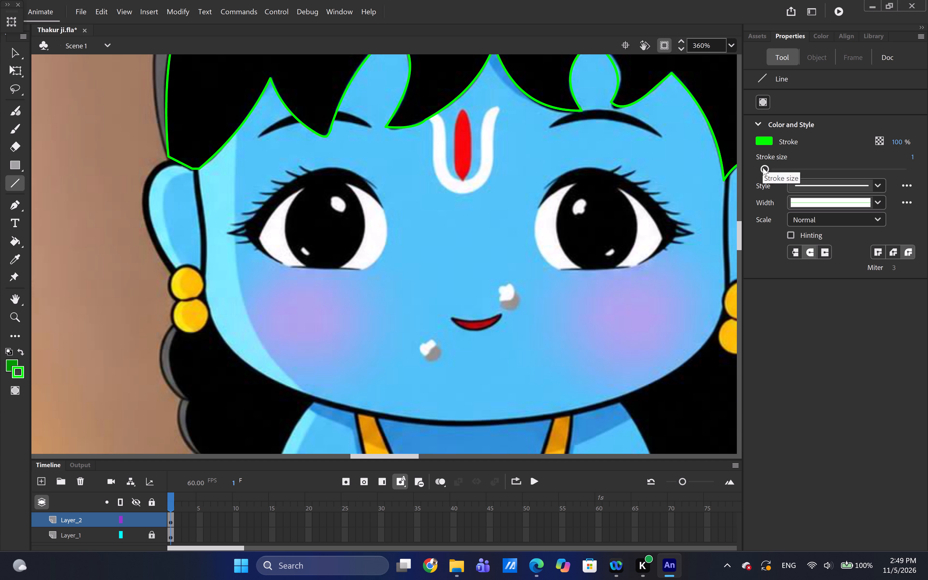
left_click_drag(763, 167, 761, 169)
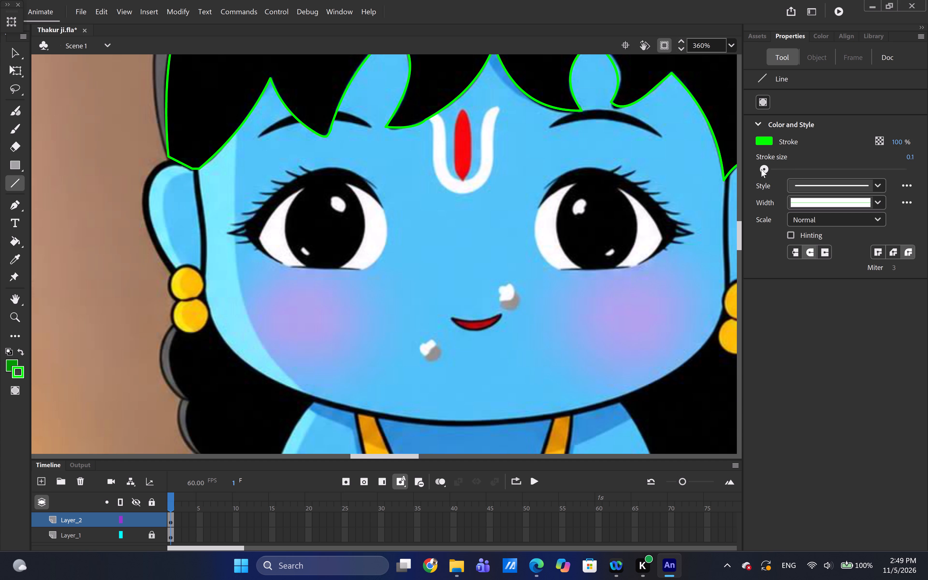
left_click_drag(761, 169, 763, 174)
left_click_drag(168, 160, 144, 182)
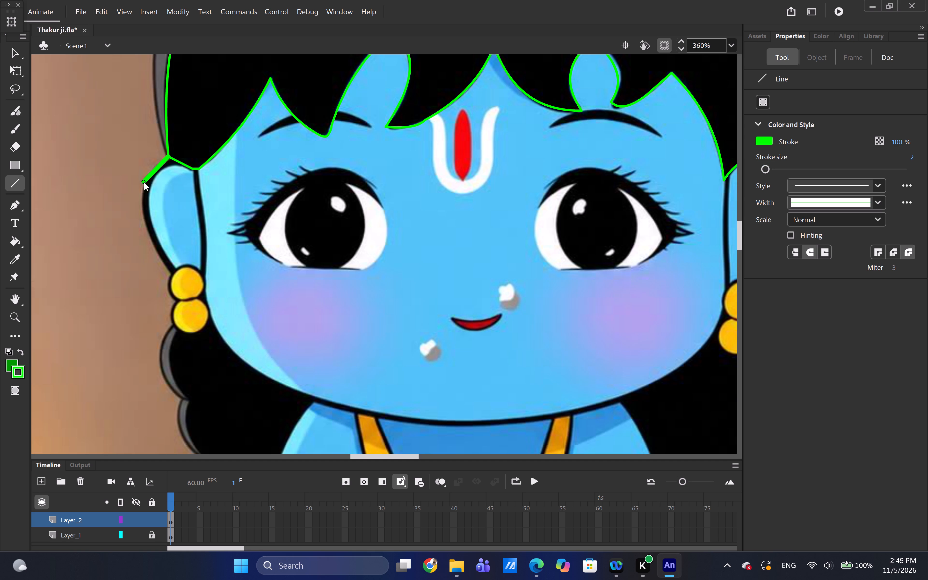
left_click_drag(144, 182, 122, 265)
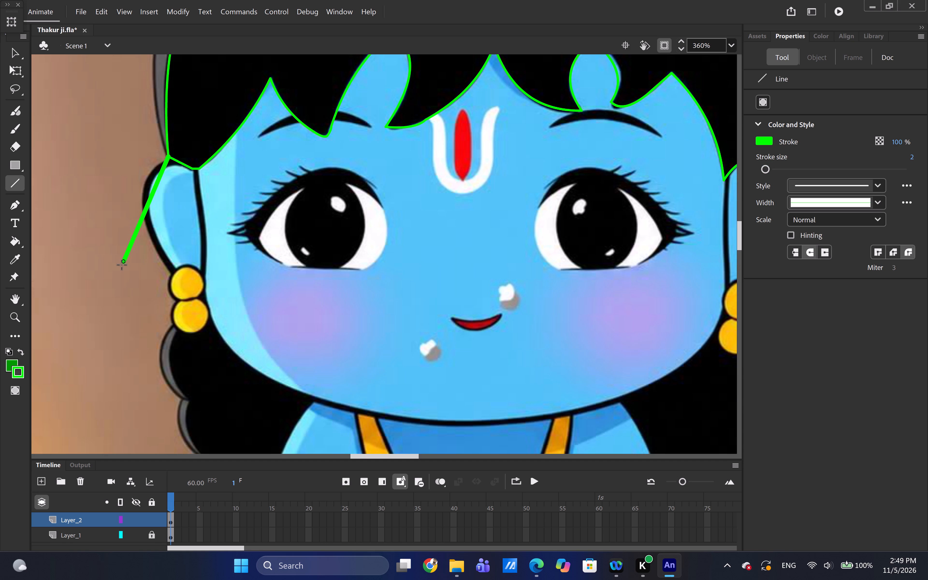
left_click_drag(122, 265, 116, 277)
left_click(116, 277)
left_click(147, 197, "ctrl")
left_click_drag(146, 196, 145, 194, "ctrl")
left_click_drag(152, 186, 149, 174, "ctrl")
left_click_drag(154, 190, 144, 174, "ctrl")
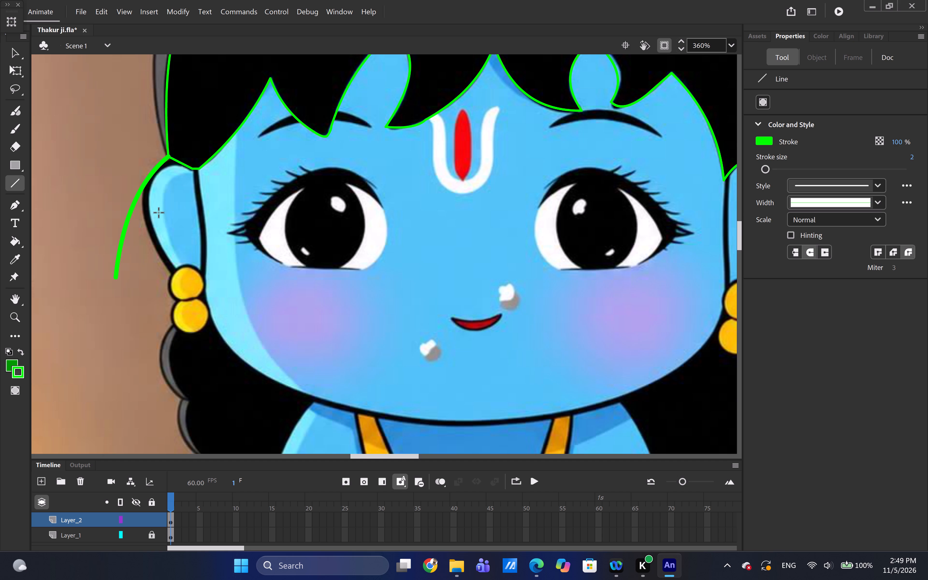
Pull the curve's lower part inward to form a corner where the right ear meets the top of the earring.
key("v")
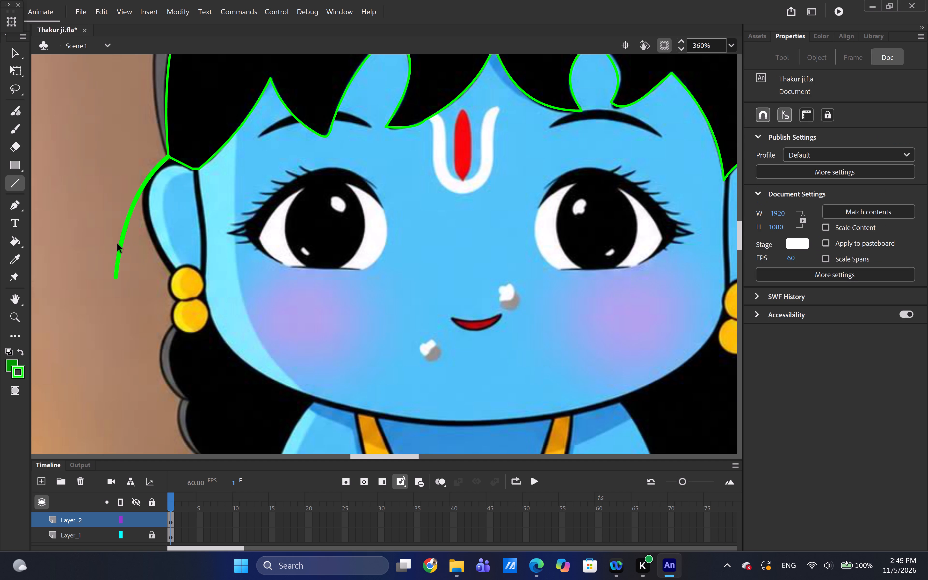
left_click_drag(118, 253, 160, 258, "ctrl")
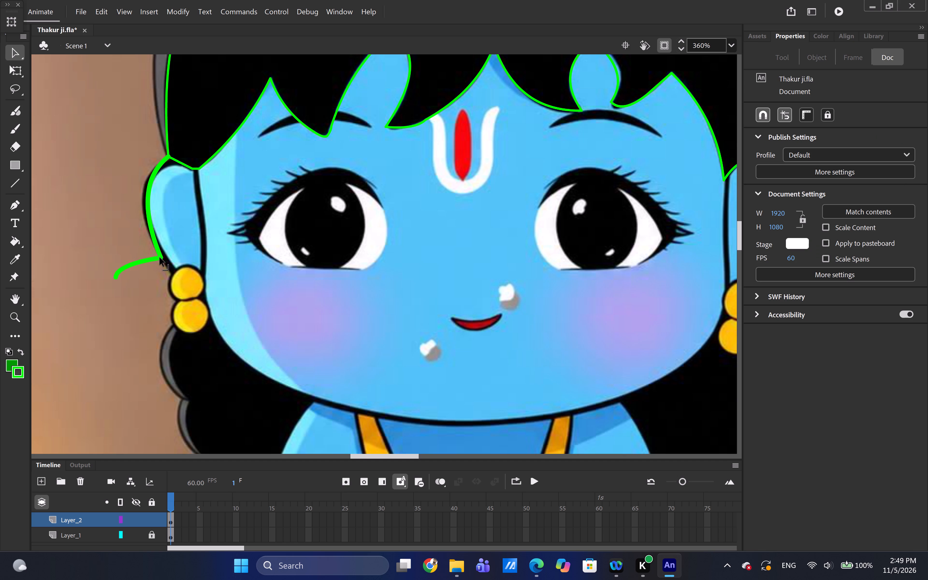
left_click_drag(160, 258, 169, 270, "ctrl")
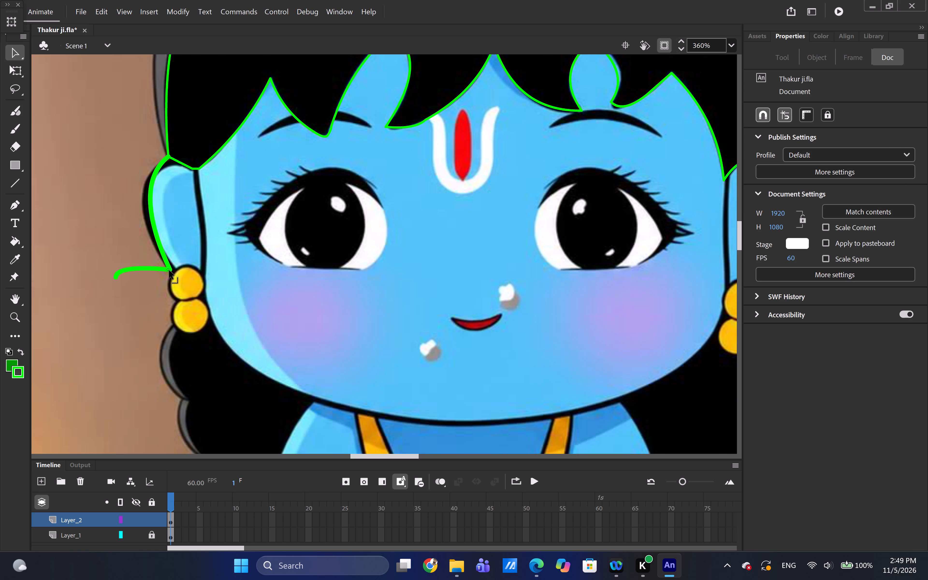
left_click_drag(169, 270, 173, 271, "ctrl")
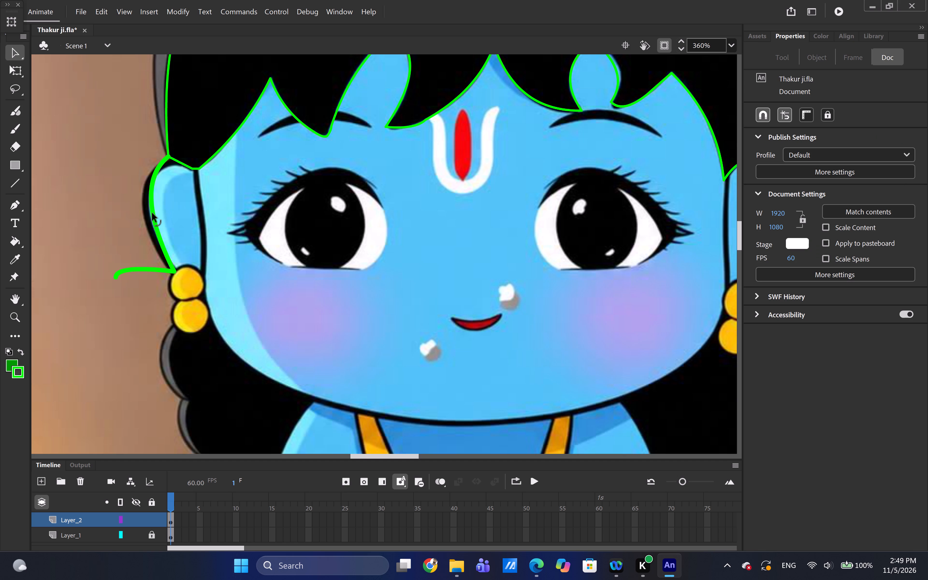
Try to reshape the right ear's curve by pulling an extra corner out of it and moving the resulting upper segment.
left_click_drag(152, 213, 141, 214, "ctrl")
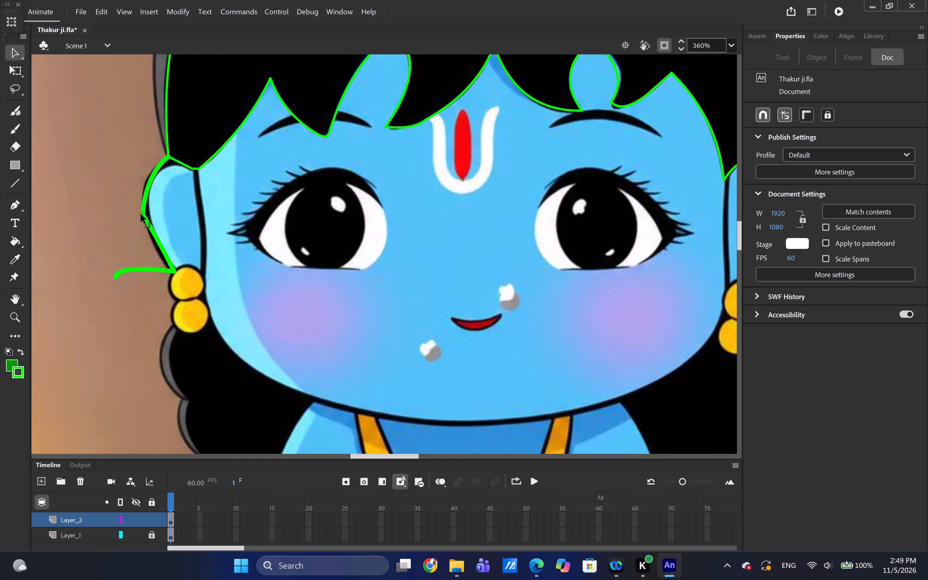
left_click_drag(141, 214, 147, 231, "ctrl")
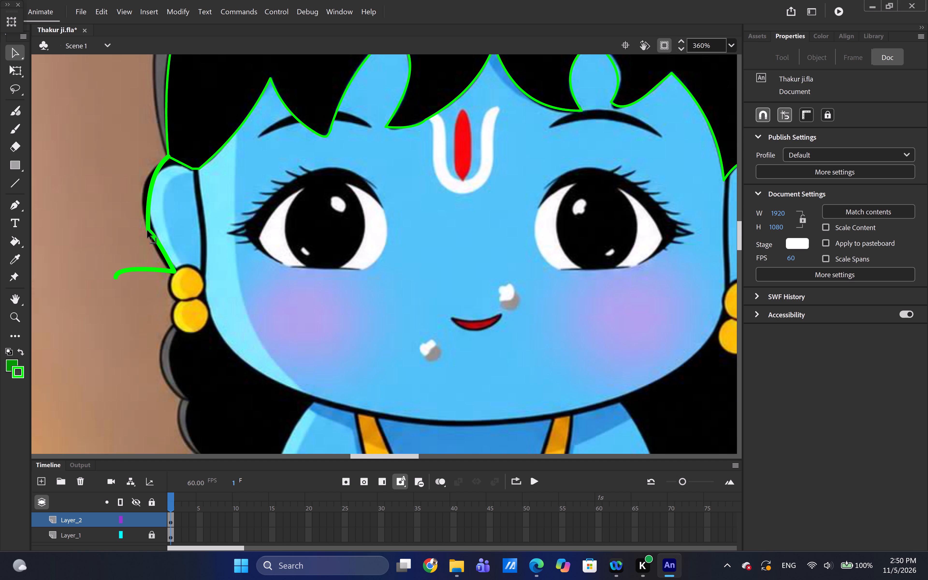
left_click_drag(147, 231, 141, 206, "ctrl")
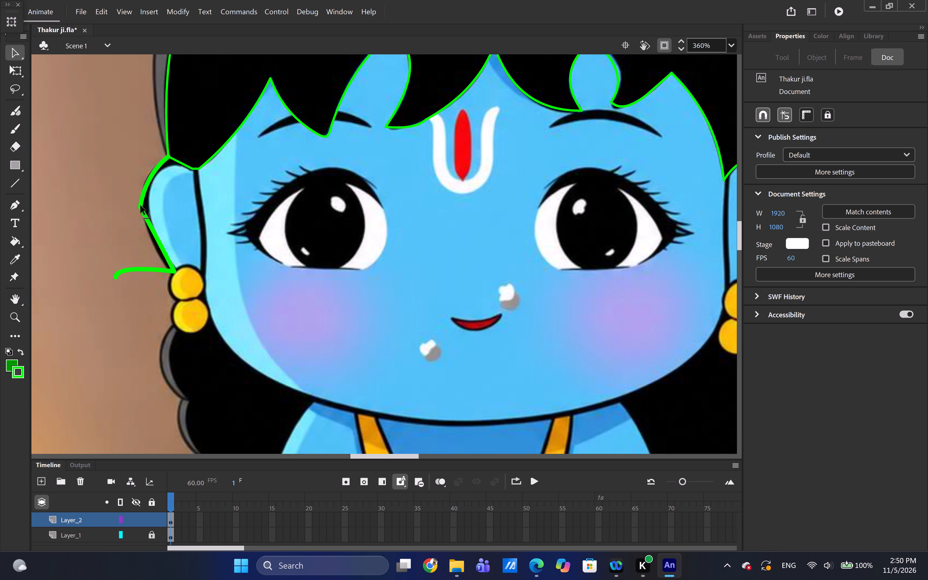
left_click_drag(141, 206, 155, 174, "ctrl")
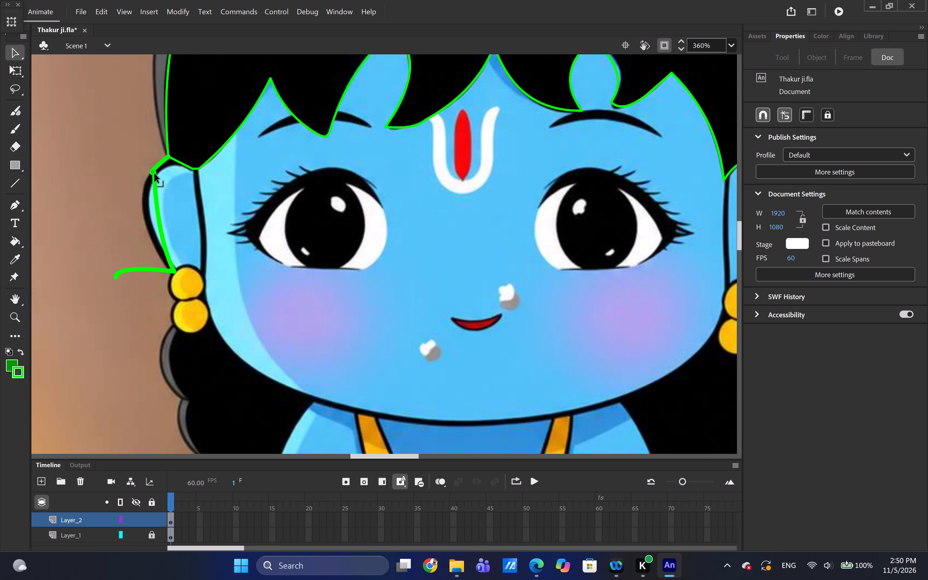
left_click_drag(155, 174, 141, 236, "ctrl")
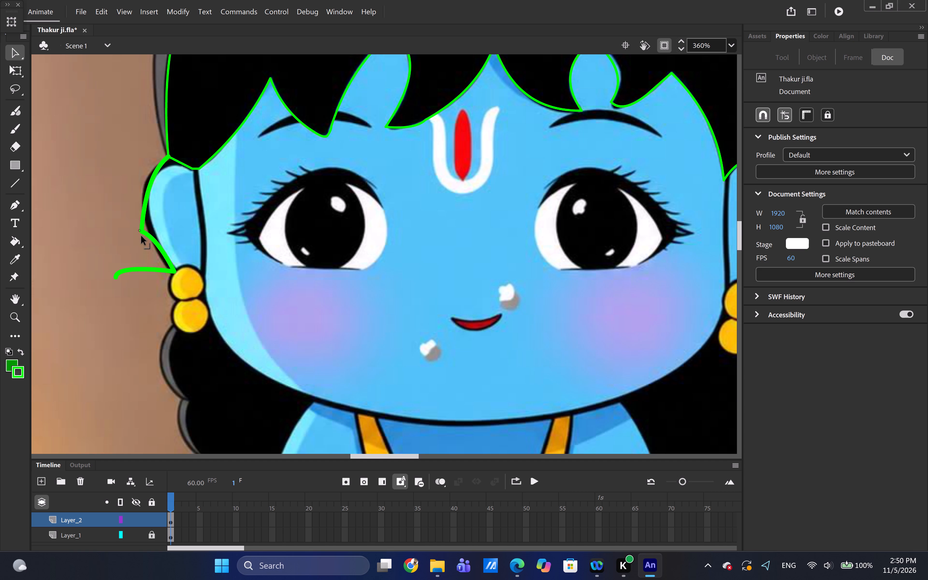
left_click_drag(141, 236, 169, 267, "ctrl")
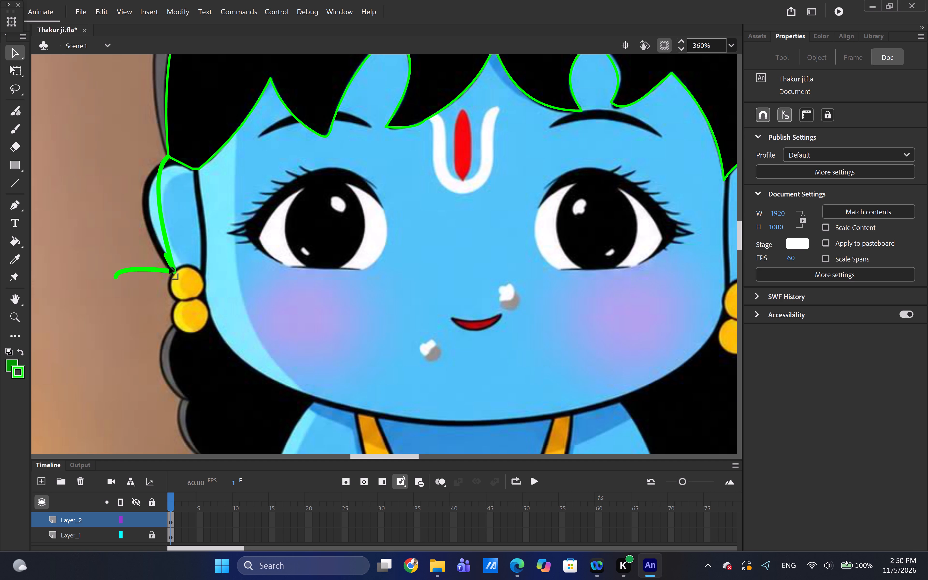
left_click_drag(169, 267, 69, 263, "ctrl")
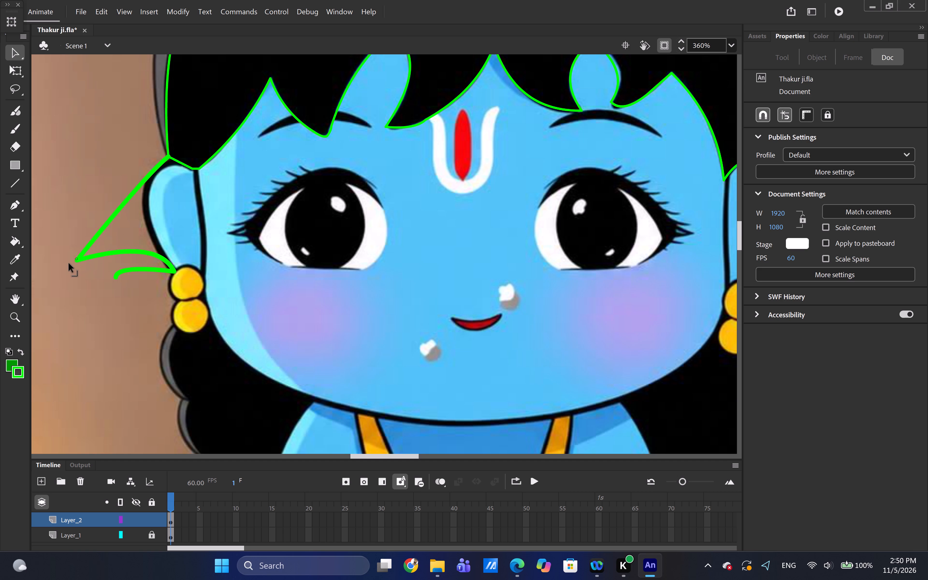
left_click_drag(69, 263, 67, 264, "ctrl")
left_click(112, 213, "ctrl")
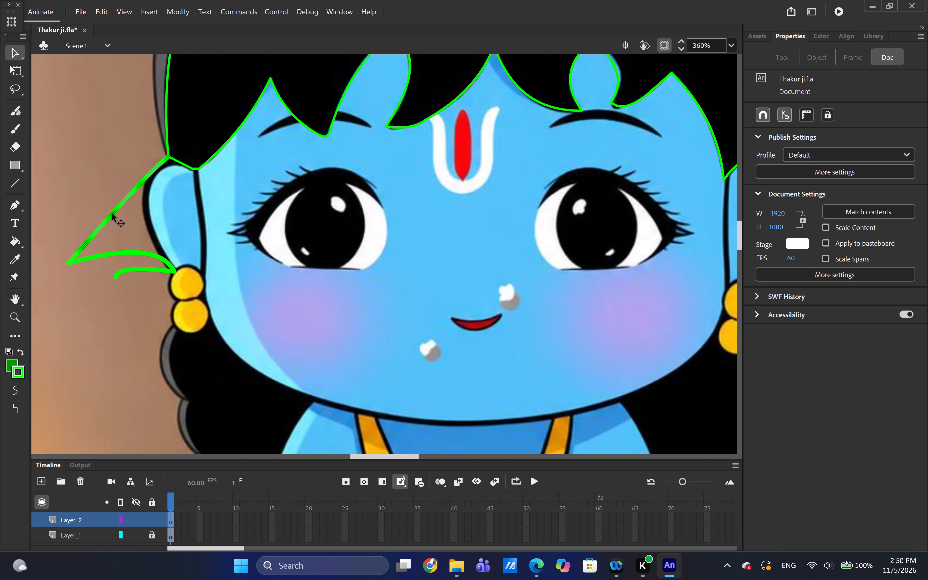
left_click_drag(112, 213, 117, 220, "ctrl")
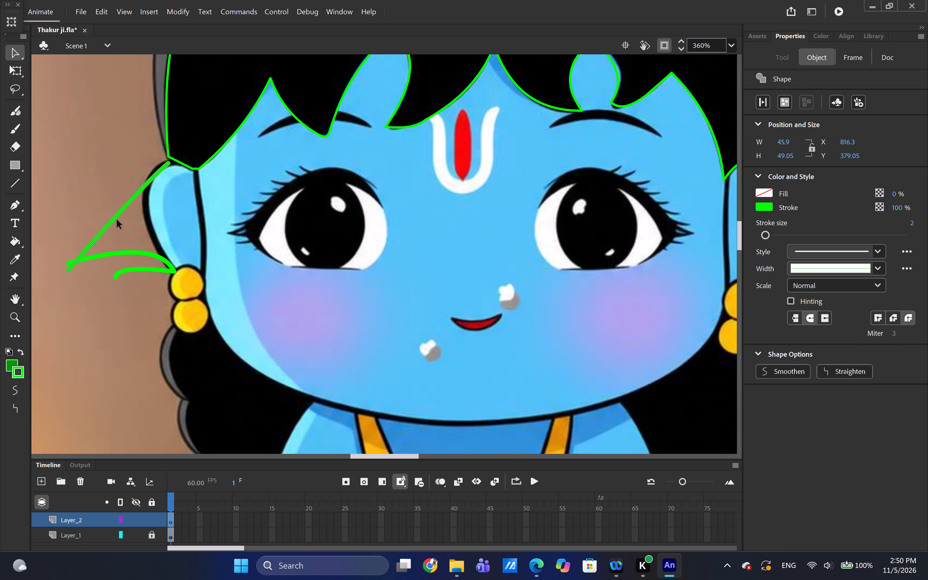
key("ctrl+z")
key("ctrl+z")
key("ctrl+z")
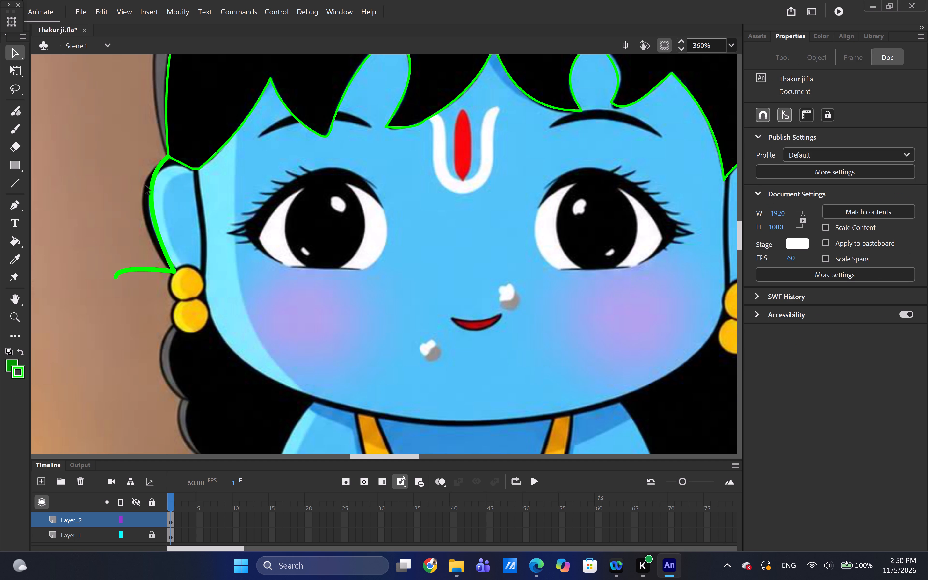
Bend the green curve between the hair corner and the earring outward to follow the right ear's outer edge.
left_click(16, 185)
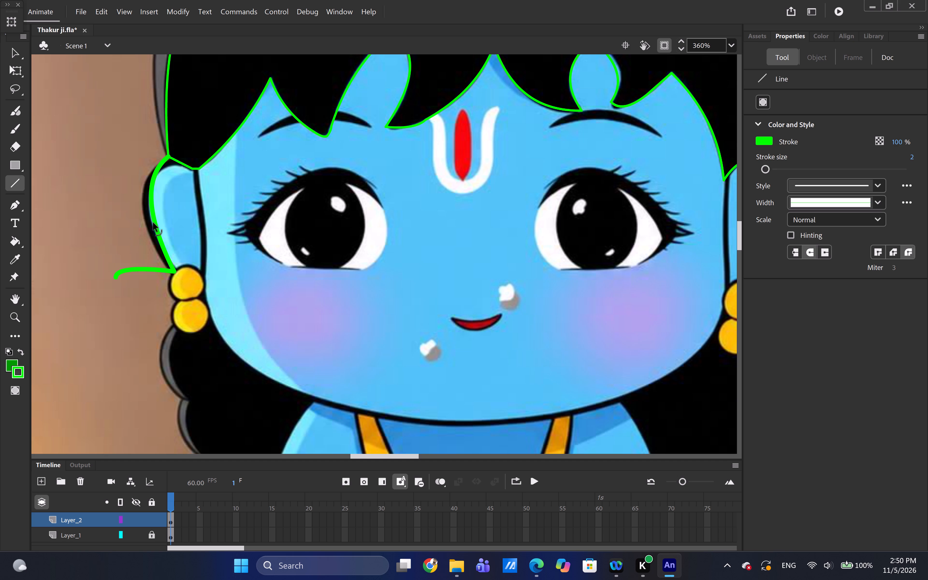
left_click_drag(154, 223, 144, 224, "ctrl")
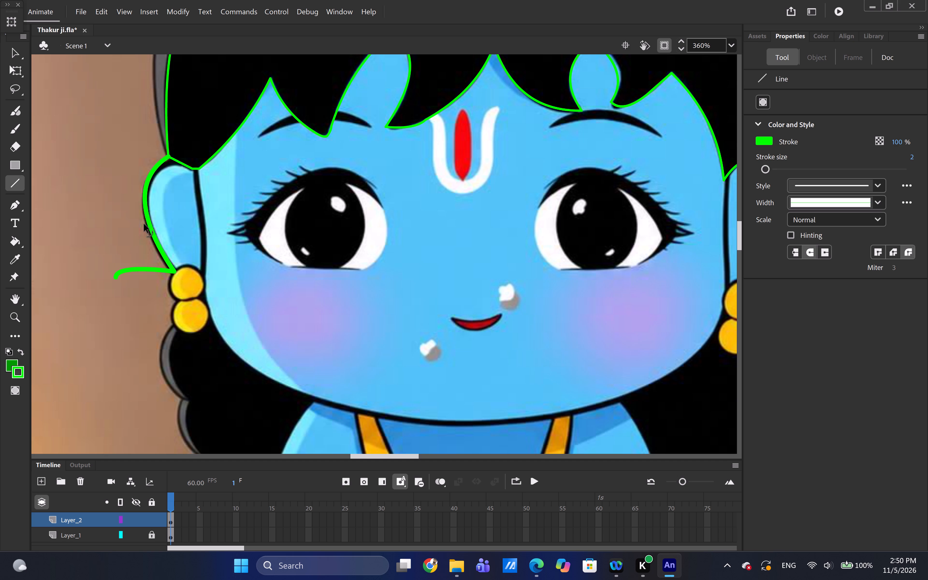
left_click_drag(144, 224, 145, 226, "ctrl")
left_click(145, 226, "ctrl")
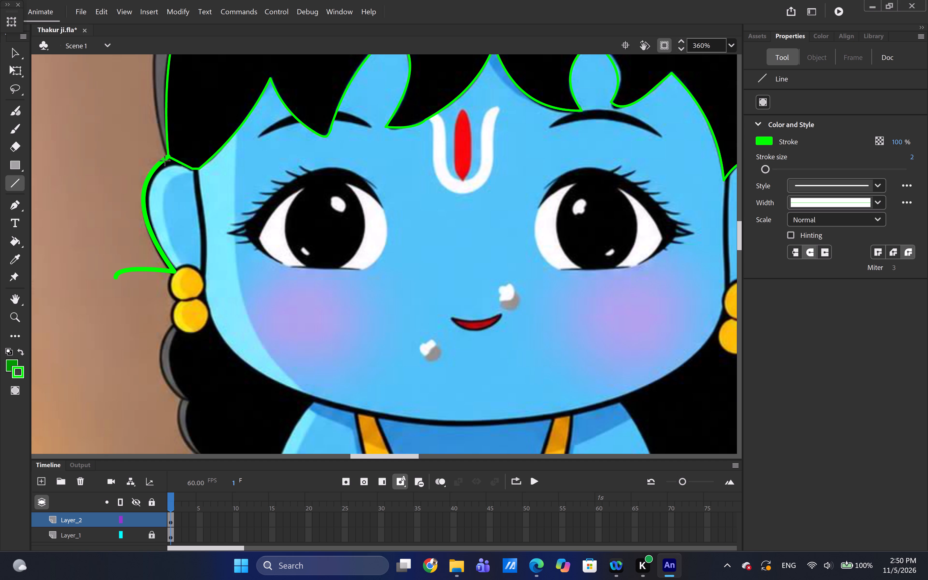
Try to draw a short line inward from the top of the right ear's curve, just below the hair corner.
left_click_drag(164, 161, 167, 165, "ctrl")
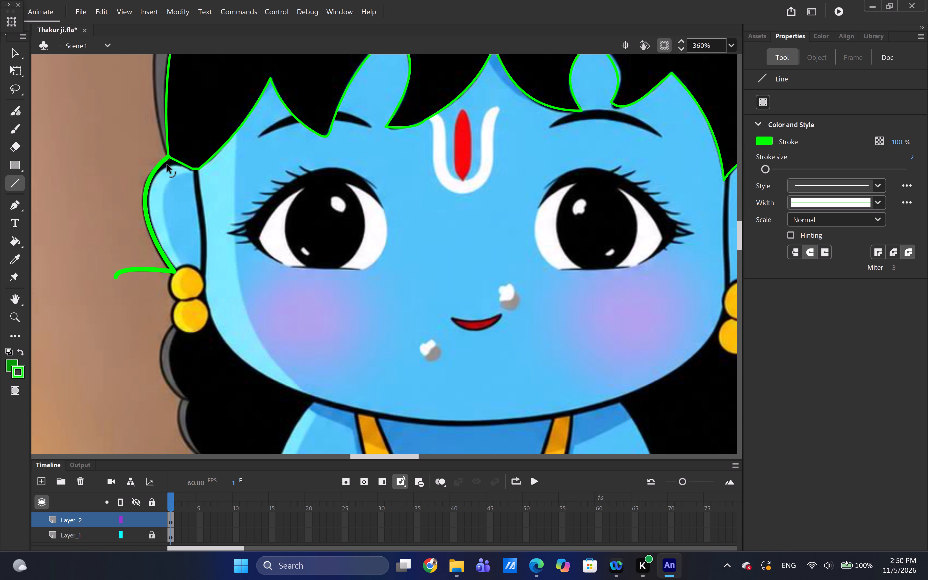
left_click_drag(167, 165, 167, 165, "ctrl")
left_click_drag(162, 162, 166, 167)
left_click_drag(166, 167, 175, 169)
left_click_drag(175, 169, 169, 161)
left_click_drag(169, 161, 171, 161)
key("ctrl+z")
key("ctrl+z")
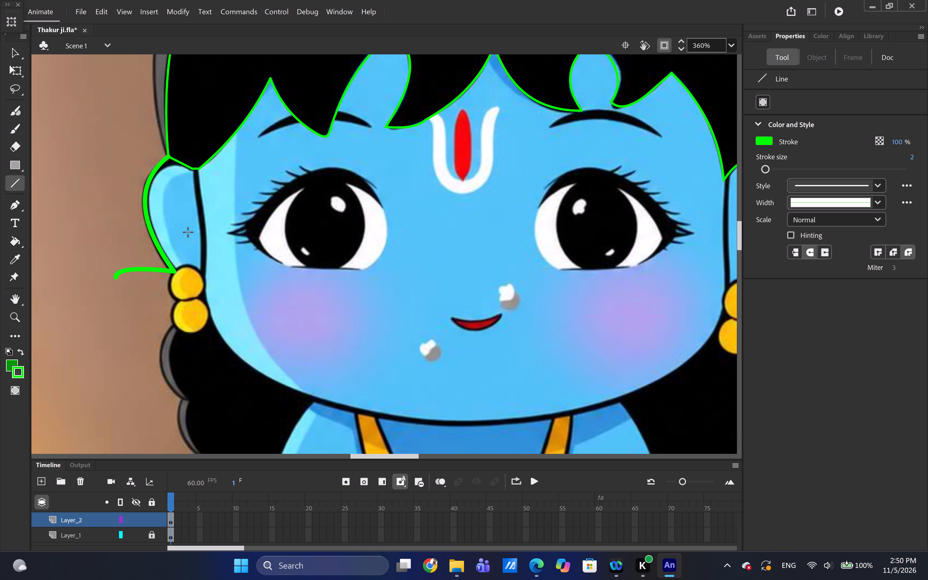
Delete the stray curved line extending outward over the background from the bottom corner of the right ear.
left_click(140, 272)
left_click(140, 270)
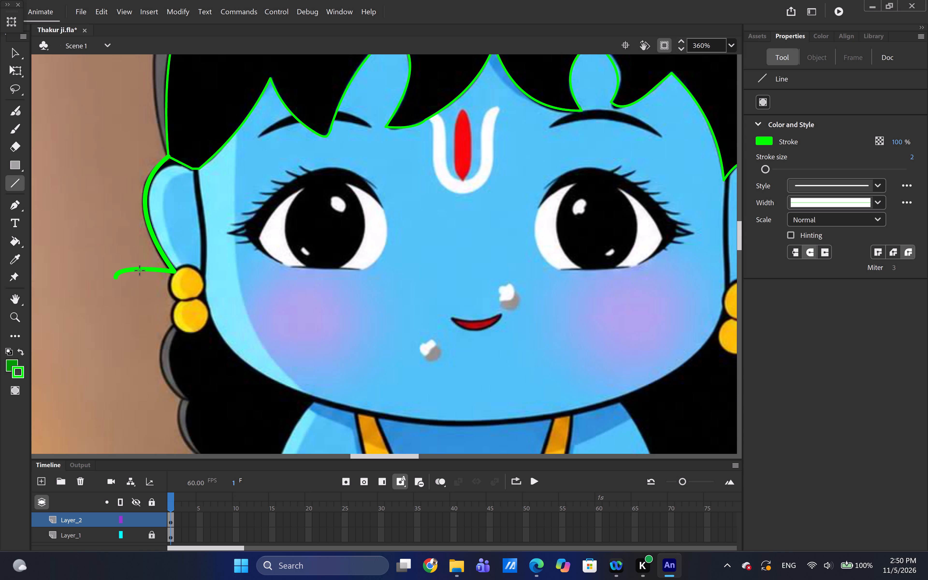
triple_click(140, 270)
triple_click(140, 270)
triple_click(140, 270)
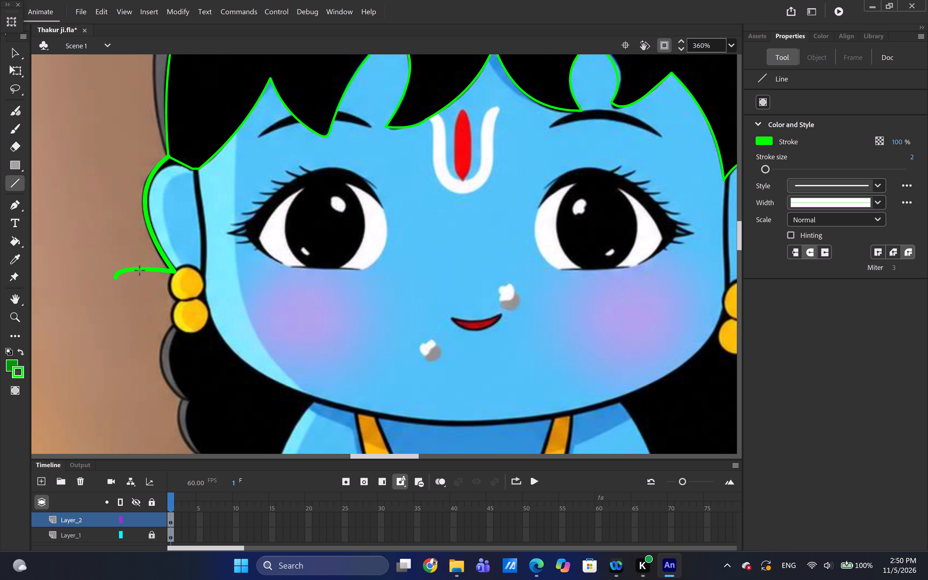
left_click(140, 270)
right_click(140, 270)
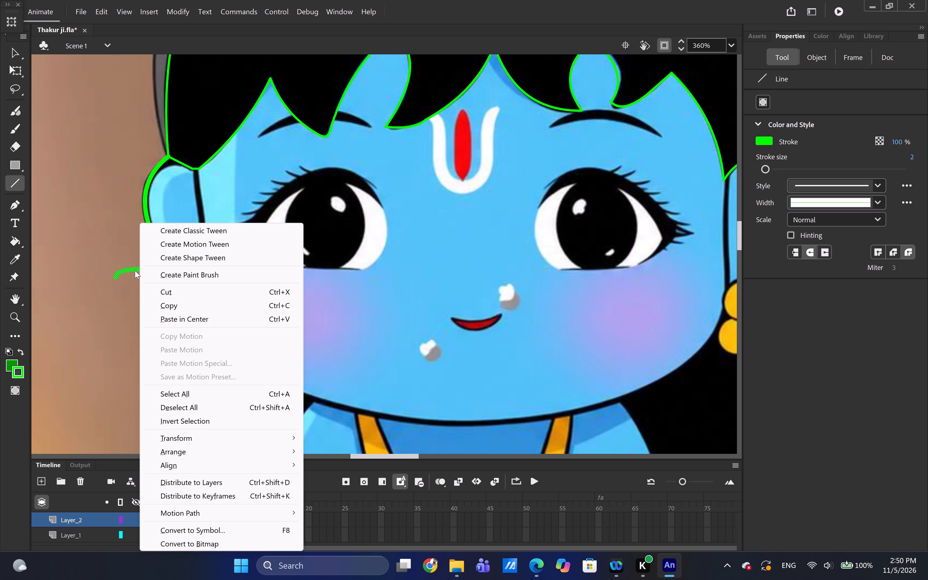
left_click(123, 281)
key("Delete")
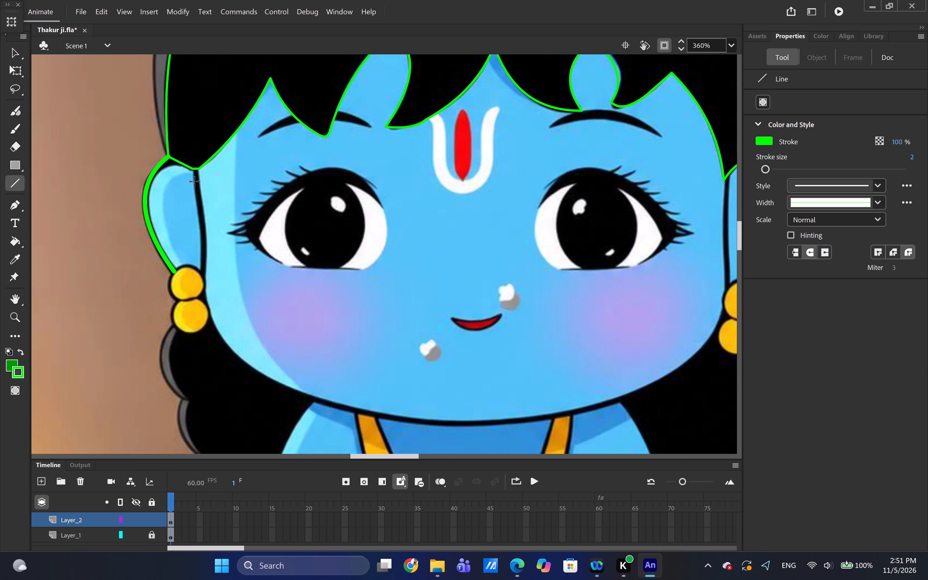
Draw a line from the hair corner beside the face down the right ear's inner edge to the top of the earring.
left_click_drag(196, 168, 196, 173)
left_click_drag(196, 173, 209, 240)
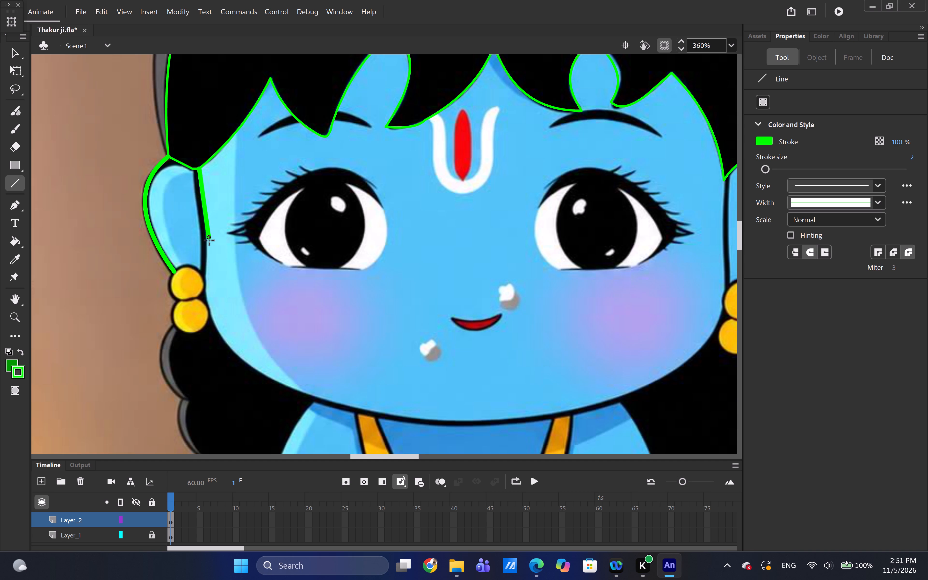
left_click_drag(209, 240, 204, 268)
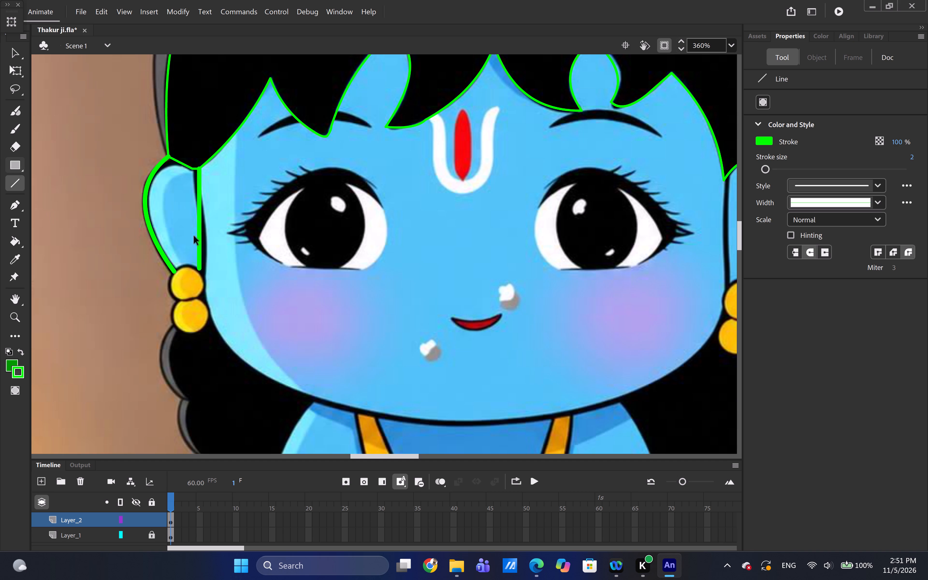
Bend the inner ear line outward toward the cheek to follow the black outline between the right ear and the face.
left_click_drag(200, 232, 205, 233, "ctrl")
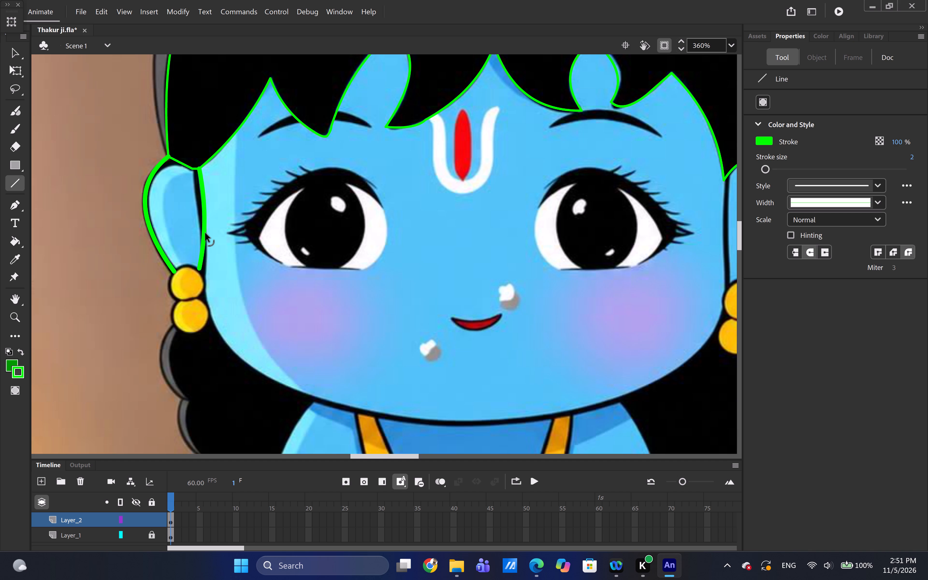
left_click_drag(205, 233, 206, 241, "ctrl")
left_click_drag(205, 197, 204, 197, "ctrl")
left_click_drag(204, 197, 199, 197, "ctrl")
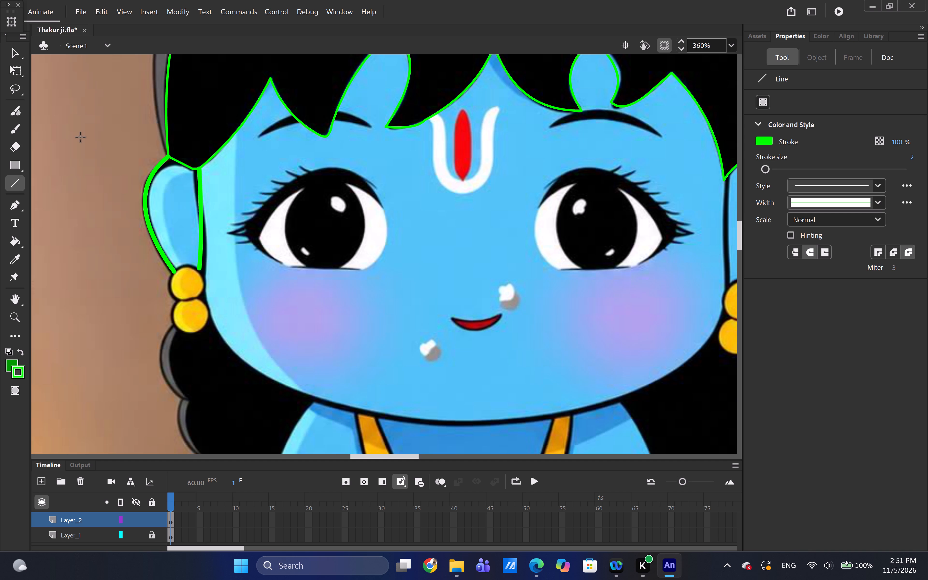
key("v")
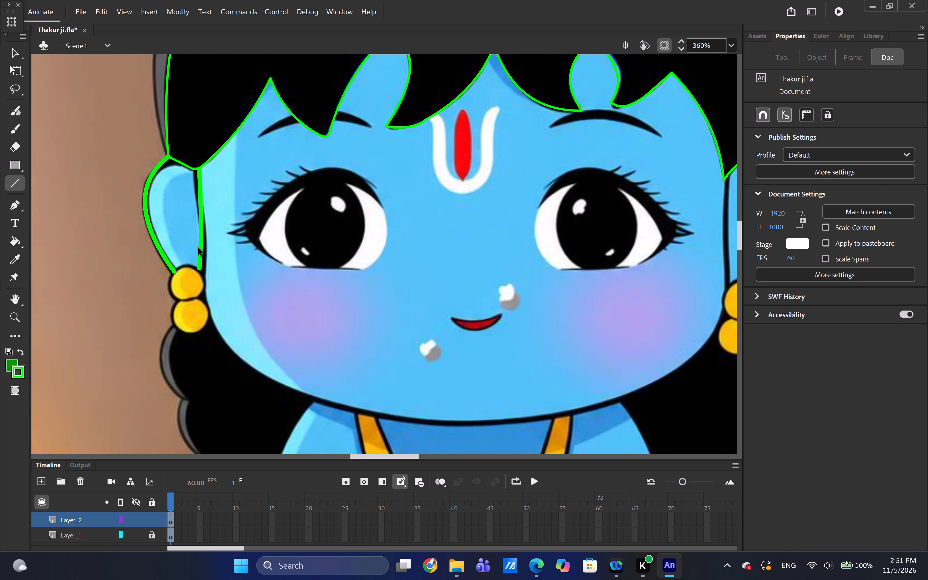
left_click_drag(200, 247, 206, 253)
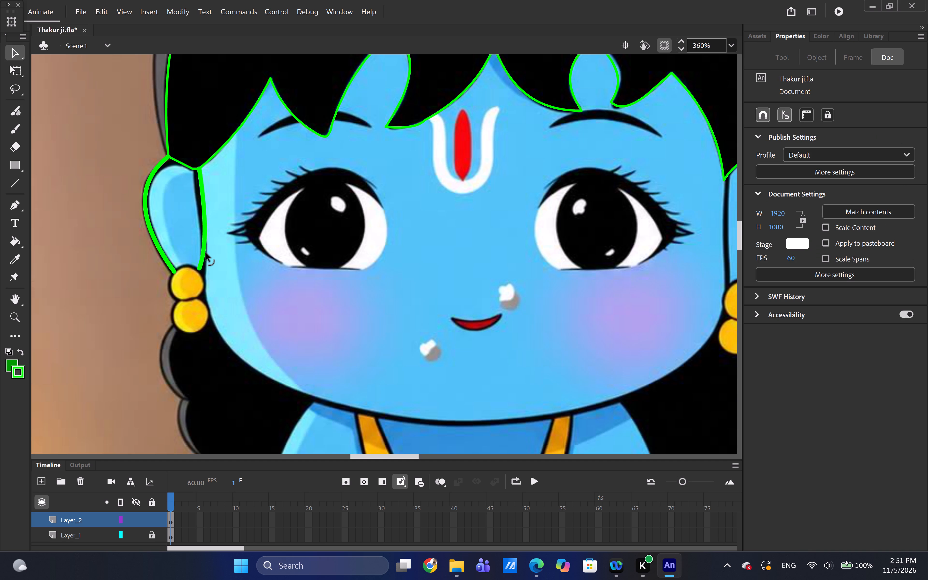
left_click_drag(206, 253, 206, 262)
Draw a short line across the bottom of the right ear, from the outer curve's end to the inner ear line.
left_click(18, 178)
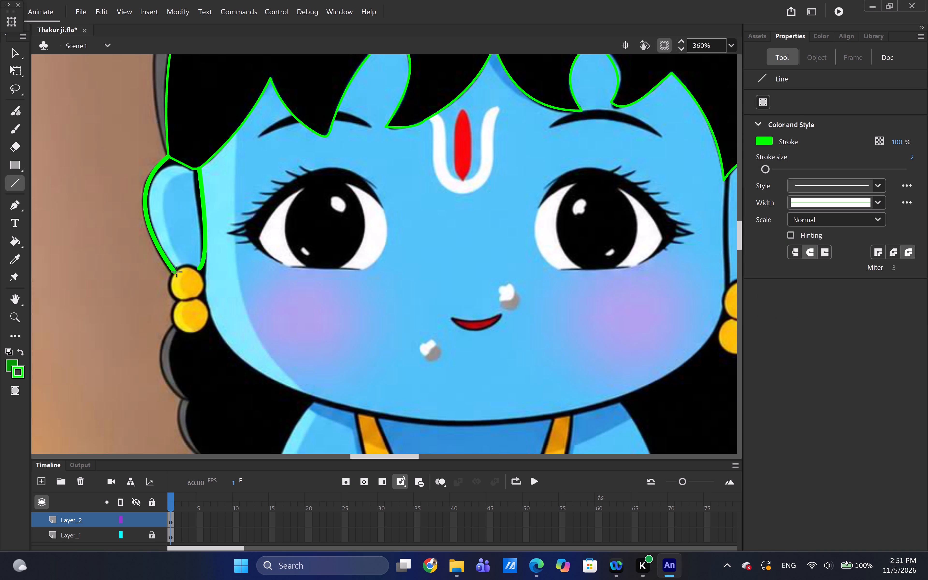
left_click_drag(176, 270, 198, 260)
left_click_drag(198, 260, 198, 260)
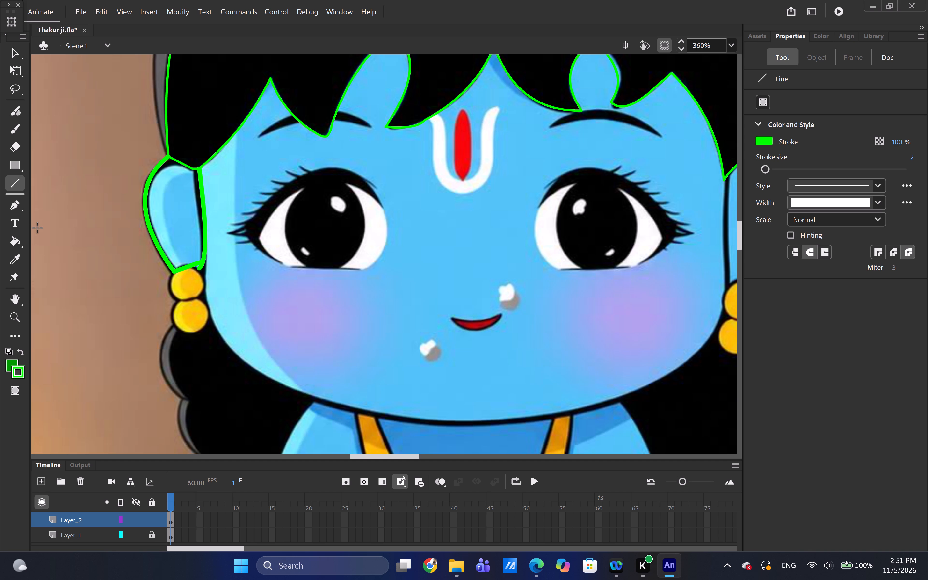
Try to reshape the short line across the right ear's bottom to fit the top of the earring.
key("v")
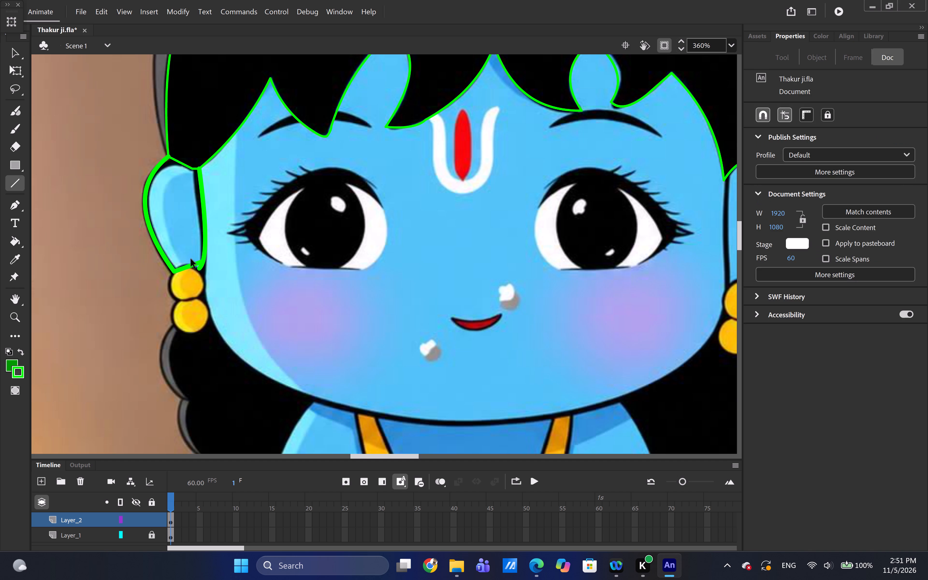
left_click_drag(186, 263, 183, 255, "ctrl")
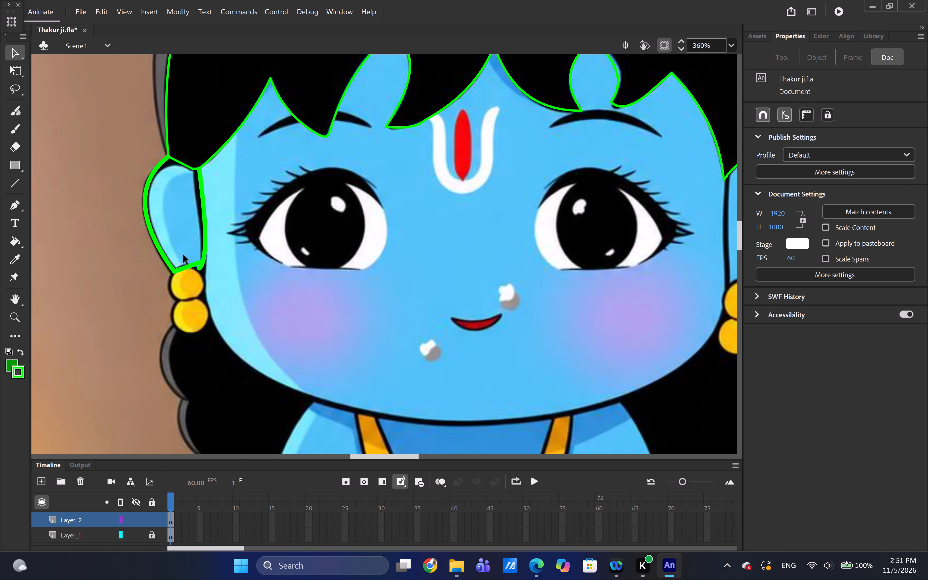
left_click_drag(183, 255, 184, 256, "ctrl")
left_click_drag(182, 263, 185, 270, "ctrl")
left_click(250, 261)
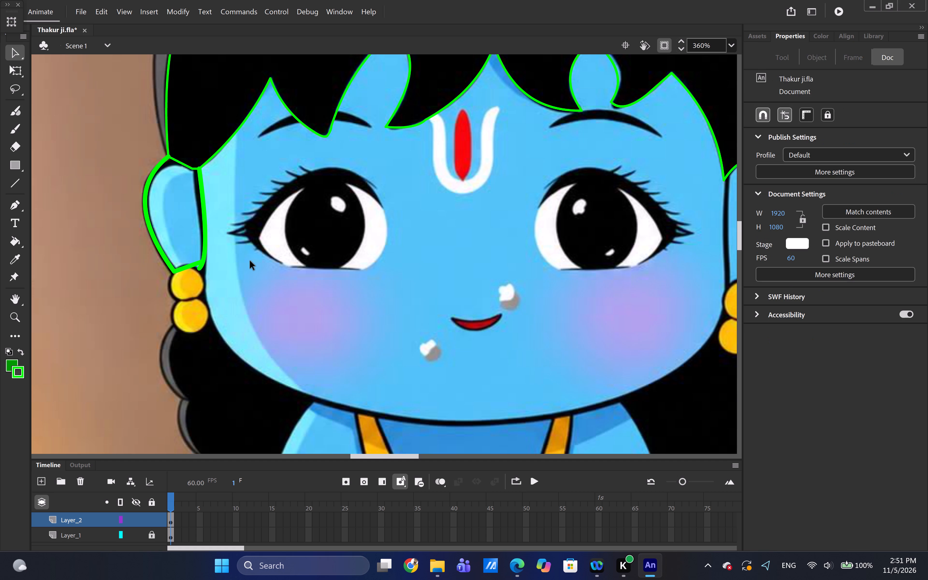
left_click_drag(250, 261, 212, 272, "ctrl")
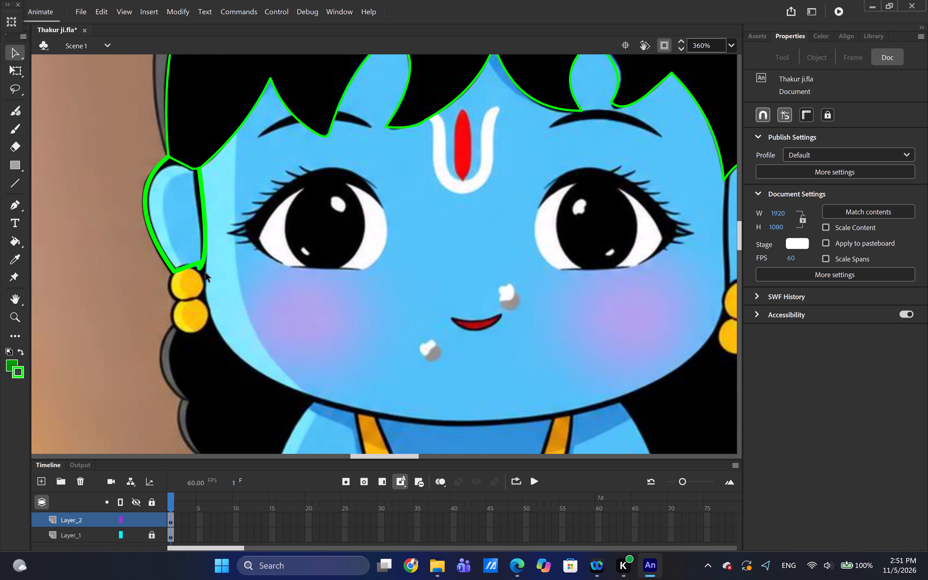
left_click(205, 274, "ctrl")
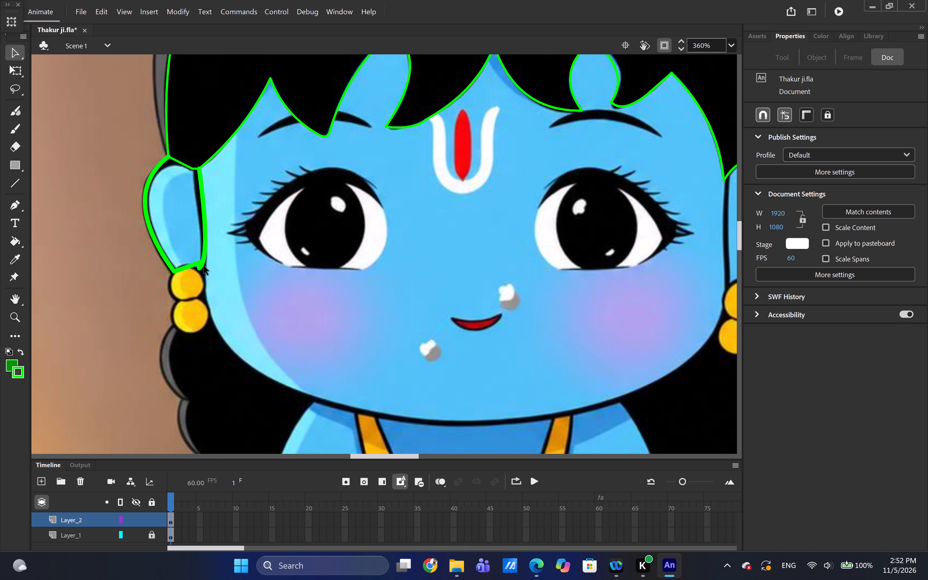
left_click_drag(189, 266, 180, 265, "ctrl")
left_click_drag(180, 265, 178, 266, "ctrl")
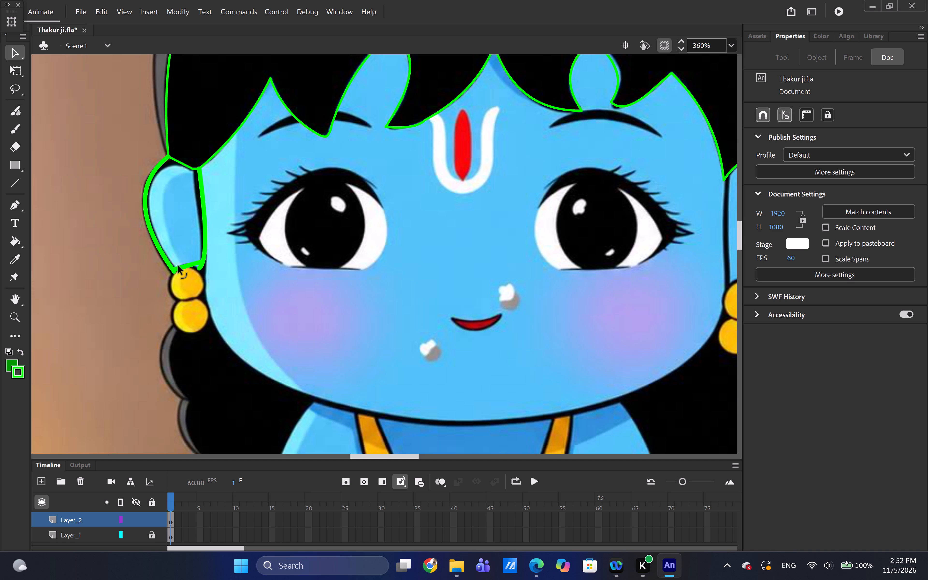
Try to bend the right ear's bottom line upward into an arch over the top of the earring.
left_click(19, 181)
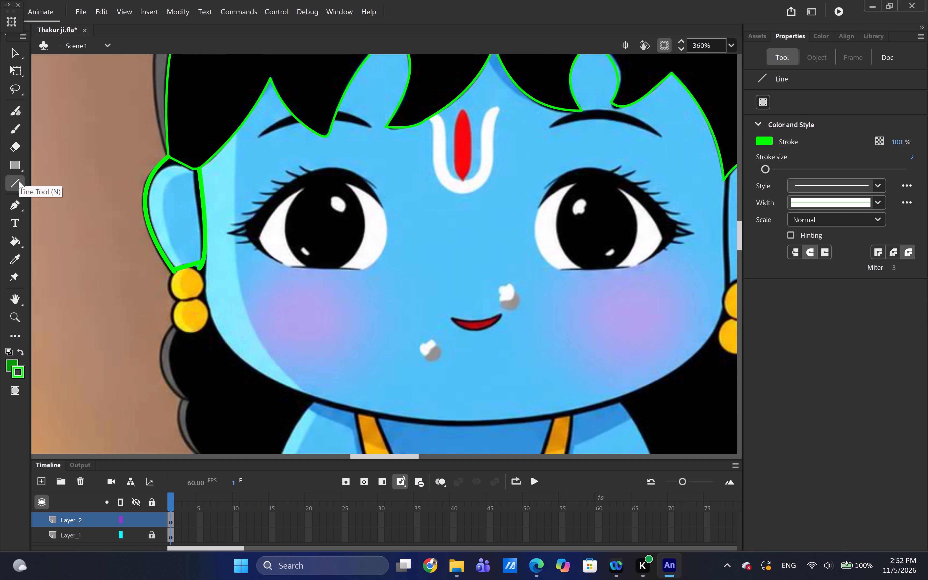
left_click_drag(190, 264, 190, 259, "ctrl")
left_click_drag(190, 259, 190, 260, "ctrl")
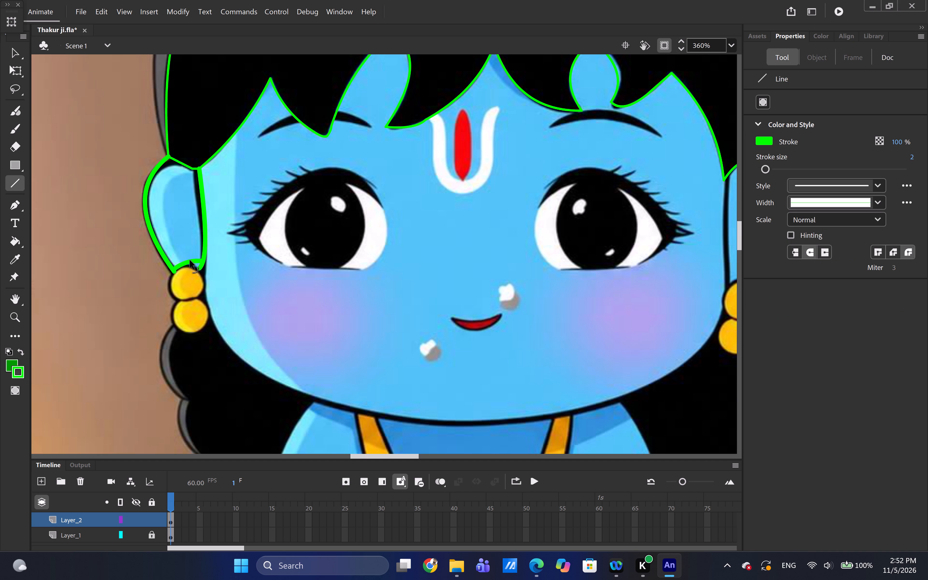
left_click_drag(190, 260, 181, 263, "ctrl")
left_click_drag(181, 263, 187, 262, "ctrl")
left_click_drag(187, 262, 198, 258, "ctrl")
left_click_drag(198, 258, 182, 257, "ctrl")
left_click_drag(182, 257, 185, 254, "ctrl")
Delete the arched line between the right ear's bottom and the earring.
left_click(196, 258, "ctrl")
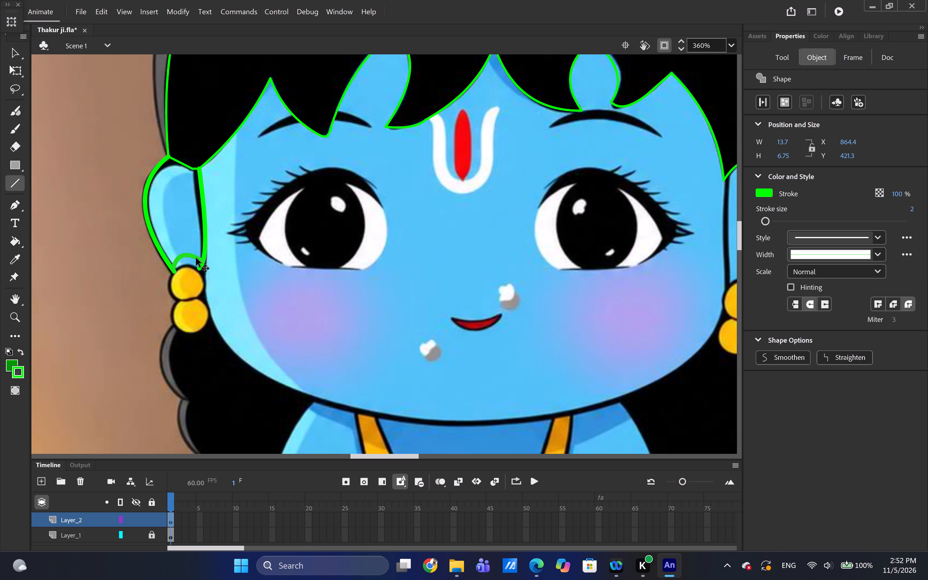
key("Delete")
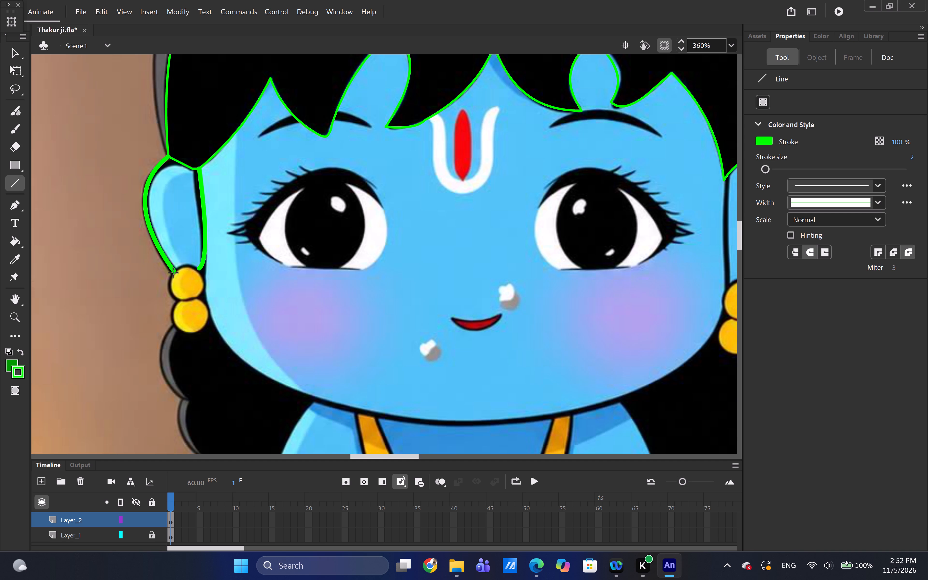
Close the right ear's bottom with a straight line along the earring's top, joining the outer curve to the inner line.
left_click(173, 279)
left_click(174, 279)
left_click_drag(174, 274, 182, 271)
left_click_drag(185, 271, 199, 271)
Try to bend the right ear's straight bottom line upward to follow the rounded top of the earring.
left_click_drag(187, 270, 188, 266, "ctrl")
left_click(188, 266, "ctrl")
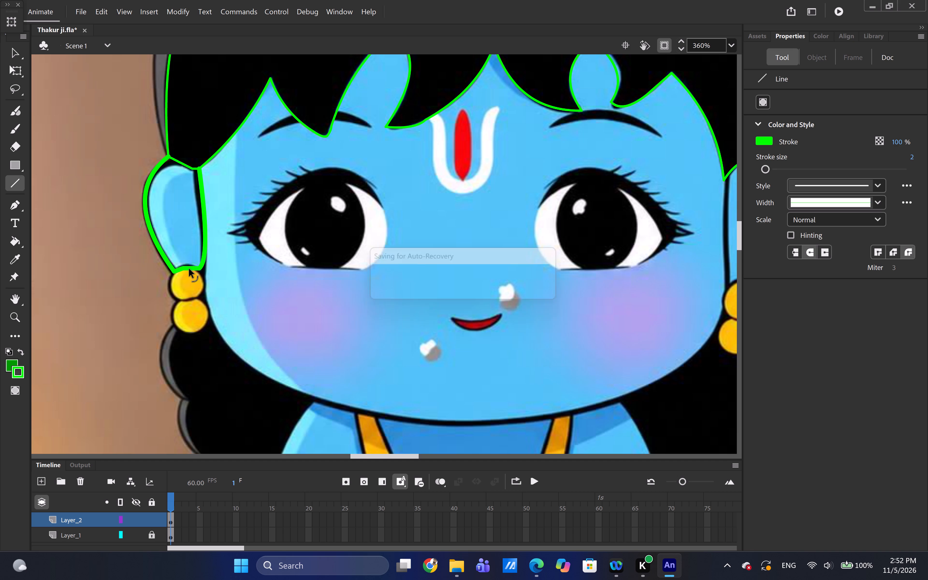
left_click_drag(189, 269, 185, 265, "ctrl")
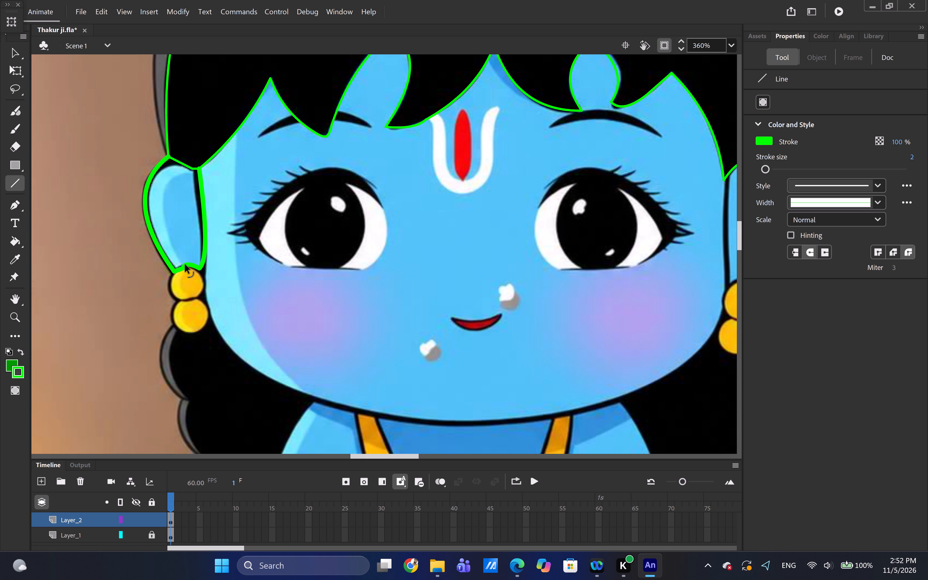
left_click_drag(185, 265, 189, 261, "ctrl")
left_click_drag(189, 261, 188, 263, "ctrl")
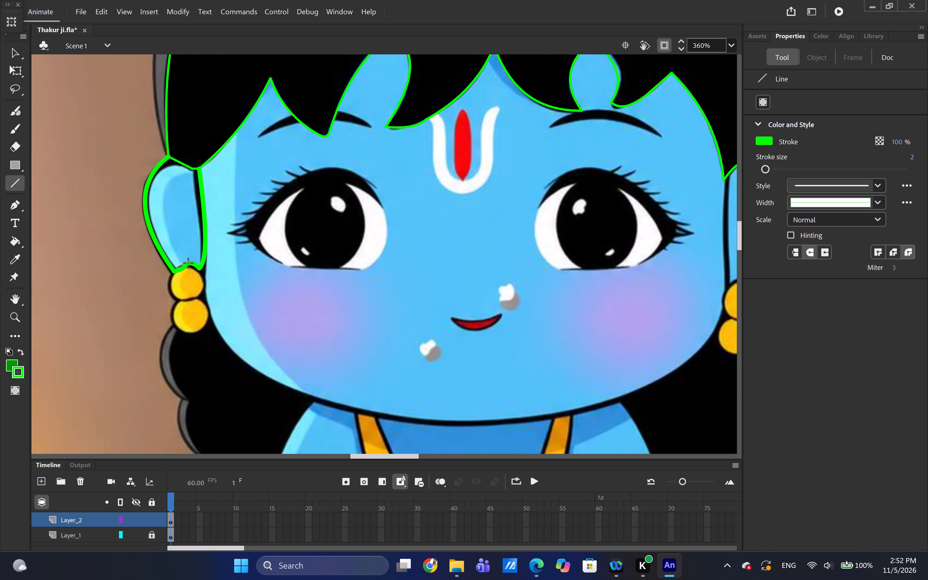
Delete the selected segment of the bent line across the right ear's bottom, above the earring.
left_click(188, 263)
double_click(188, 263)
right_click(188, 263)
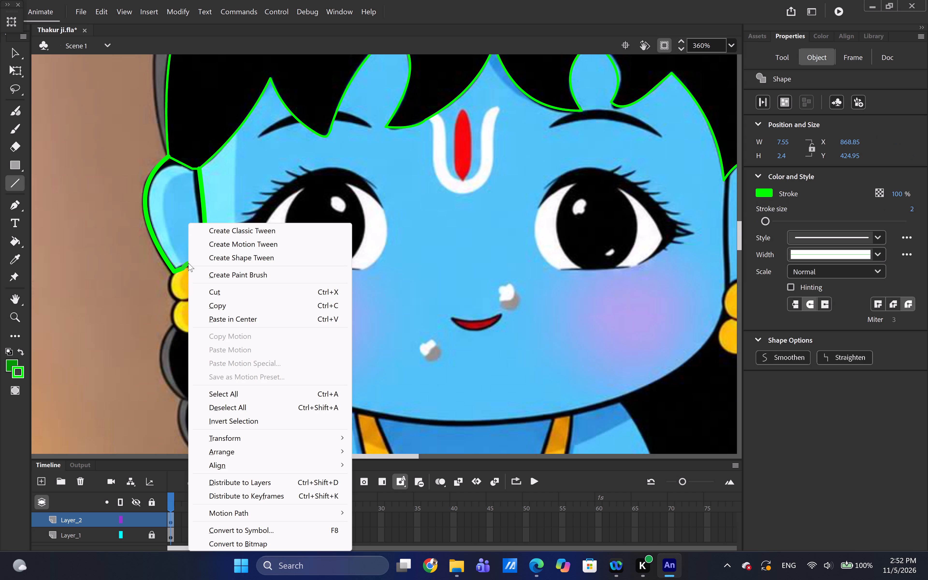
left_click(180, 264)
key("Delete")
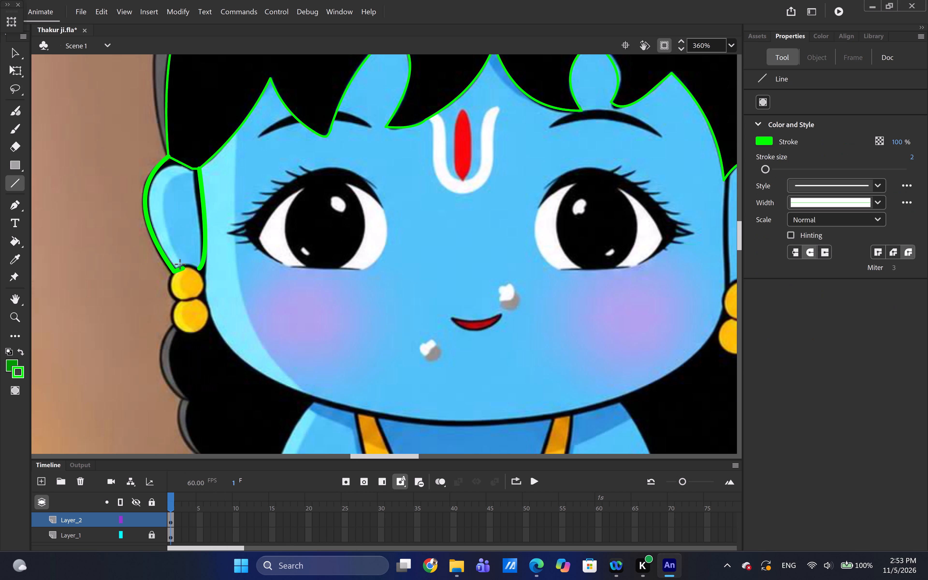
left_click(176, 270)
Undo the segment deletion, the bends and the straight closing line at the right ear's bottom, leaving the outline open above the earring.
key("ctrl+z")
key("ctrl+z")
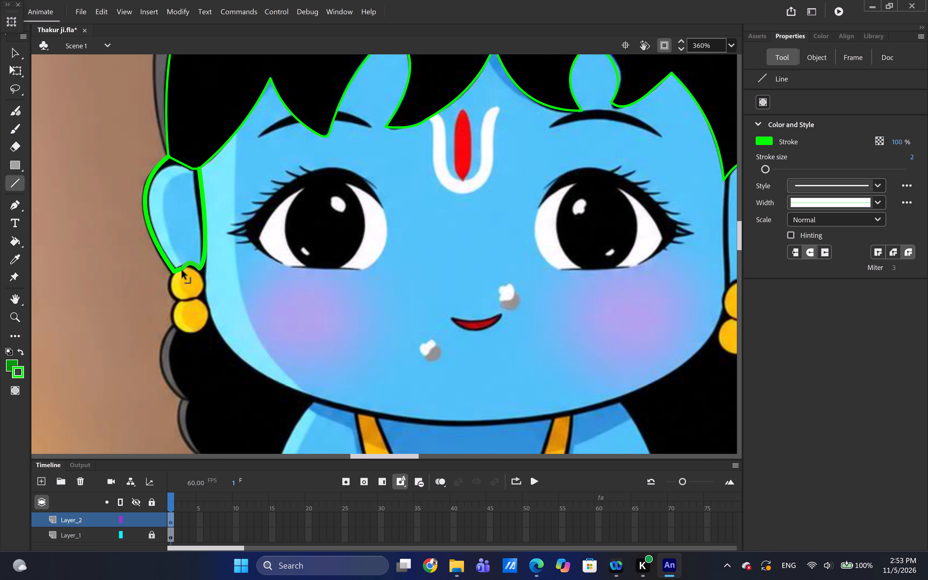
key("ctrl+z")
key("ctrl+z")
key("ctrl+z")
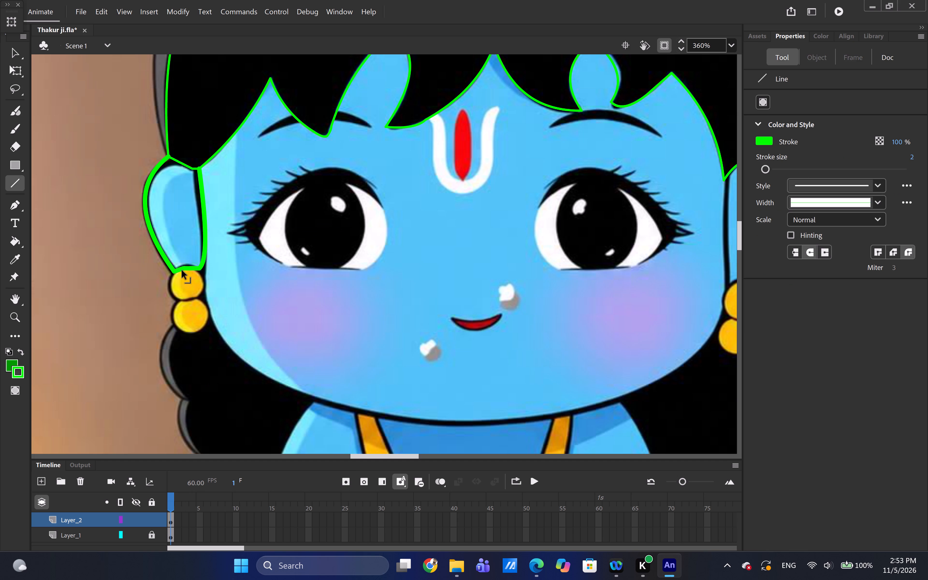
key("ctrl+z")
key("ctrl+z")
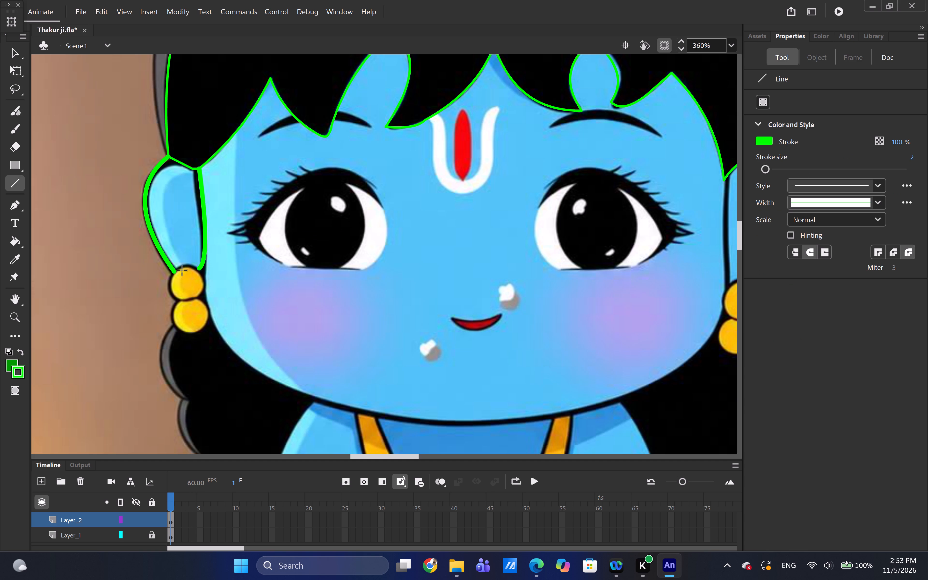
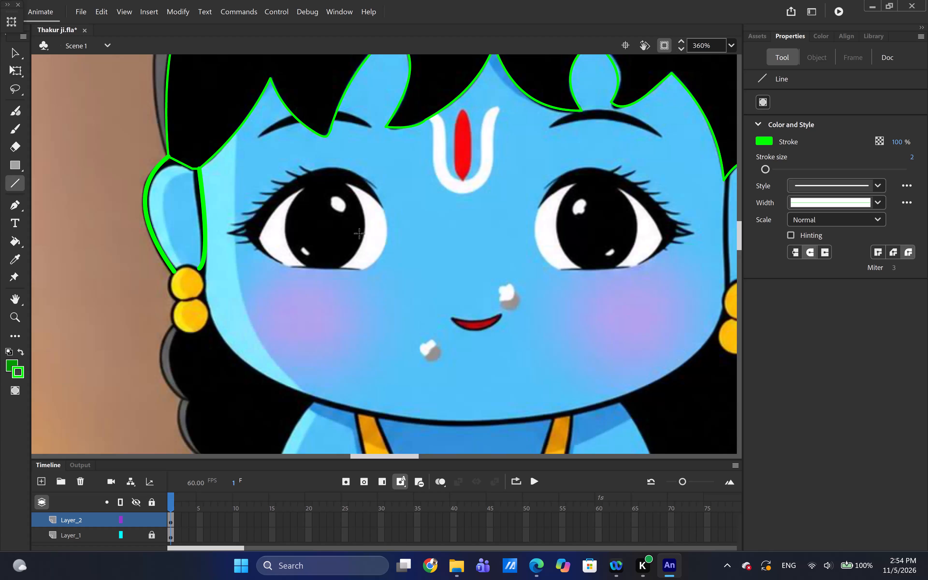
Close the right ear's bottom with line segments above the earring, and bend them upward to follow the upper bead's rounded top.
left_click(11, 188)
left_click_drag(176, 268, 184, 258)
left_click_drag(184, 258, 186, 269)
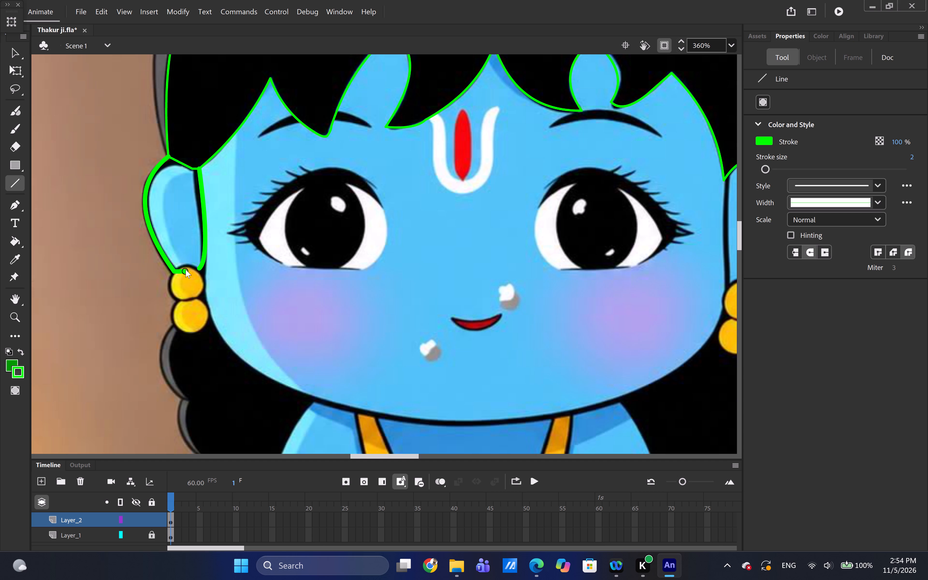
left_click_drag(186, 269, 197, 268)
left_click_drag(197, 268, 197, 269)
left_click_drag(187, 268, 187, 265, "ctrl")
left_click_drag(187, 265, 187, 261, "ctrl")
Draw a line from the ear's outer bottom corner down the upper earring bead's outer side and bend it outward along the bead.
left_click_drag(174, 272, 174, 272)
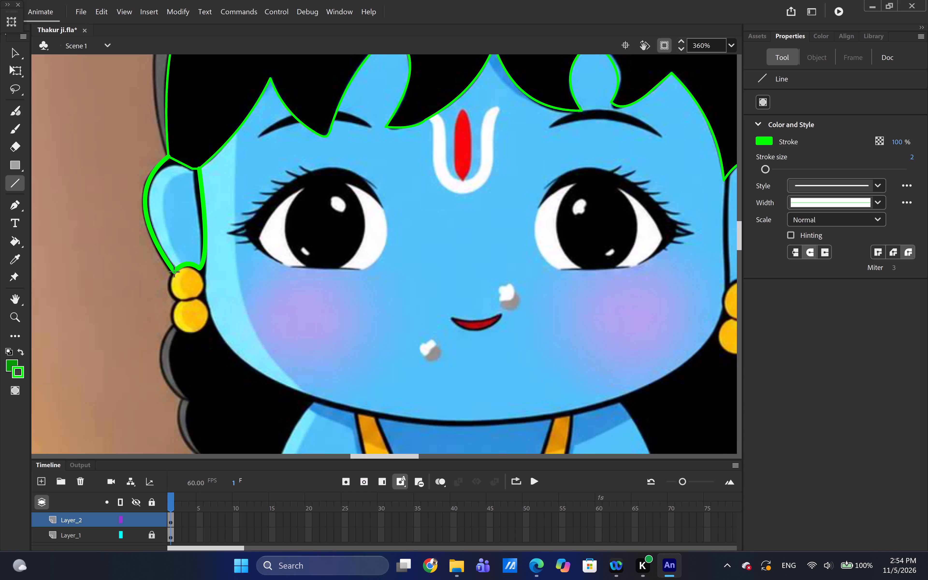
left_click_drag(174, 272, 167, 294)
left_click_drag(167, 294, 164, 302)
left_click_drag(164, 302, 170, 299)
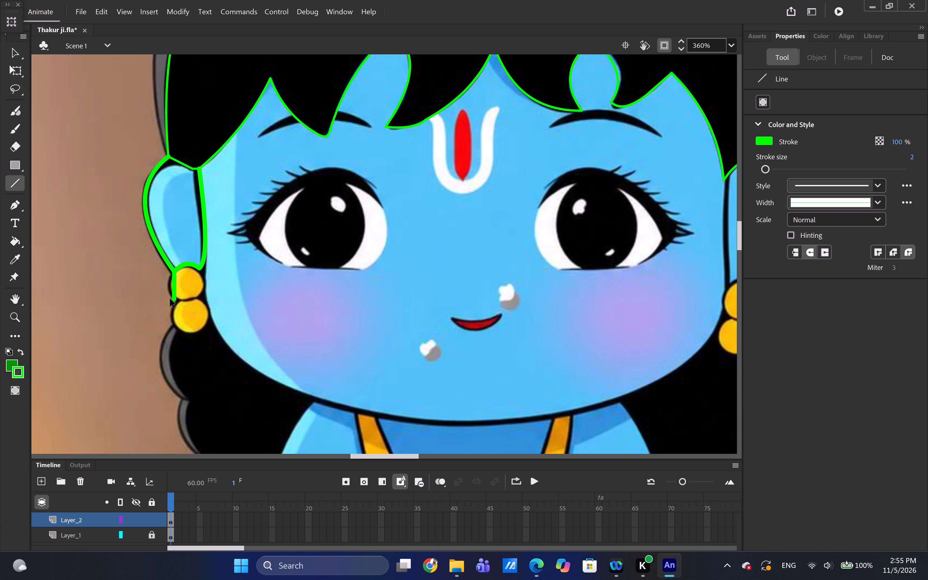
left_click(170, 299, "ctrl")
left_click_drag(170, 299, 175, 285, "ctrl")
left_click_drag(175, 285, 173, 284, "ctrl")
left_click_drag(173, 284, 170, 284, "ctrl")
left_click_drag(170, 284, 168, 284, "ctrl")
Add a line from the upper bead's outer side and swing its free end across the bottom of that bead.
left_click_drag(175, 301, 168, 326)
left_click_drag(168, 326, 164, 320)
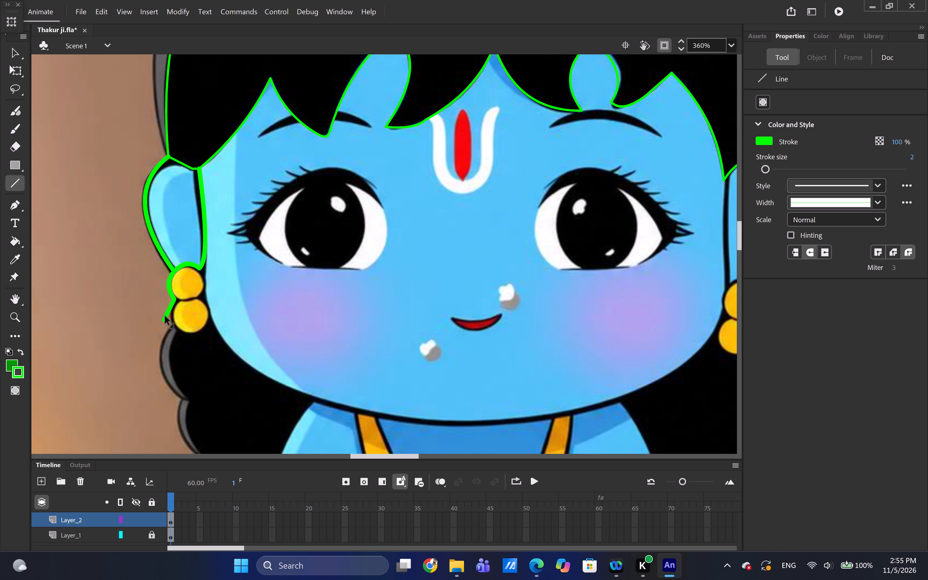
left_click_drag(165, 316, 170, 319, "ctrl")
left_click_drag(170, 319, 168, 317, "ctrl")
left_click_drag(168, 317, 178, 301, "ctrl")
left_click_drag(178, 301, 202, 294, "ctrl")
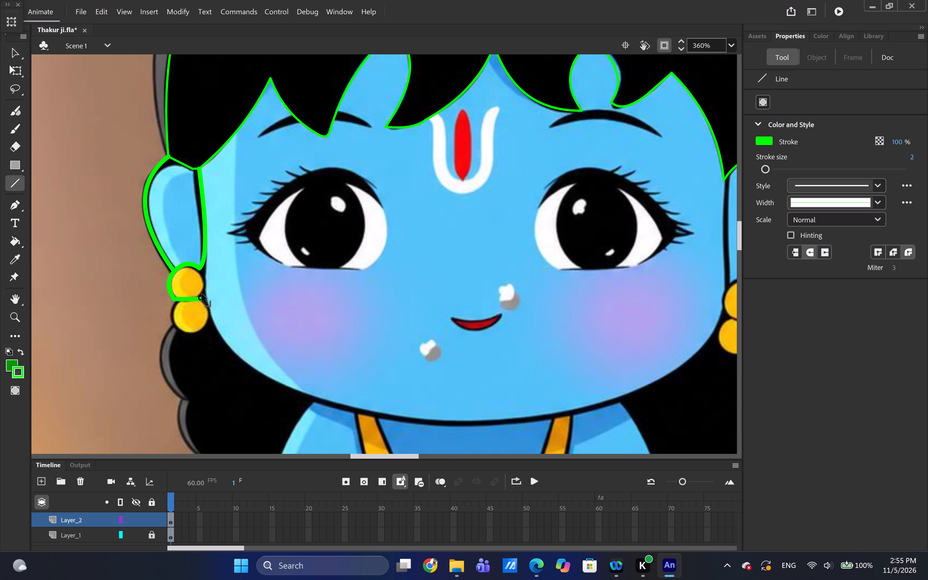
left_click_drag(202, 294, 200, 295, "ctrl")
Draw a line down the upper bead's inner side to the bottom line and bend it outward around the bead.
left_click_drag(202, 270, 206, 292)
left_click_drag(206, 292, 203, 295)
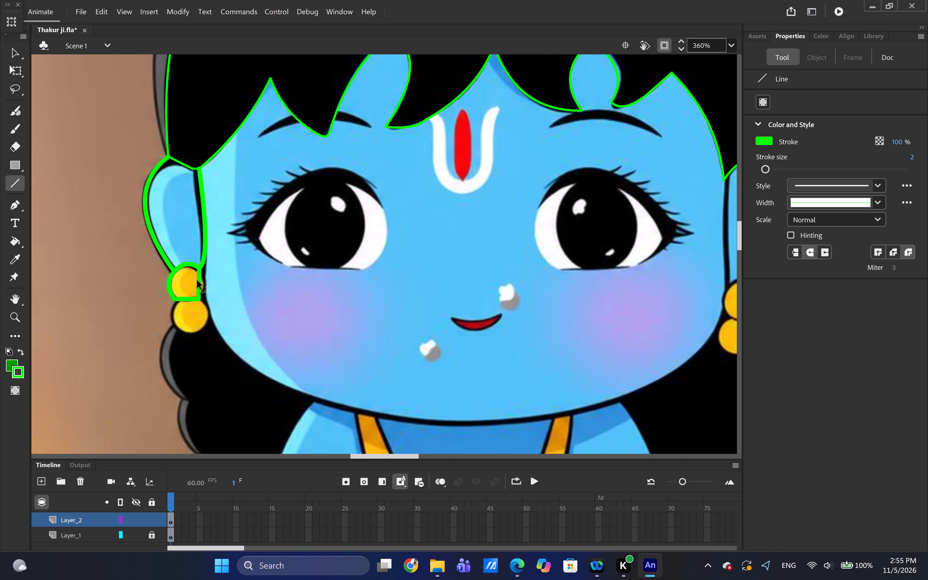
left_click_drag(197, 281, 203, 282, "ctrl")
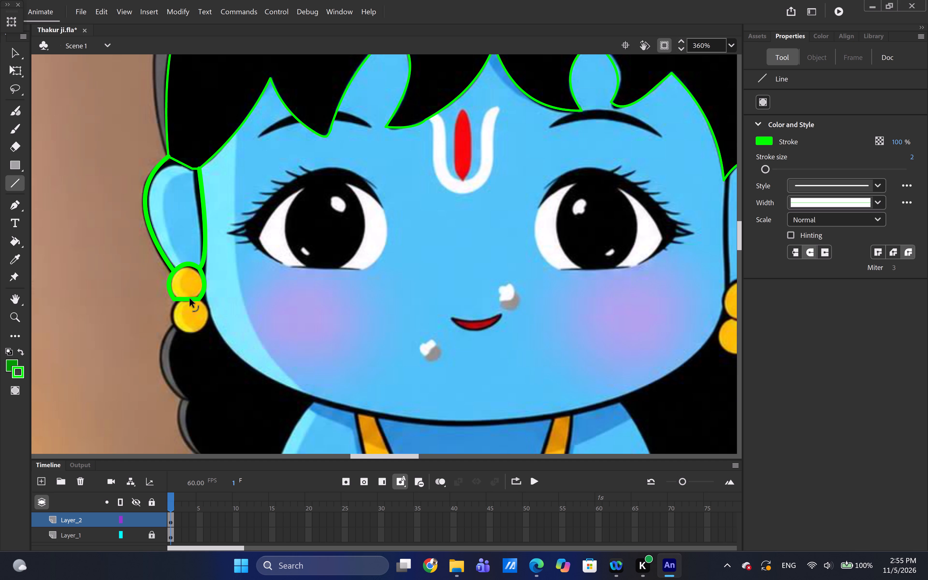
Bend the upper bead's bottom line downward to follow its rounded lower edge.
left_click(189, 302, "ctrl")
left_click_drag(187, 297, 187, 301, "ctrl")
left_click_drag(187, 301, 187, 302, "ctrl")
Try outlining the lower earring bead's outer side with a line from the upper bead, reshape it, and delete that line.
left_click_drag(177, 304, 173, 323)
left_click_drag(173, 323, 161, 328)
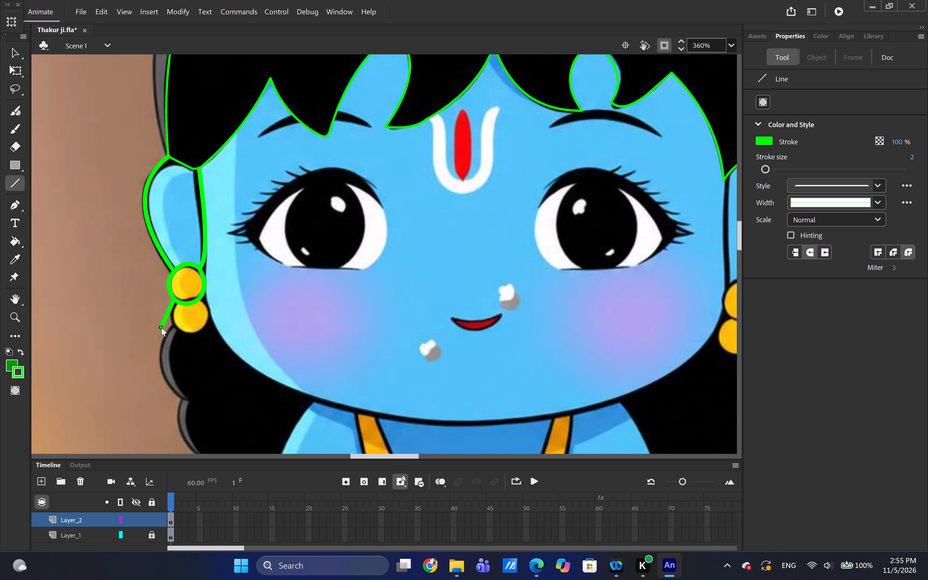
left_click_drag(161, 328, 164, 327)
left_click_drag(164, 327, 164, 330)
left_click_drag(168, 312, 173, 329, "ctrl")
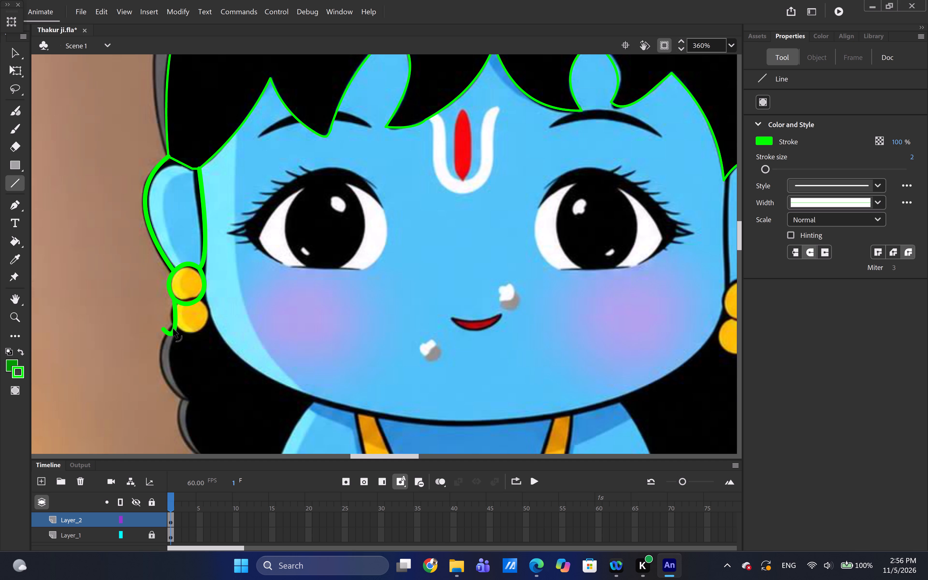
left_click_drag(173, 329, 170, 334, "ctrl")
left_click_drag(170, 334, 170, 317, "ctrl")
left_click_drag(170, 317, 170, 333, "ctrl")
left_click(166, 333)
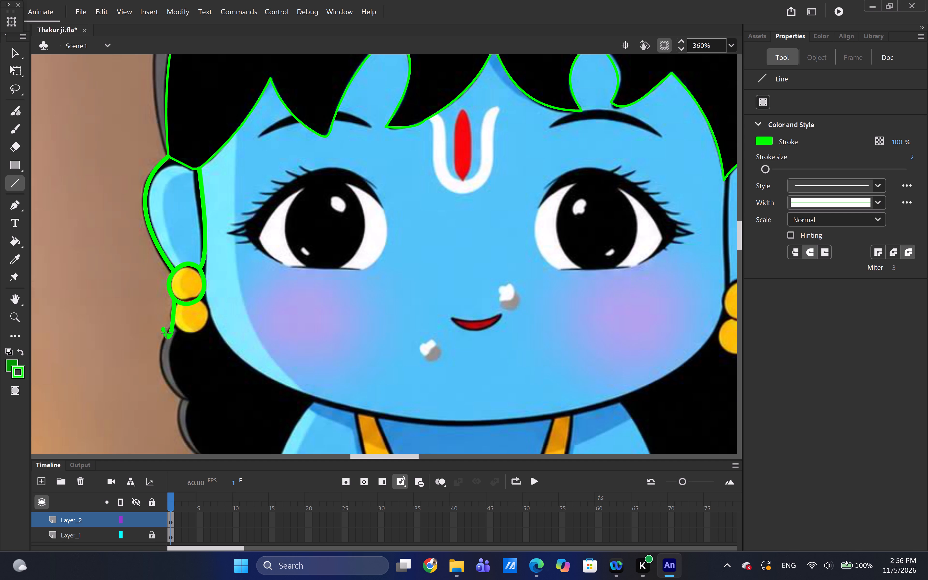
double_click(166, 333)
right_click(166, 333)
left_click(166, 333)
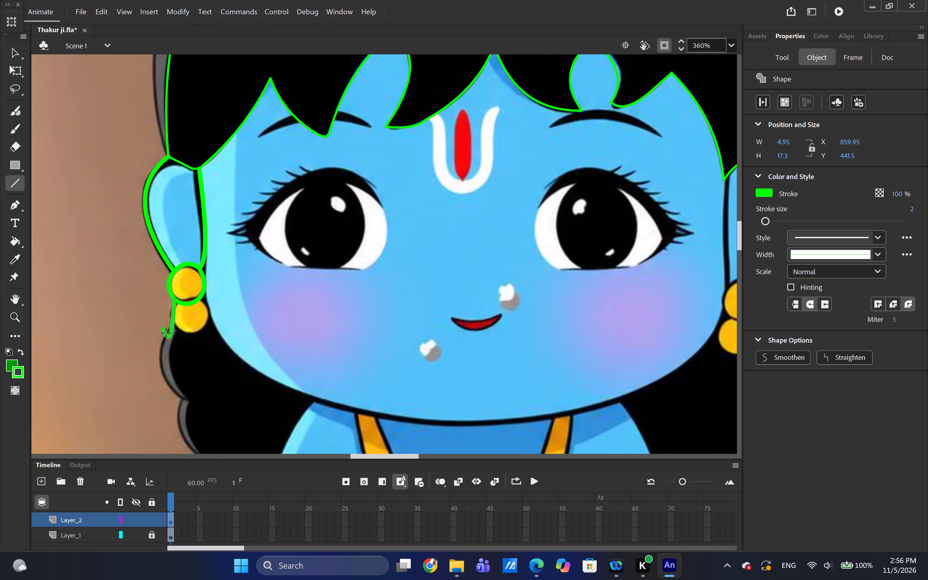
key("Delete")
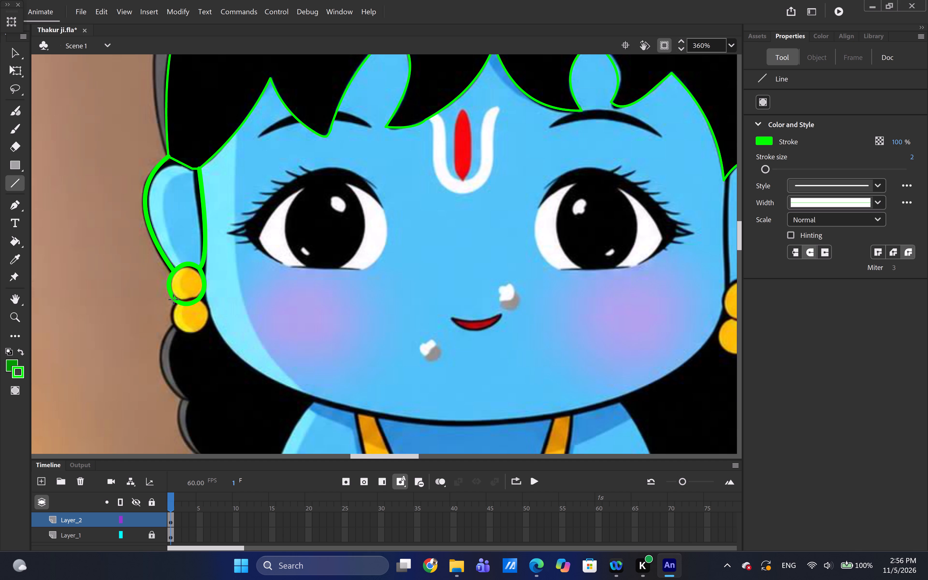
Draw a line down from the upper bead's bottom and bend it outward around the lower bead's outer side.
left_click_drag(182, 303, 176, 312)
left_click_drag(176, 312, 177, 328)
left_click_drag(184, 320, 172, 319, "ctrl")
left_click_drag(172, 319, 173, 321, "ctrl")
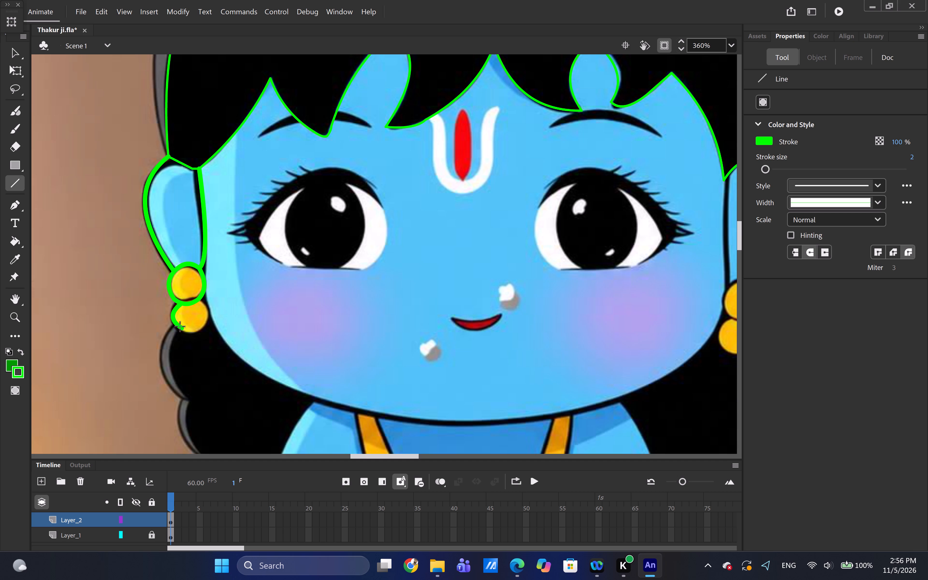
Add straight lines across the lower bead's bottom and from the upper bead diagonally down past the lower bead's inner side.
left_click_drag(180, 326, 200, 334)
left_click_drag(200, 334, 203, 334)
left_click_drag(200, 300, 216, 318)
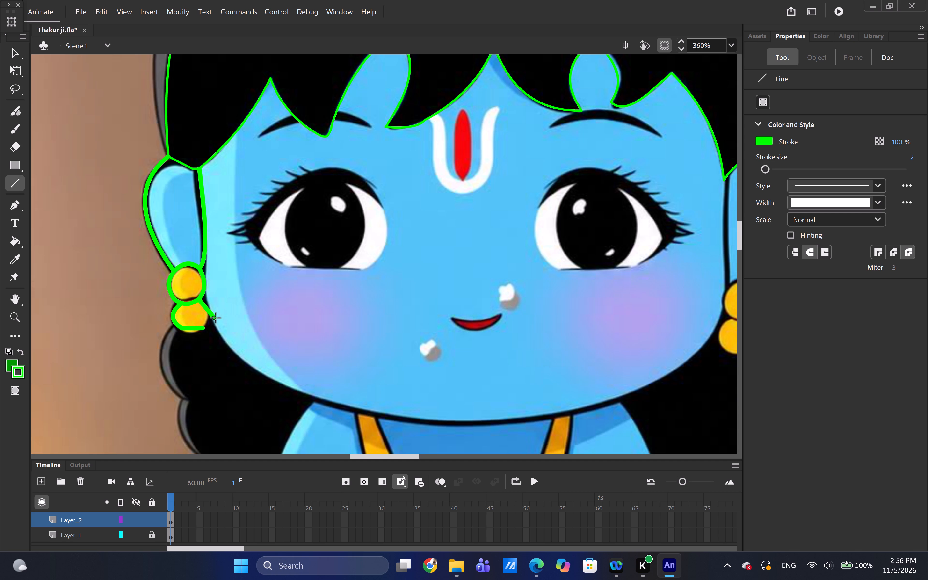
left_click_drag(216, 318, 218, 324)
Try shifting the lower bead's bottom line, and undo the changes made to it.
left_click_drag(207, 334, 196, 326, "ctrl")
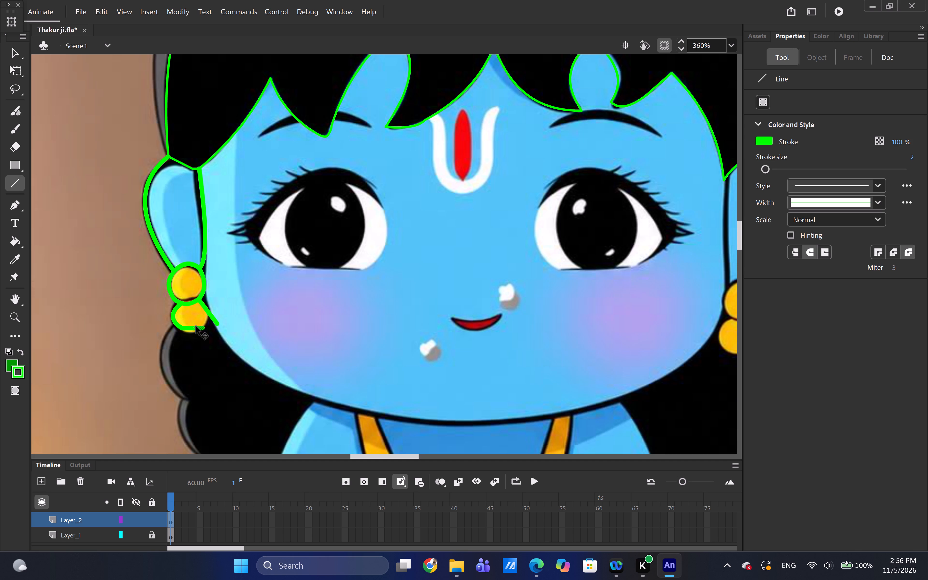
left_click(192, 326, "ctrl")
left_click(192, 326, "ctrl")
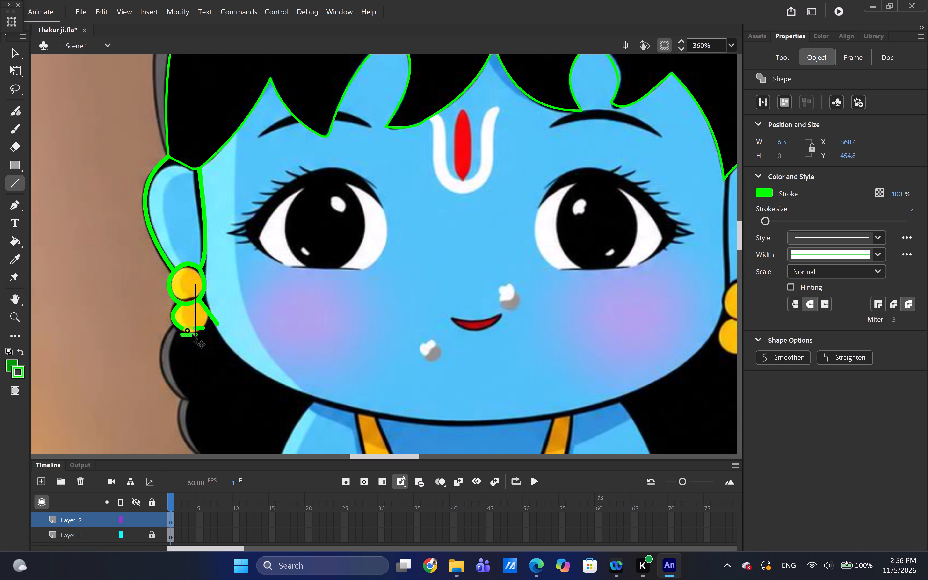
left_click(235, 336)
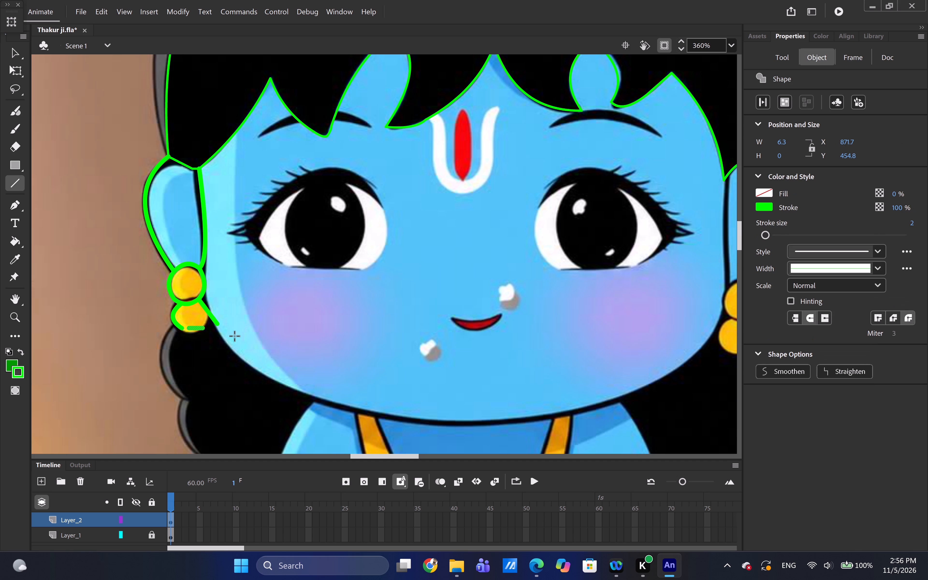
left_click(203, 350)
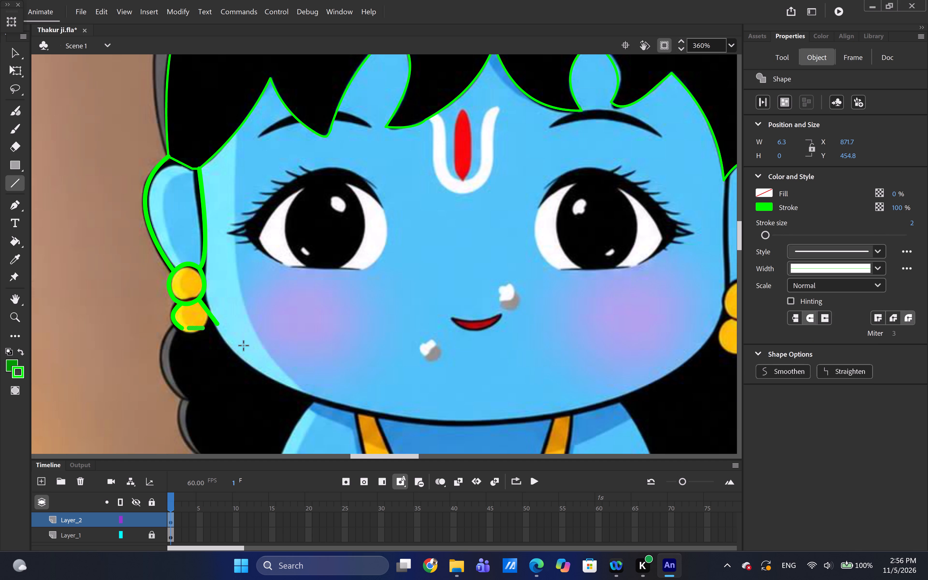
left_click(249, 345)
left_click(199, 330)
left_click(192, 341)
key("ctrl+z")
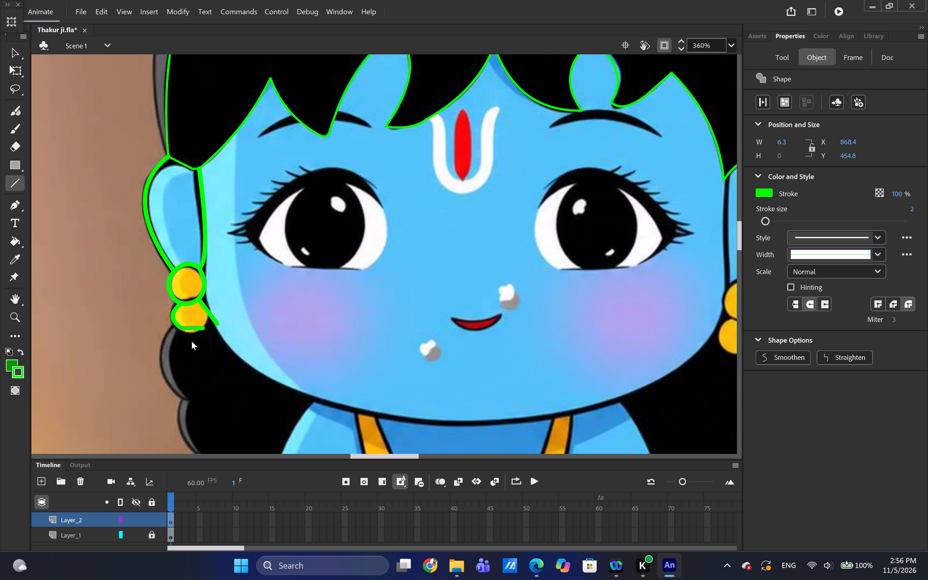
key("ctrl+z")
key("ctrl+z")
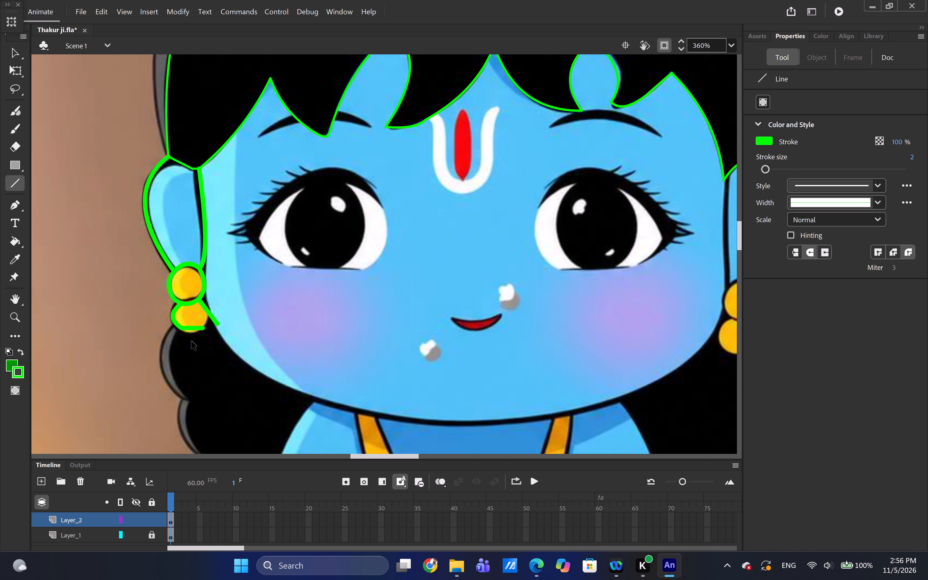
Bend the lower bead's bottom line downward to follow its rounded lower edge.
left_click_drag(192, 341, 192, 330, "ctrl")
left_click_drag(192, 330, 192, 329, "ctrl")
left_click_drag(189, 326, 192, 330, "ctrl")
left_click_drag(192, 330, 193, 331, "ctrl")
Join the inner line's free end to the lower bead's bottom line and bend it outward around the bead.
left_click_drag(216, 321, 211, 328, "ctrl")
left_click_drag(211, 328, 206, 325, "ctrl")
left_click_drag(201, 316, 211, 316, "ctrl")
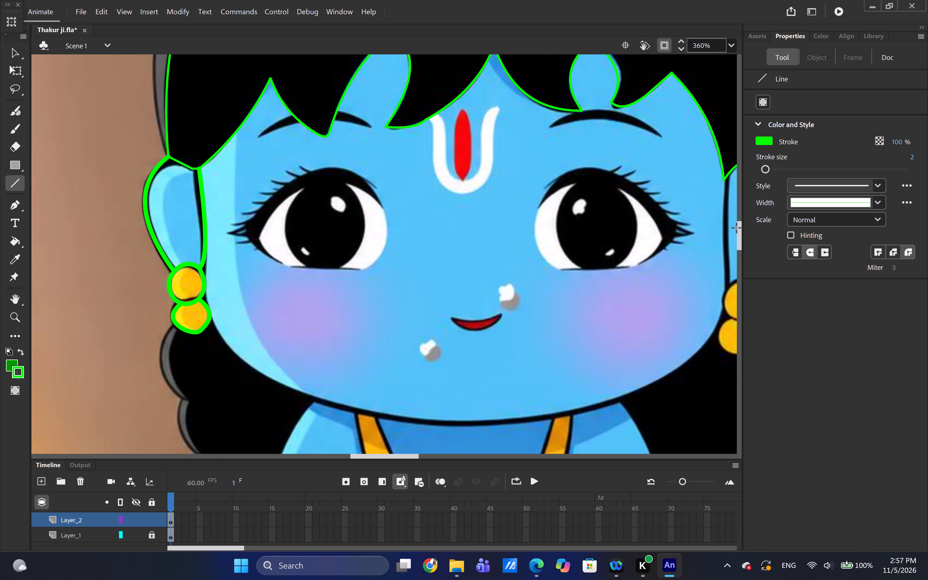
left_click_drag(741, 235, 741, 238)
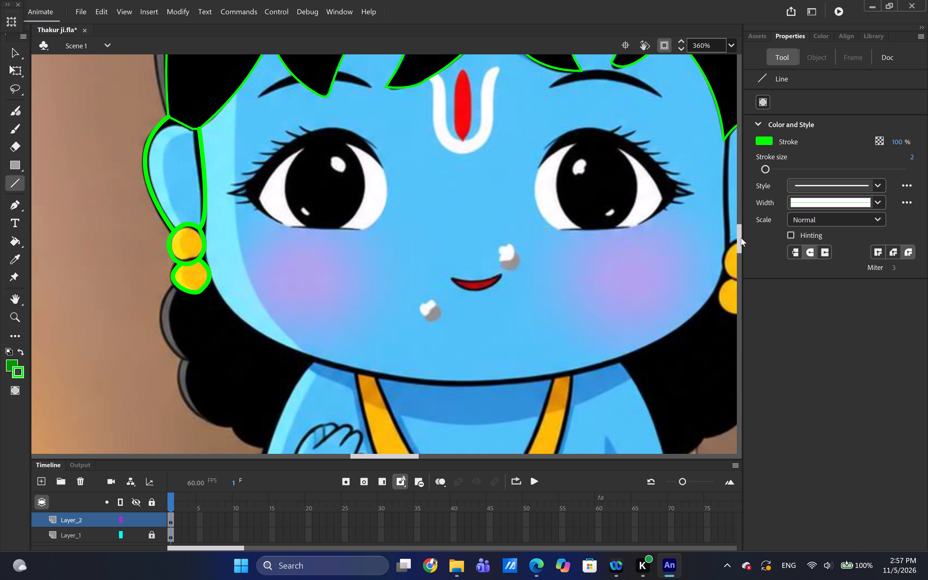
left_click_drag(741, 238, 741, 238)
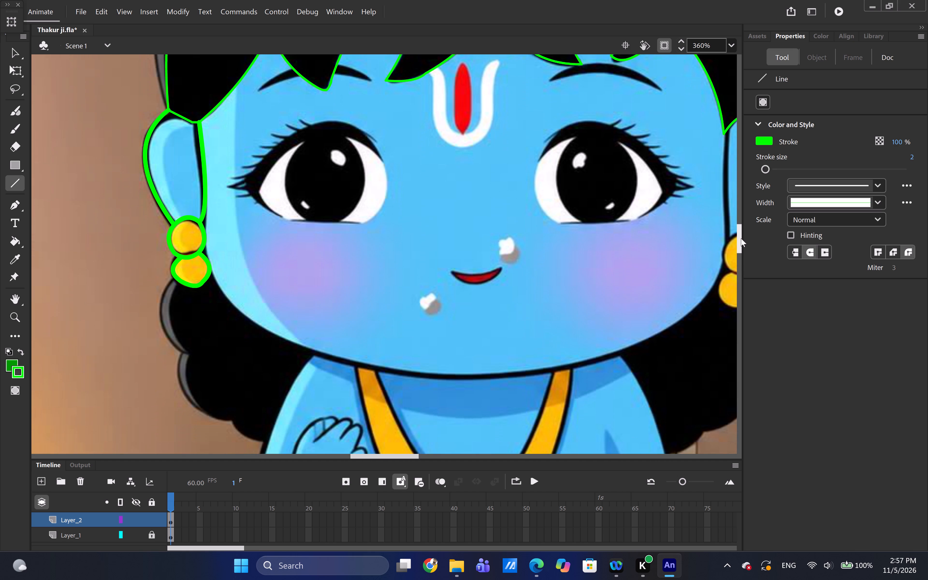
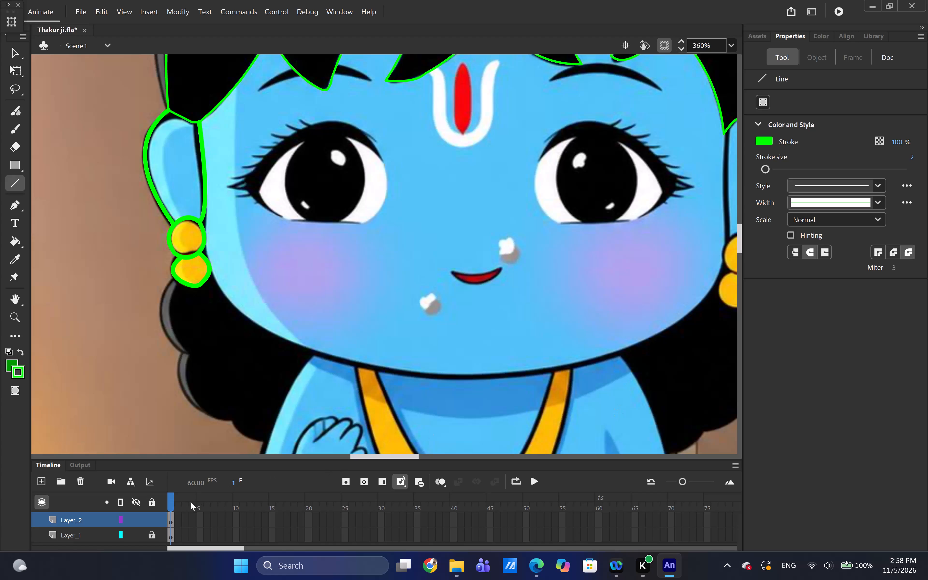
Switch Layer_1 to outline display and examine the traced green line work on Layer_2 by itself.
left_click(122, 531)
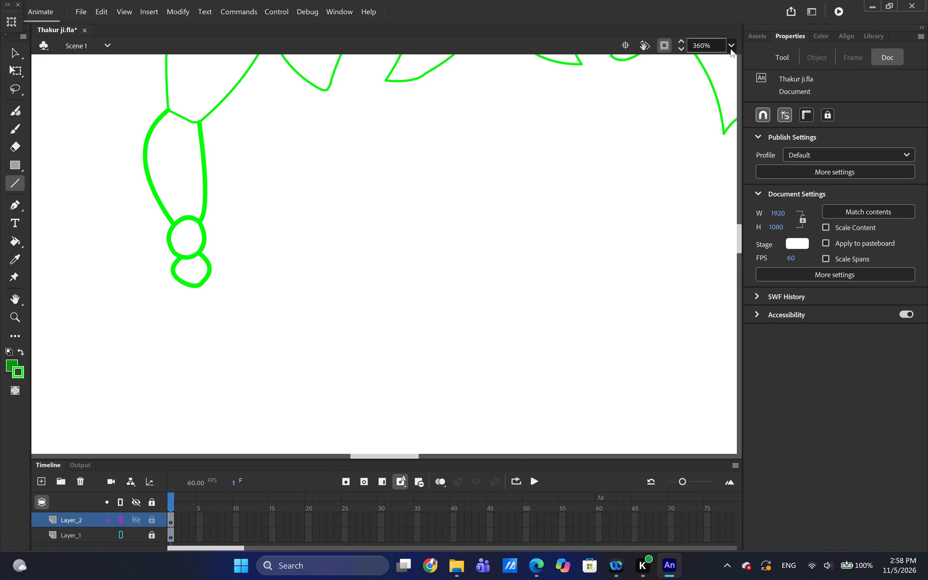
scroll(522, 202, "down", 2, "ctrl")
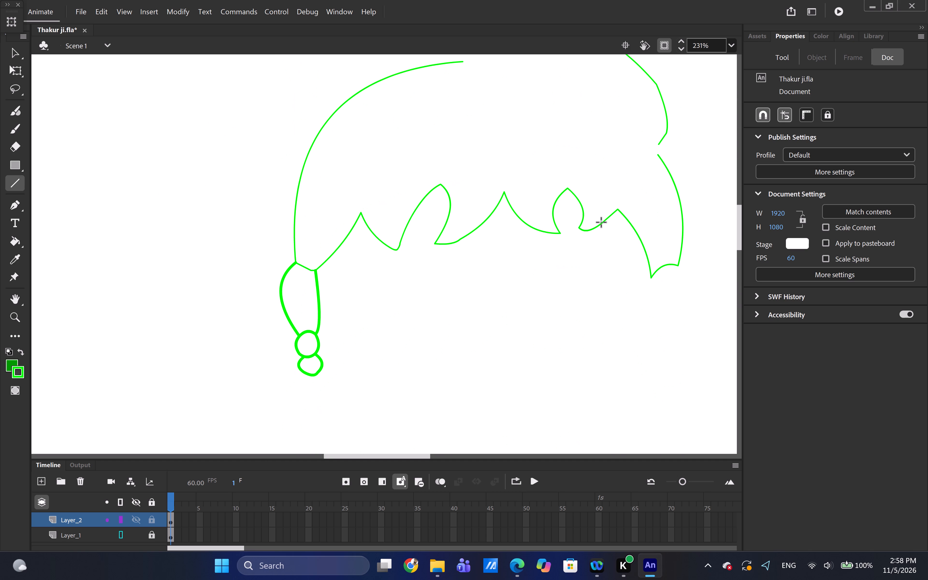
left_click(108, 518)
left_click(92, 538)
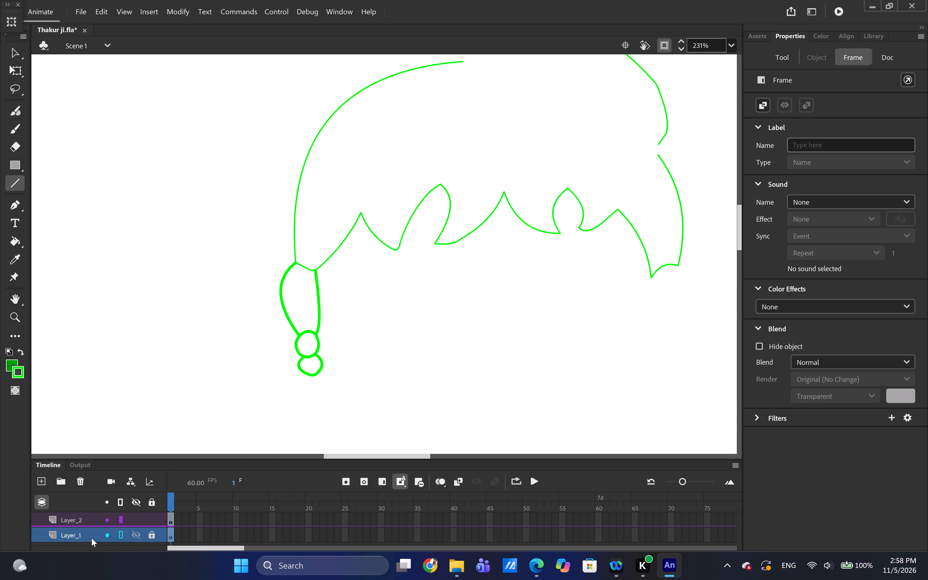
left_click(88, 520)
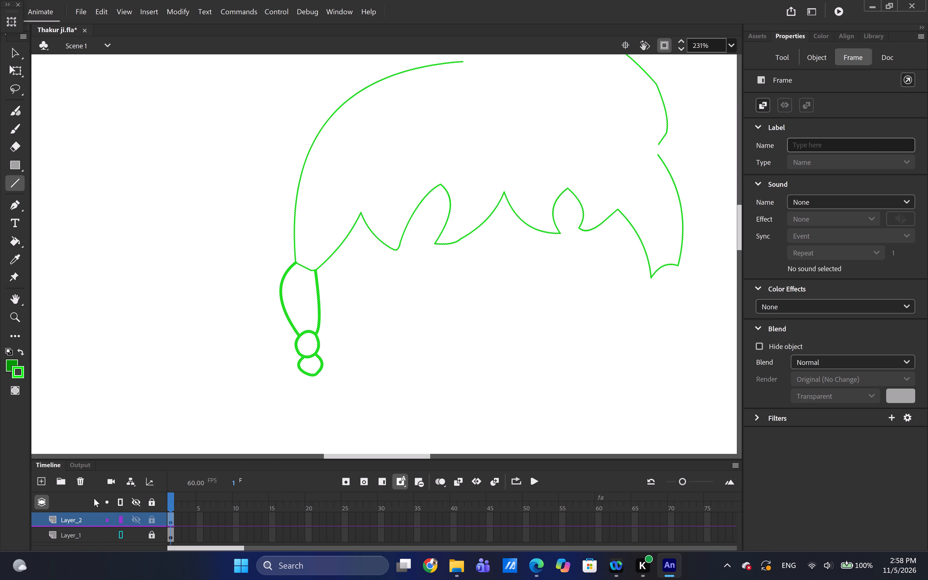
left_click(95, 496)
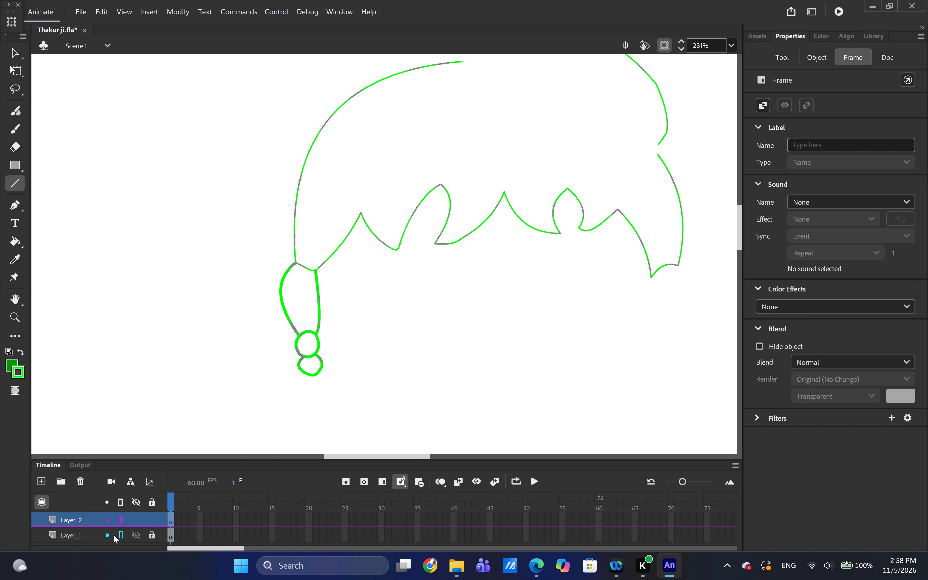
left_click(114, 535)
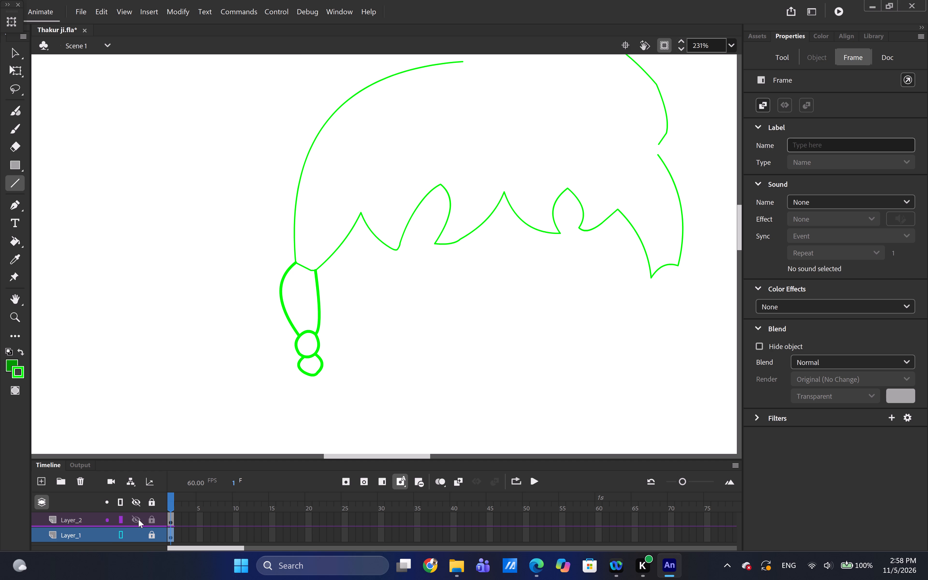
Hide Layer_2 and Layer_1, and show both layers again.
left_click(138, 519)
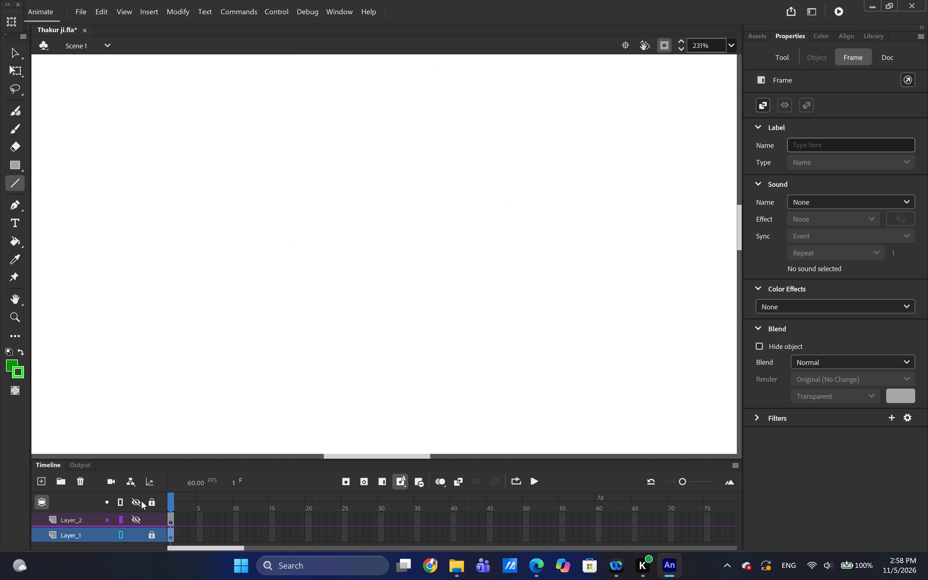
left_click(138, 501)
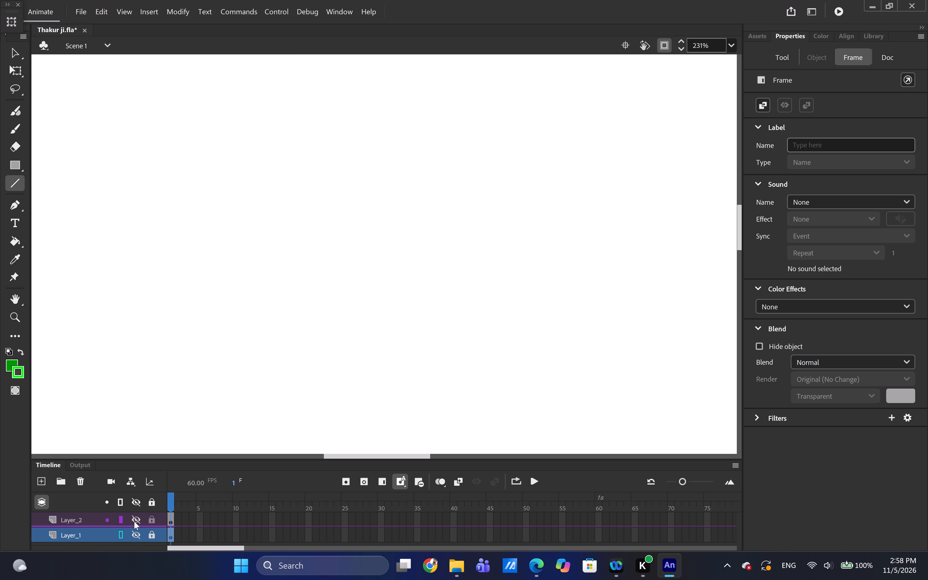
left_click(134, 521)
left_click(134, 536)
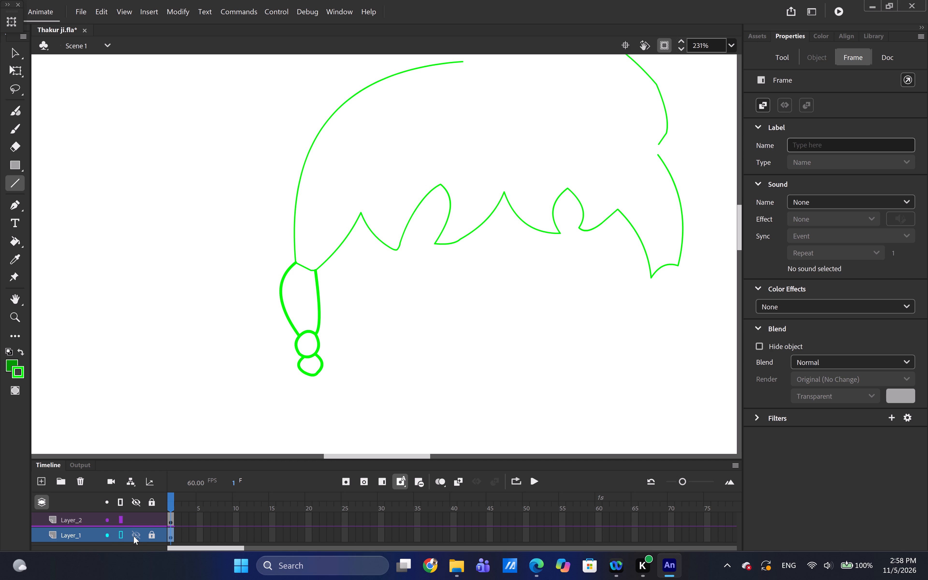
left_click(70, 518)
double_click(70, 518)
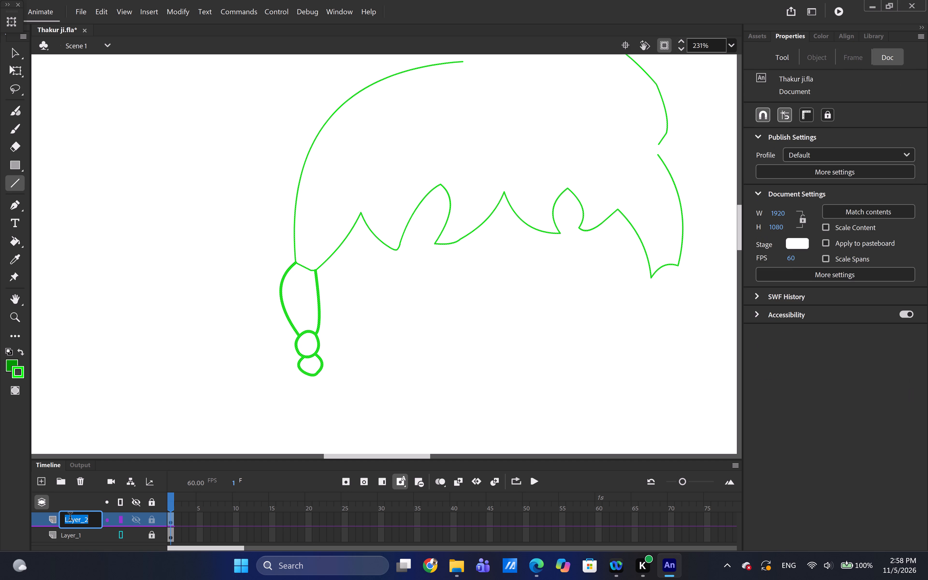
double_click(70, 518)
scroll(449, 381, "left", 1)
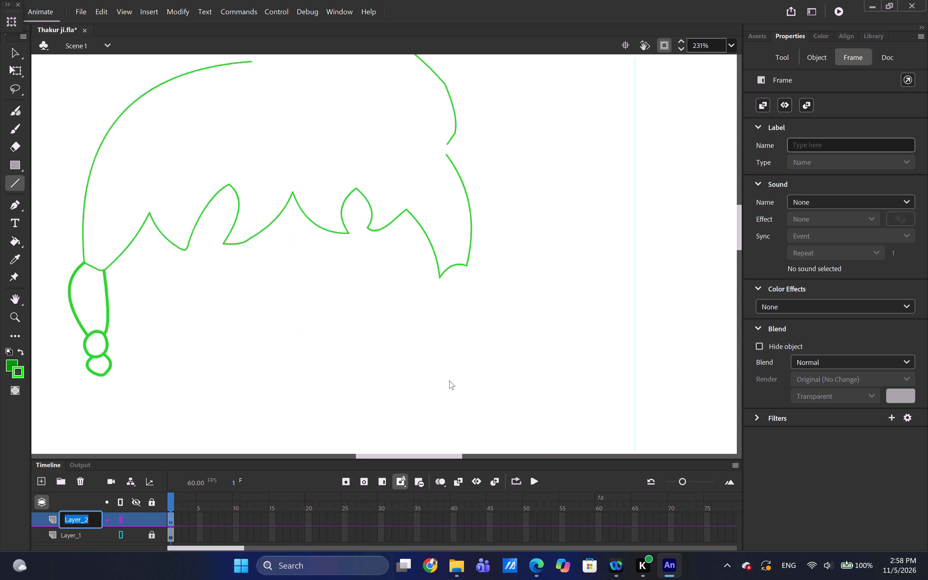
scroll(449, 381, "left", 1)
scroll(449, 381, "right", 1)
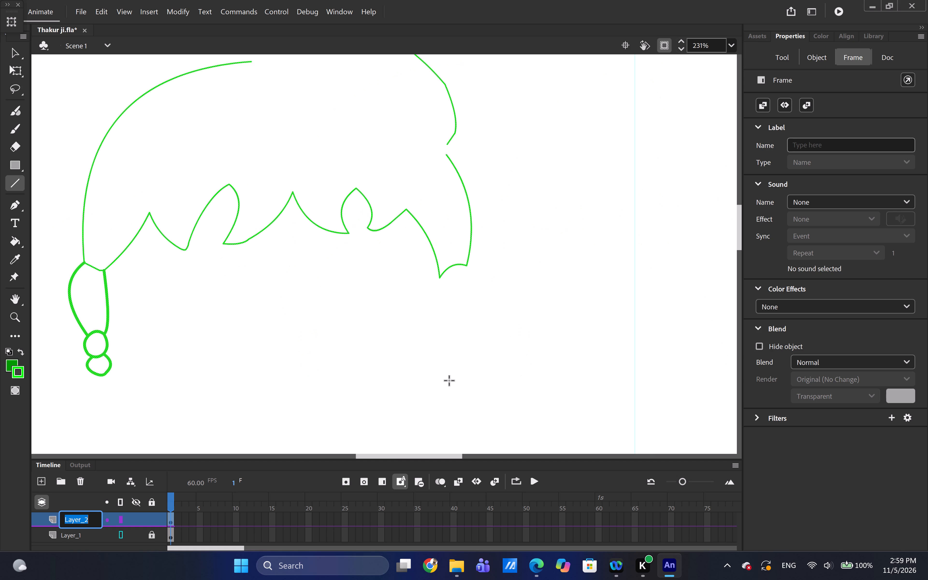
Turn off Layer_1's outline display to bring back the full-colour reference picture.
left_click(121, 536)
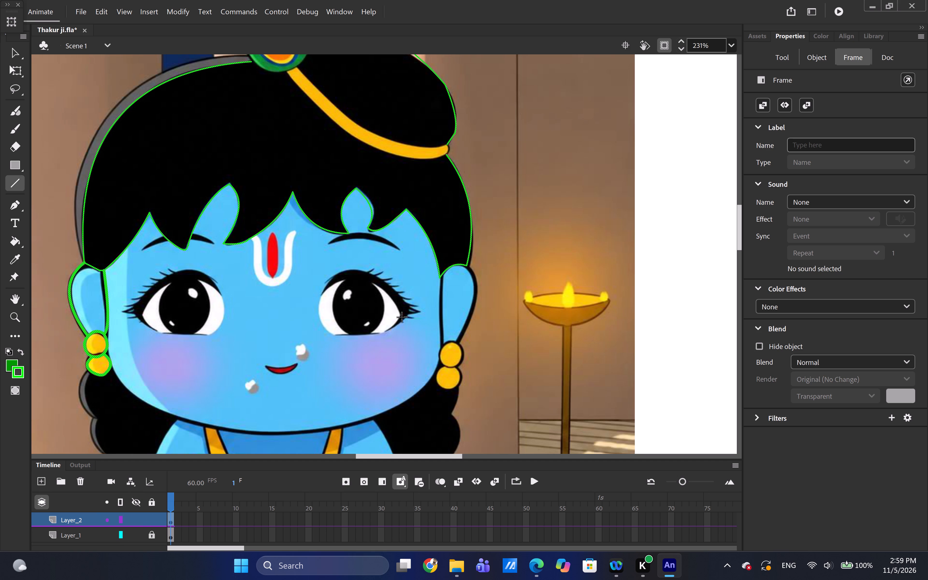
Examine the green tracing of the hair, ear and earrings against the reference character and check the untraced parts.
scroll(402, 317, "up", 1)
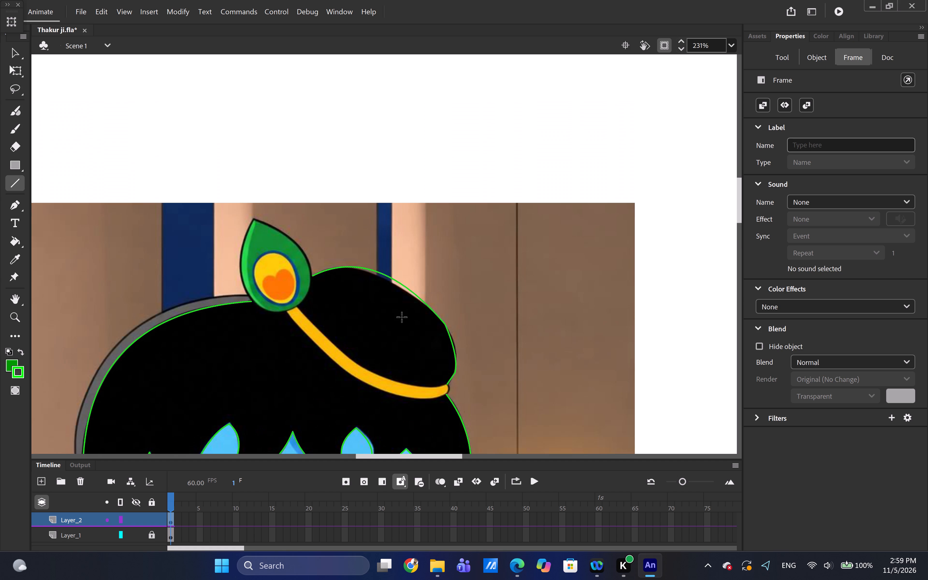
scroll(455, 253, "up", 2, "ctrl")
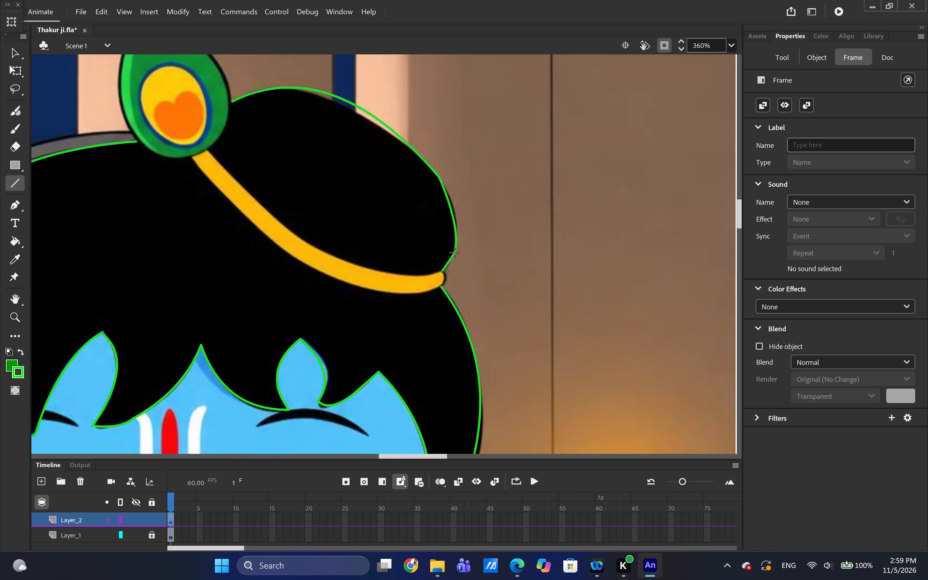
scroll(455, 253, "down", 3, "ctrl")
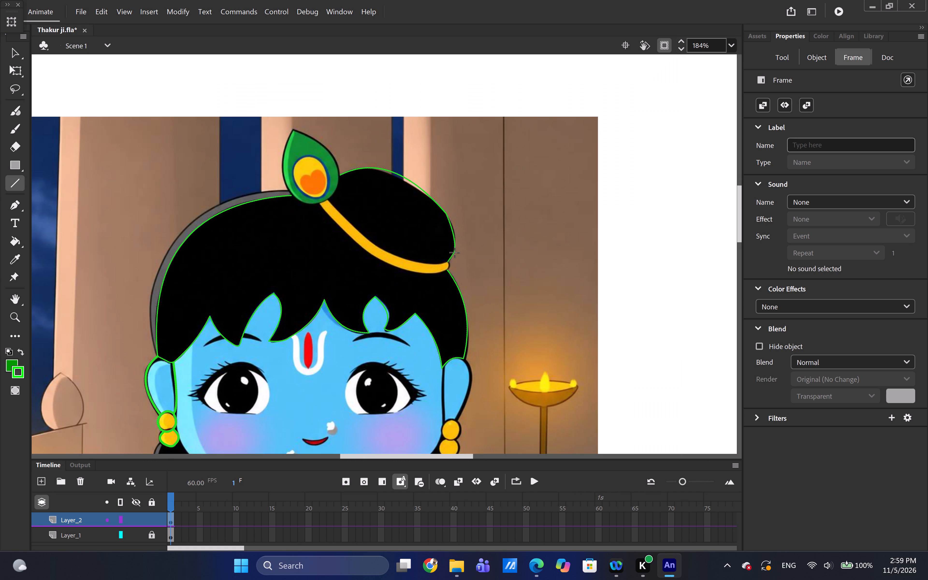
scroll(455, 253, "down", 2, "ctrl")
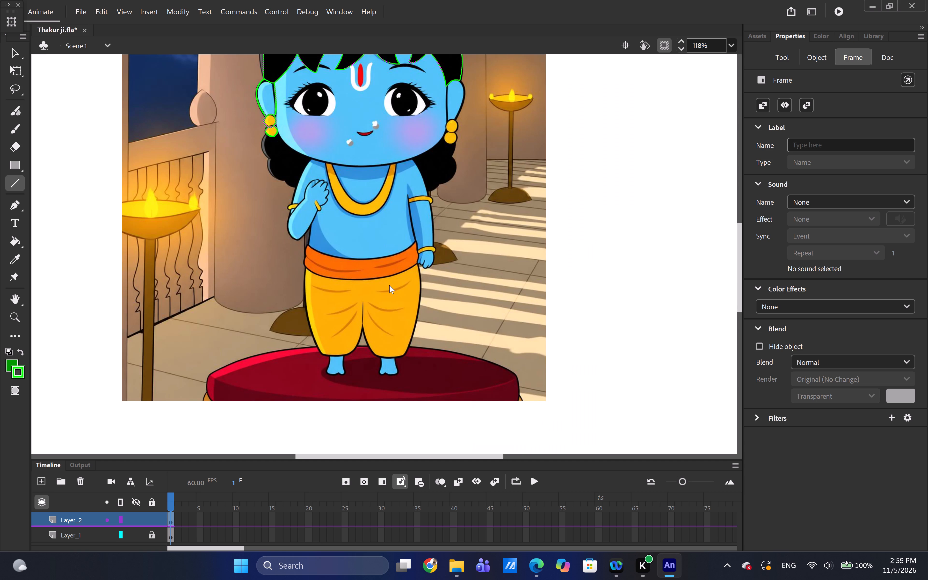
left_click(389, 285)
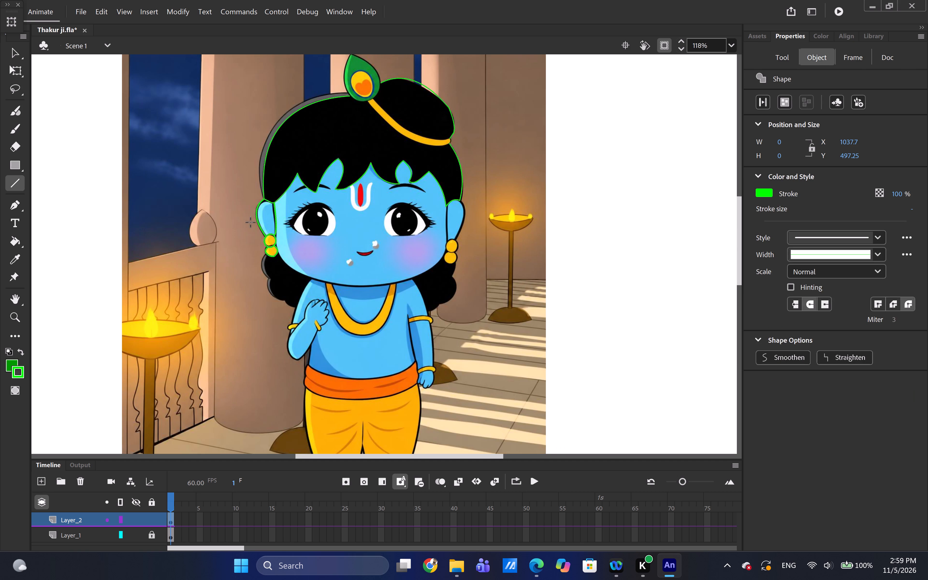
key("v")
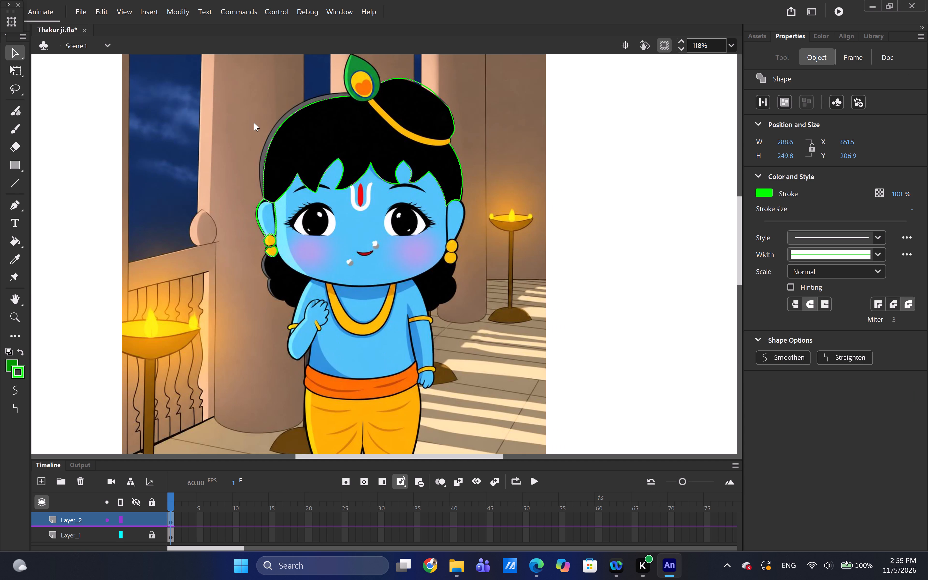
scroll(269, 156, "up", 1)
scroll(269, 156, "down", 1)
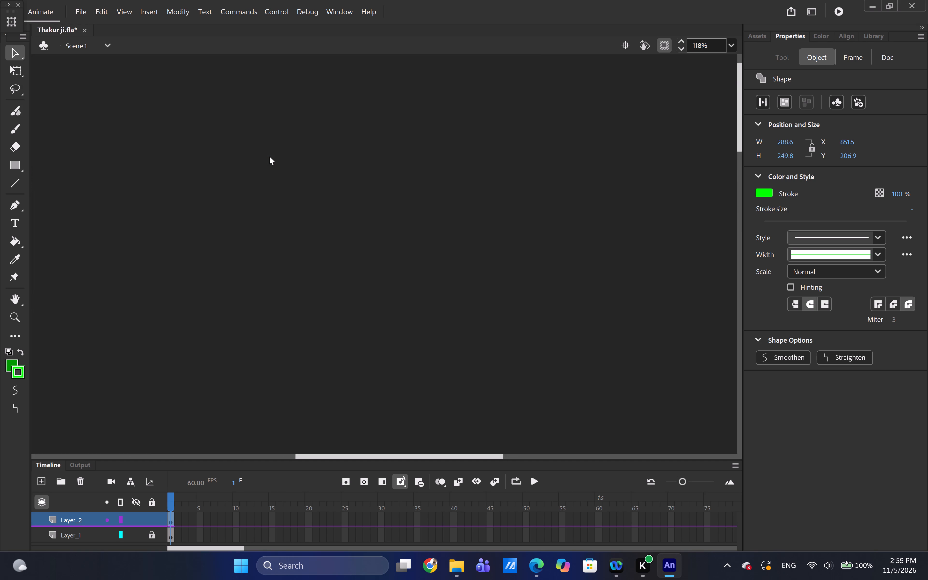
scroll(269, 156, "down", 2)
scroll(309, 196, "up", 5, "ctrl")
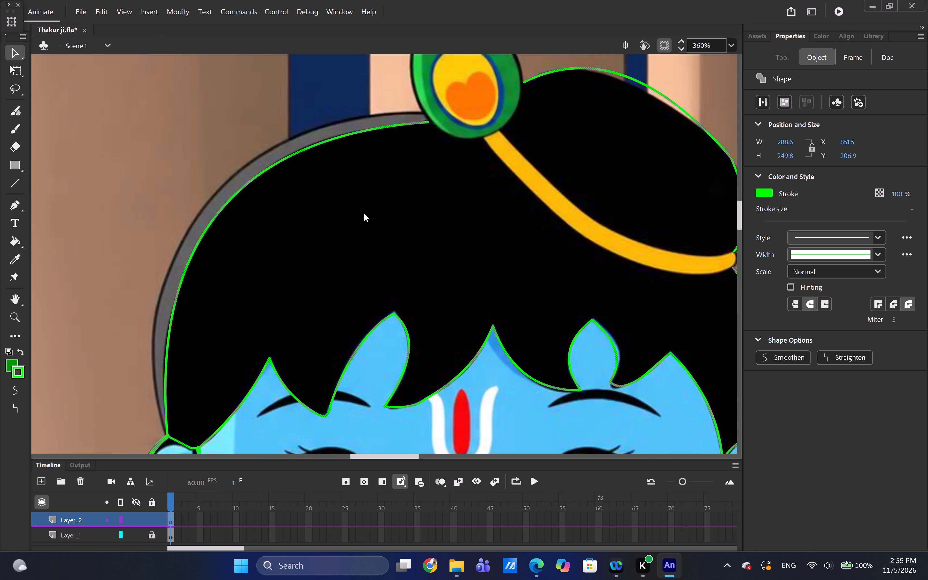
scroll(364, 213, "down", 1)
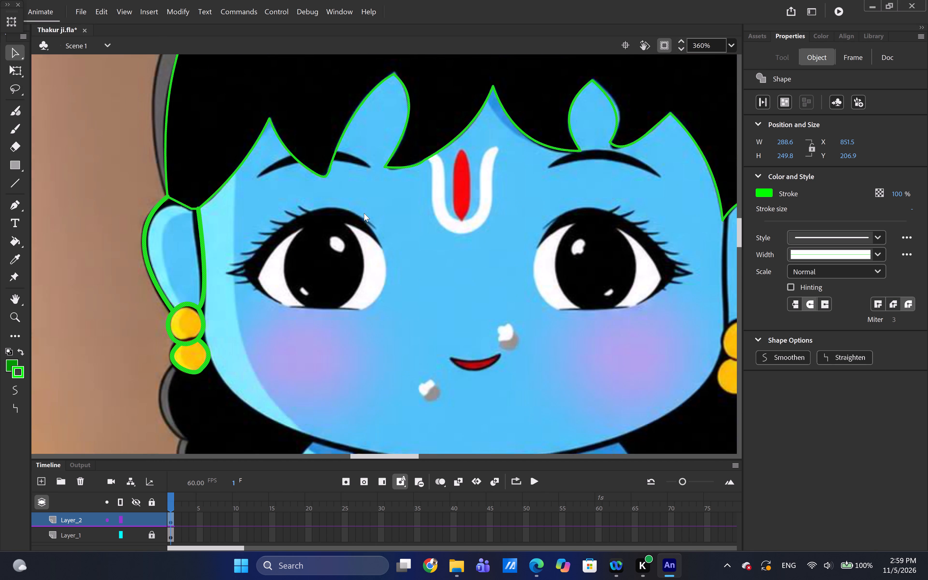
scroll(364, 213, "left", 1)
scroll(364, 213, "right", 1)
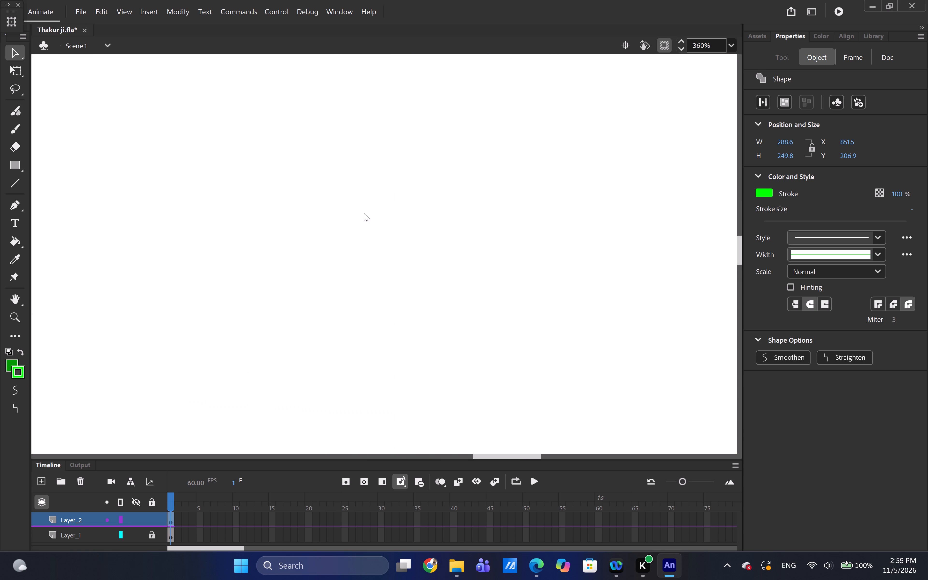
scroll(364, 213, "right", 1)
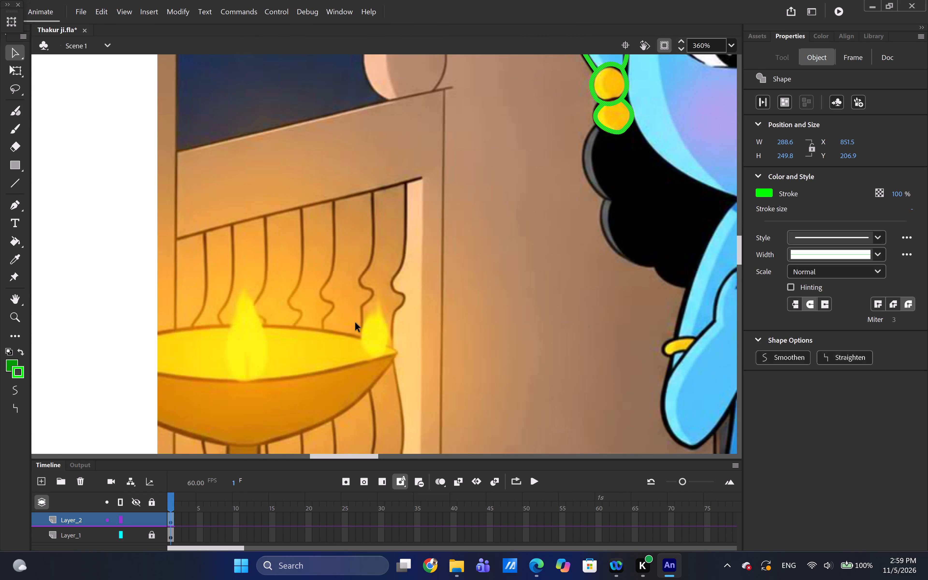
Draw connected green straight lines along the black curls from the lower earring to the shoulder on the raised-hand side, stroke size 2.
right_click_drag(348, 458, 380, 456)
left_click_drag(380, 456, 381, 456)
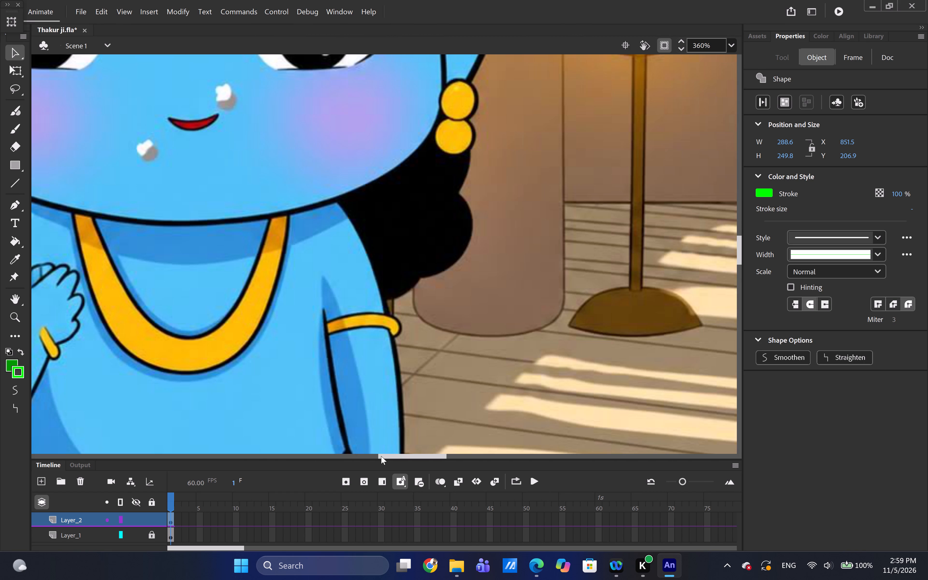
left_click_drag(381, 456, 363, 458)
right_click_drag(381, 457, 370, 458)
left_click_drag(386, 455, 378, 456)
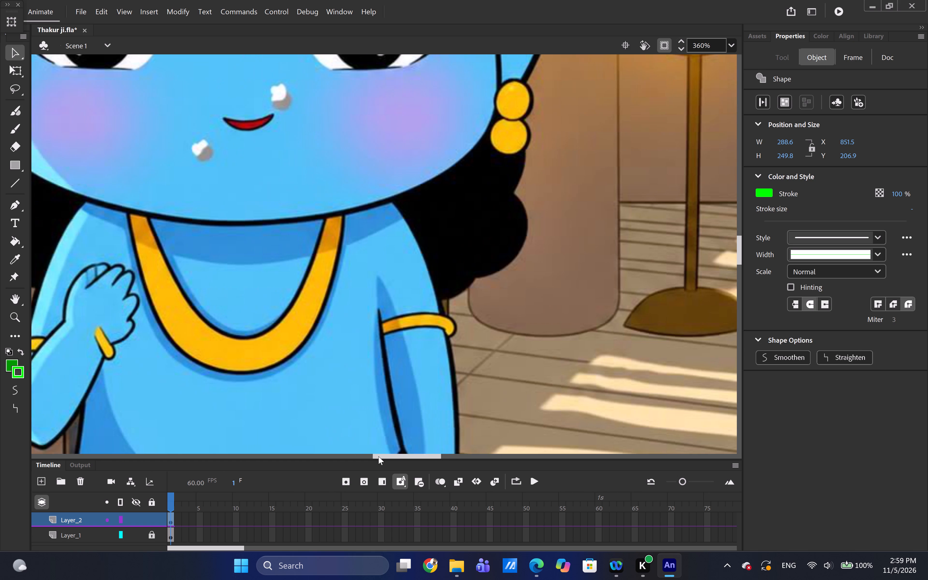
left_click_drag(378, 456, 352, 461)
left_click(352, 461)
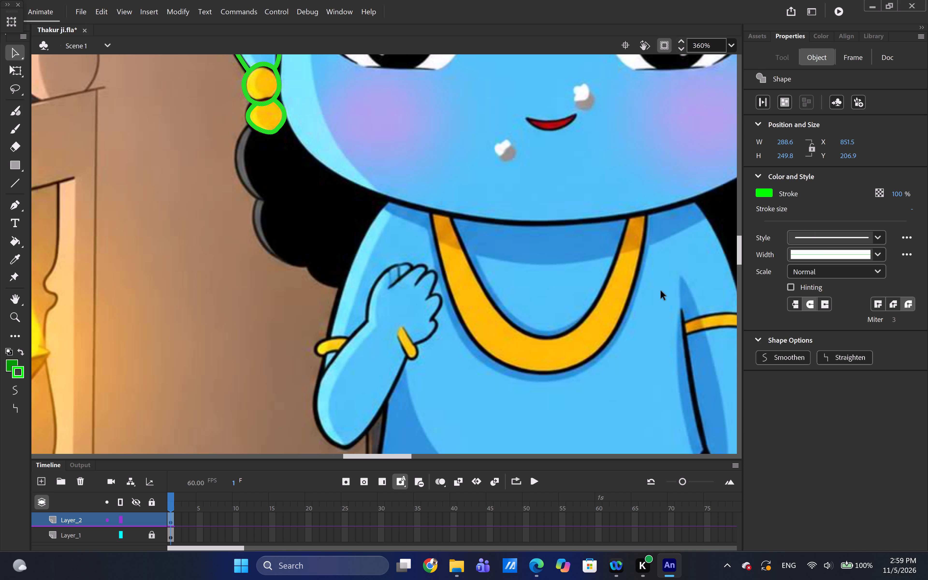
left_click(9, 185)
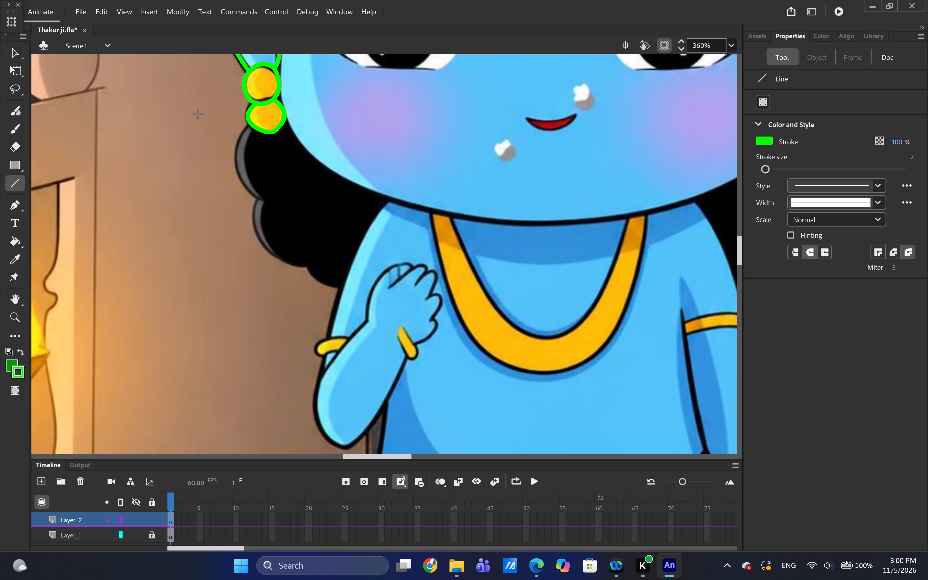
left_click_drag(246, 125, 234, 166)
left_click_drag(234, 166, 233, 171)
left_click_drag(233, 171, 228, 166)
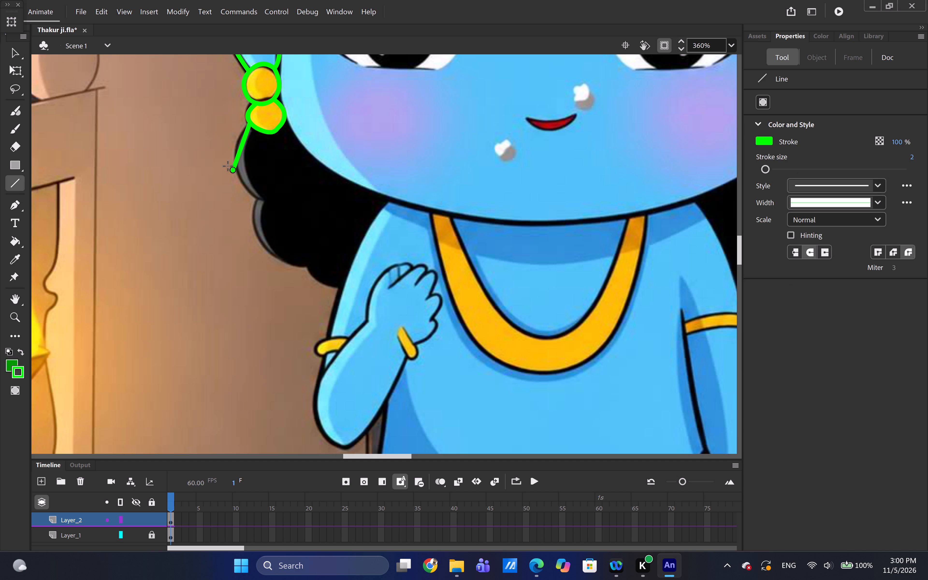
left_click_drag(228, 166, 255, 196)
left_click_drag(255, 196, 257, 200)
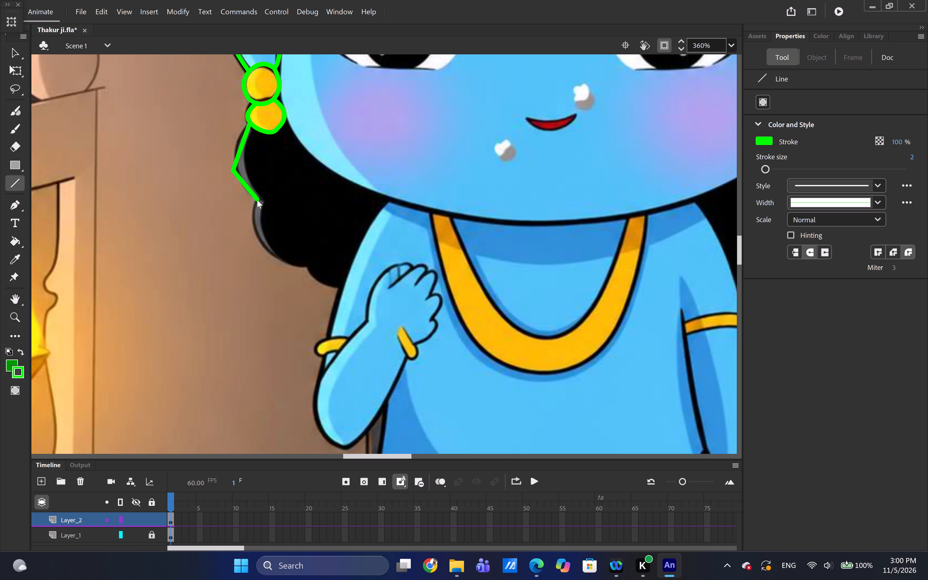
left_click_drag(257, 200, 278, 258)
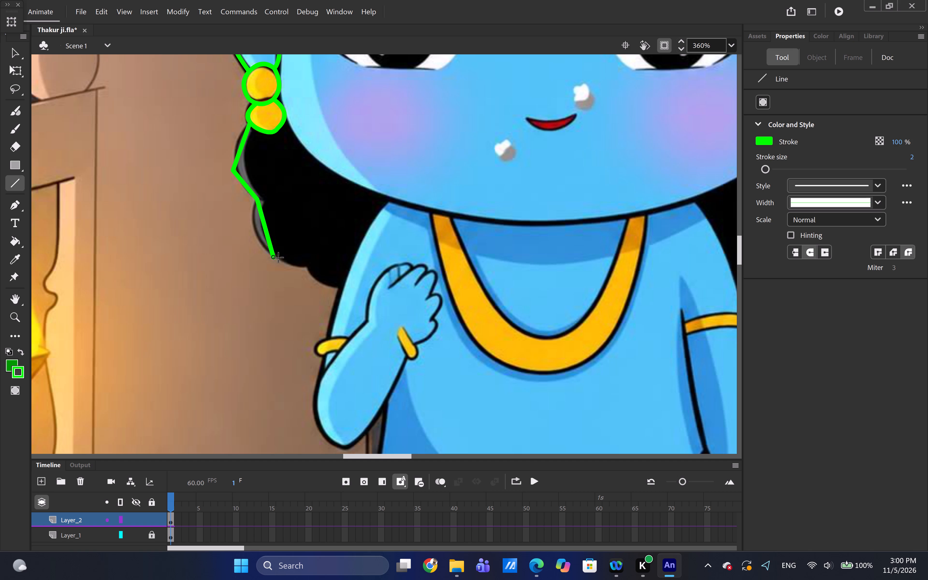
left_click_drag(278, 258, 306, 268)
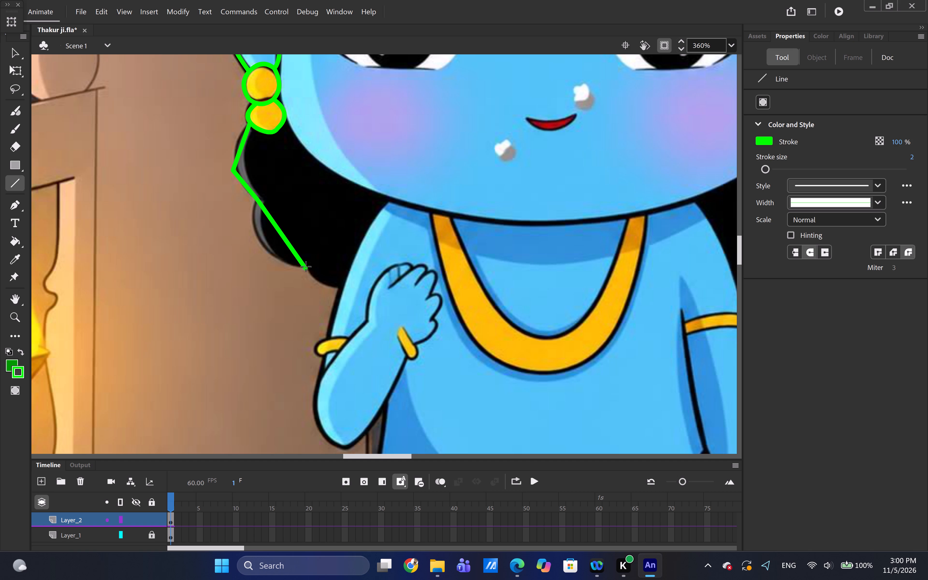
left_click_drag(306, 266, 341, 284)
Bend the straight green lines into arcs that follow the outer edges of the black curls.
left_click(81, 298, "ctrl")
right_click_drag(81, 298, 274, 227, "ctrl")
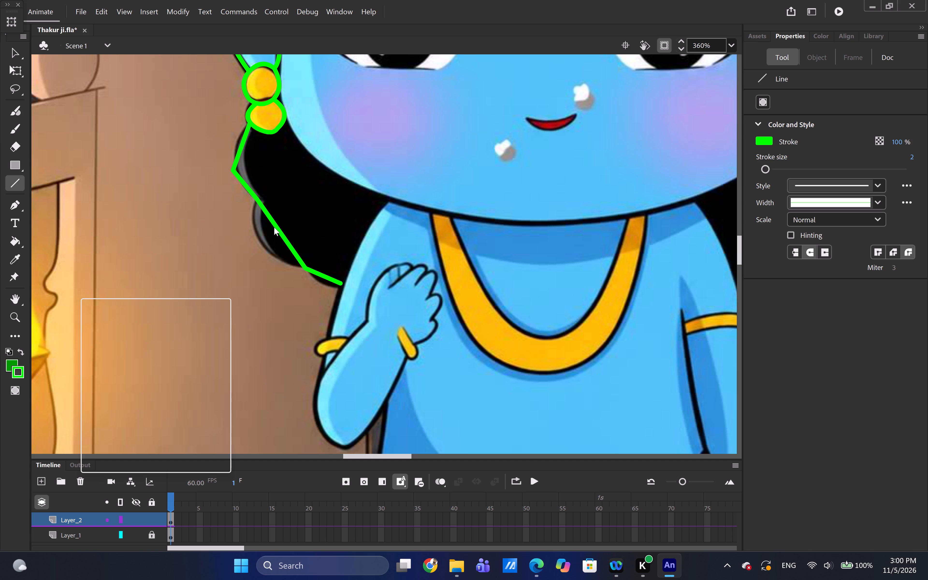
left_click_drag(276, 226, 260, 239, "ctrl")
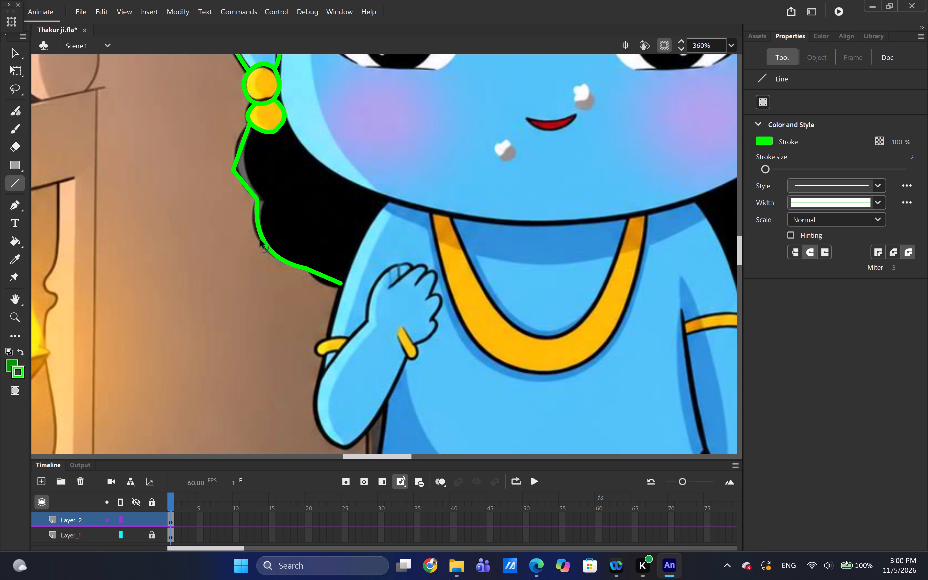
left_click_drag(260, 239, 259, 239, "ctrl")
left_click_drag(237, 161, 232, 156, "ctrl")
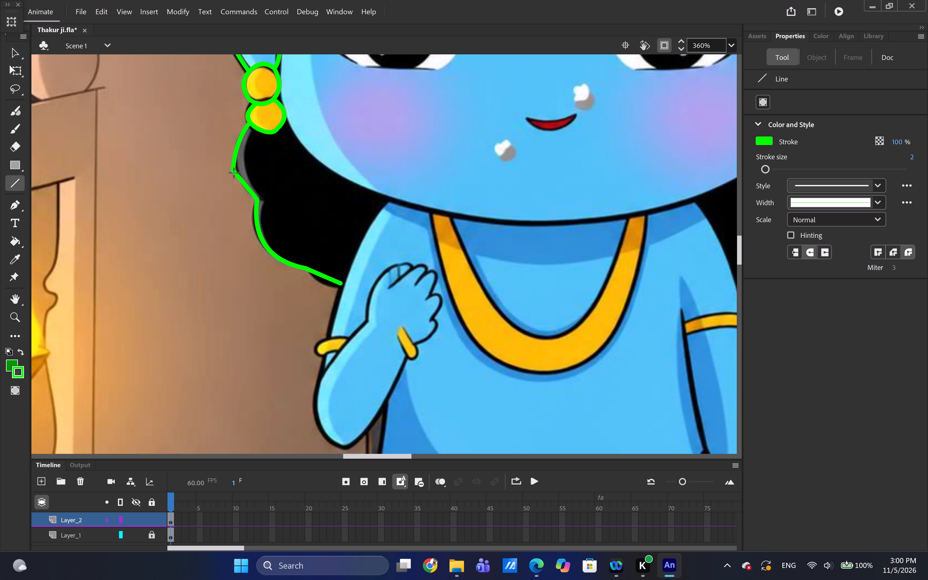
left_click_drag(234, 173, 243, 179)
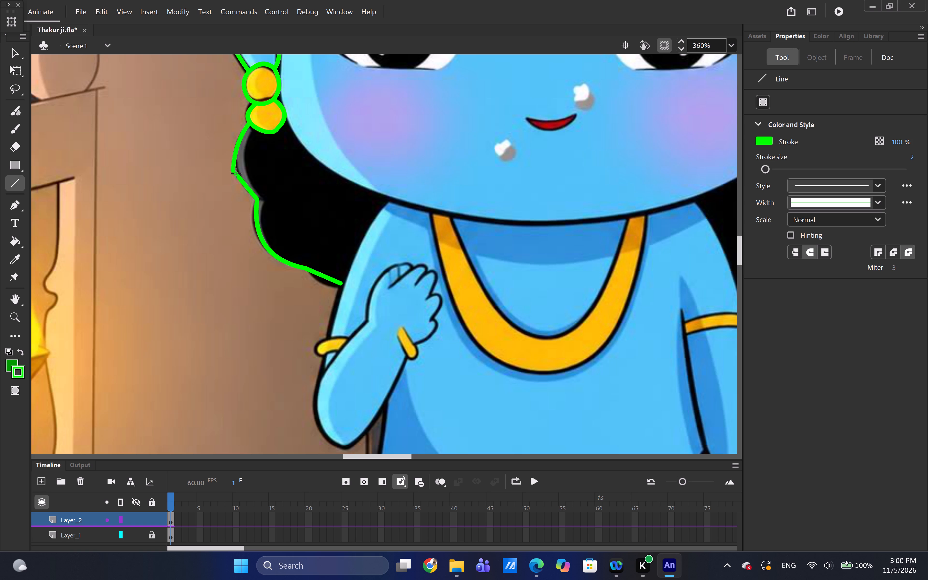
left_click(233, 172, "ctrl")
left_click_drag(325, 279, 322, 286, "ctrl")
left_click_drag(322, 286, 322, 286, "ctrl")
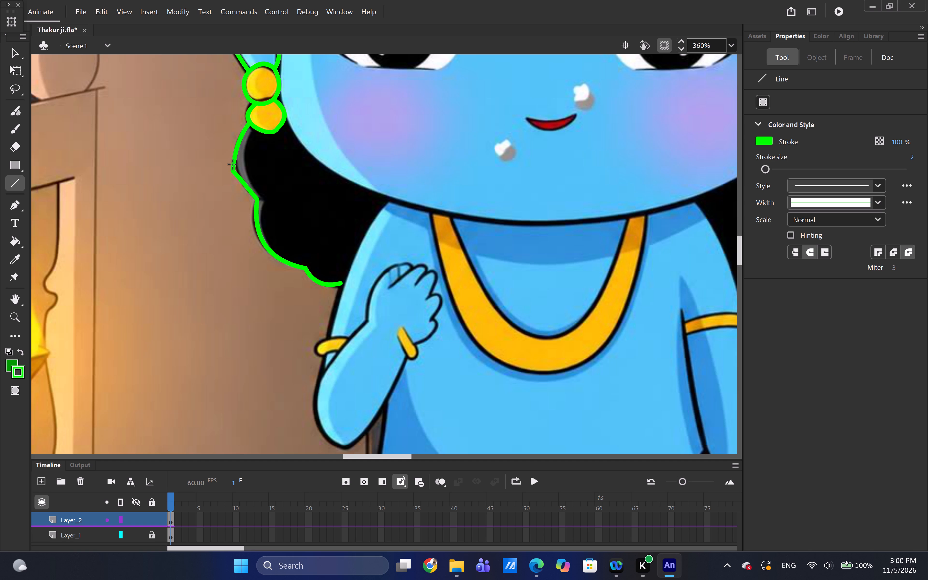
Delete the green line pieces tracing the topmost curl, between the lower earring and the second curl.
left_click(233, 167)
left_click(233, 167)
right_click(233, 167)
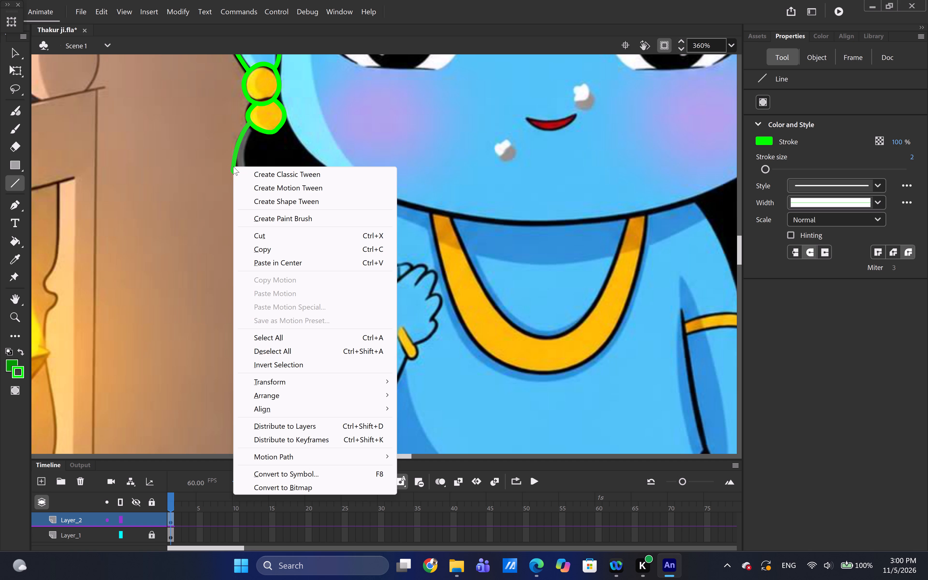
left_click(190, 177)
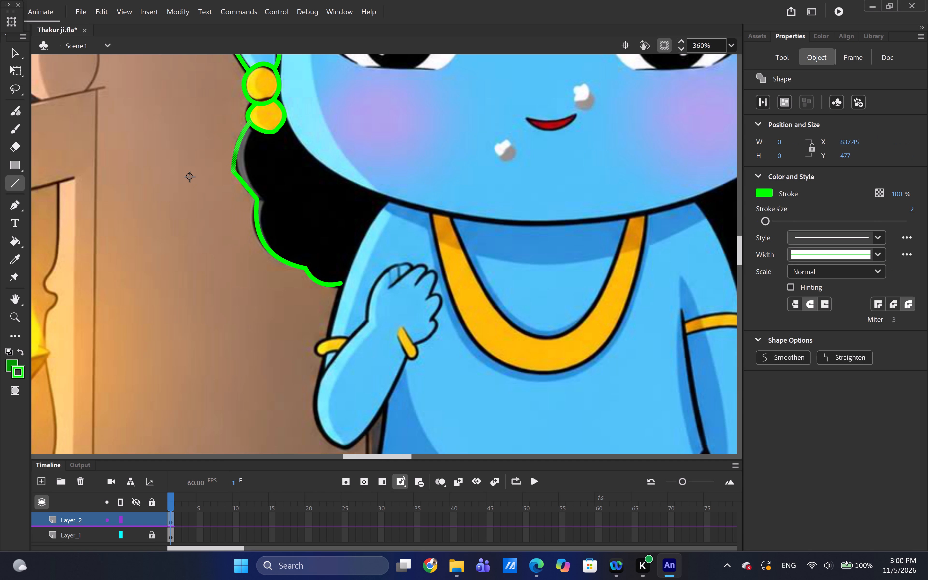
key("Delete")
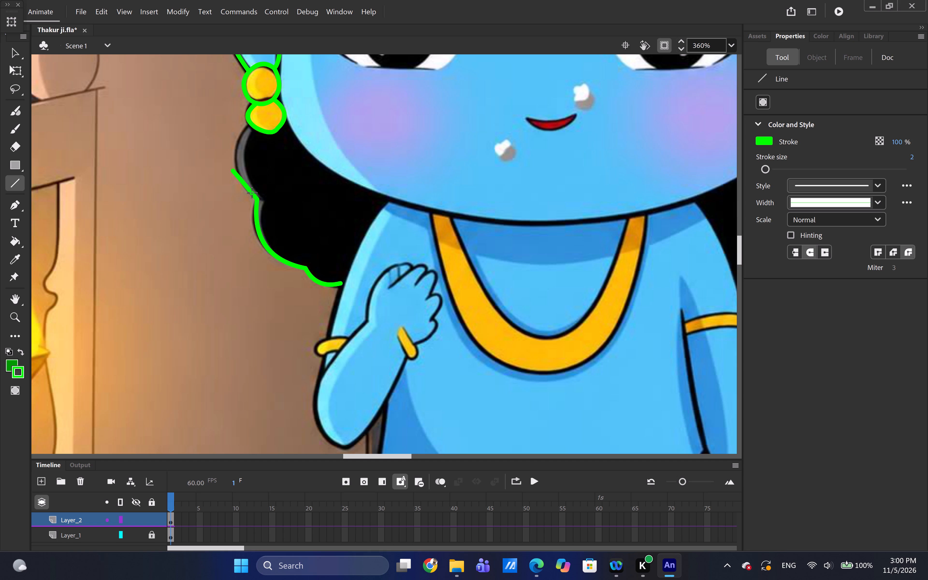
left_click(252, 193)
right_click(252, 193)
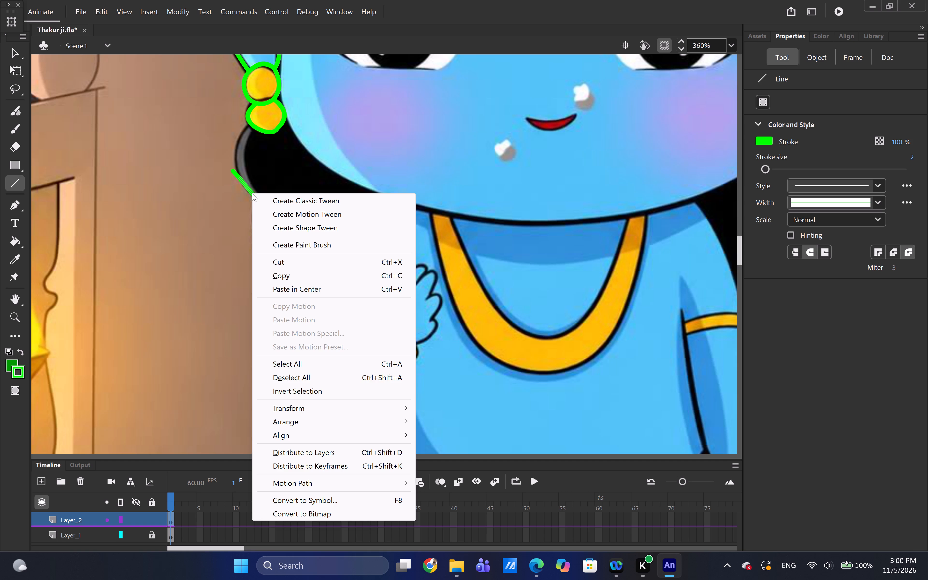
left_click(234, 238)
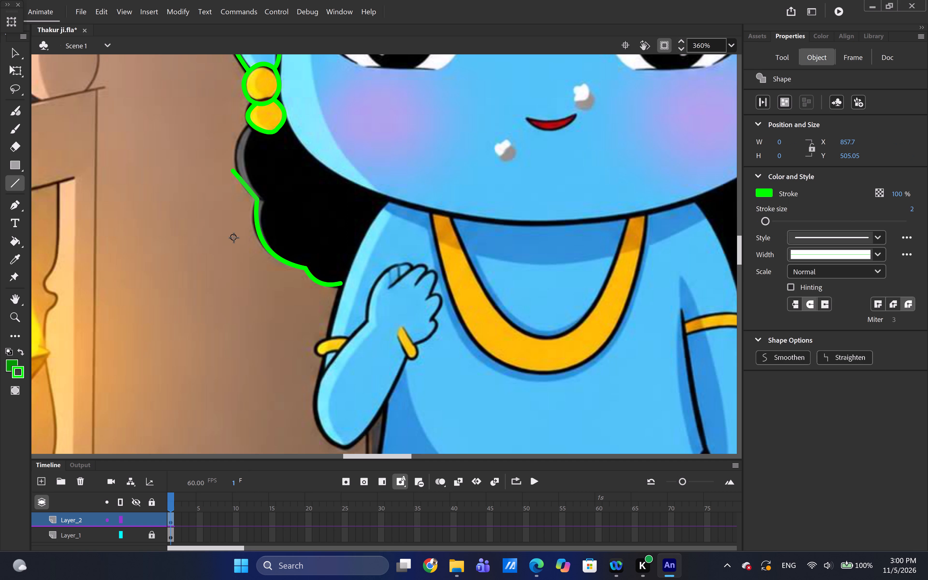
key("Delete")
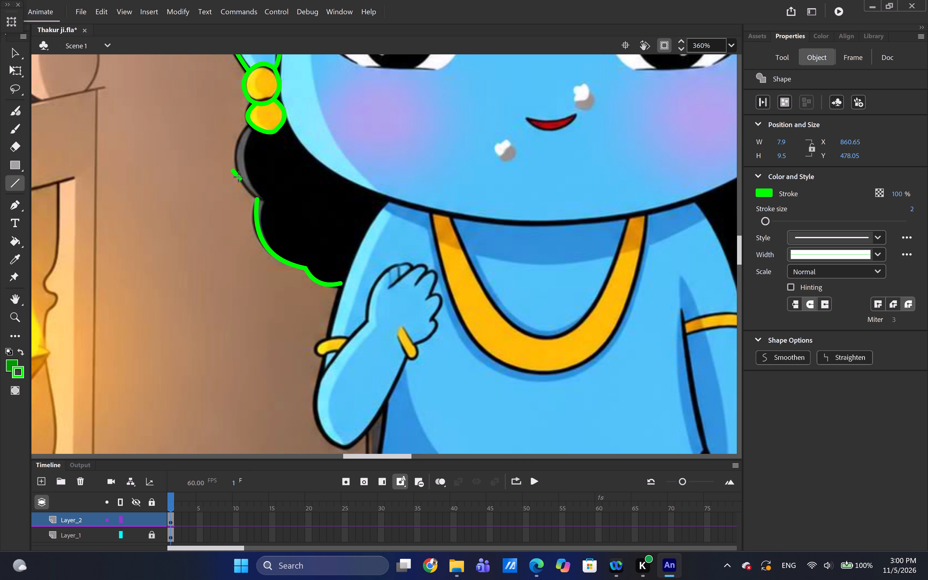
left_click(239, 177)
left_click(239, 177)
right_click(239, 177)
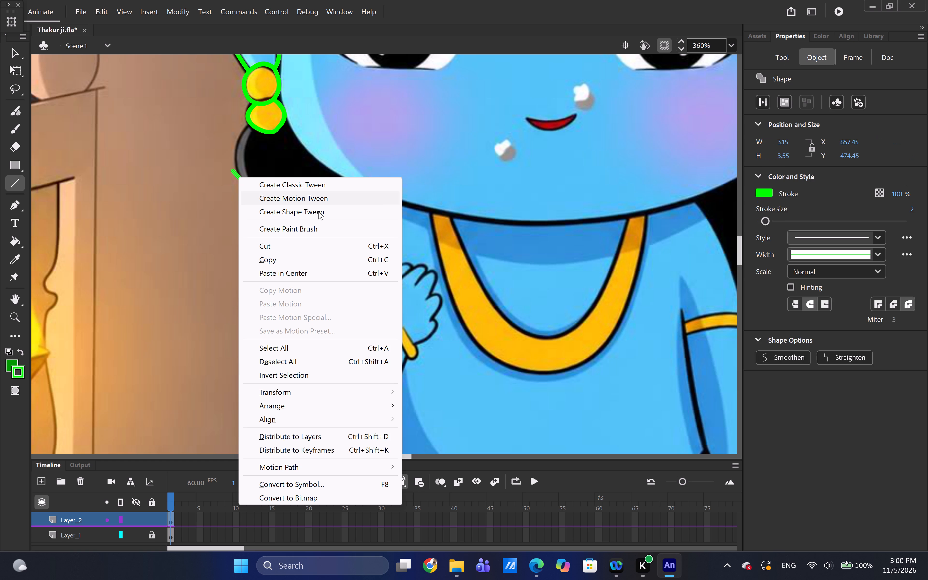
key("Delete")
left_click(210, 236)
key("Delete")
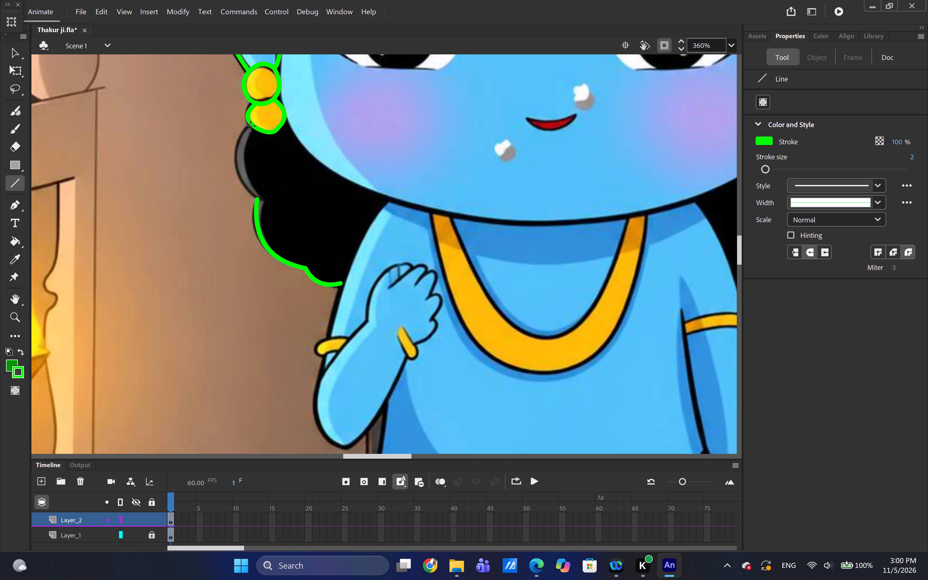
Retrace the topmost curl with one green line from the lower earring to the second curl, bent to its outer edge.
left_click_drag(251, 126, 246, 200)
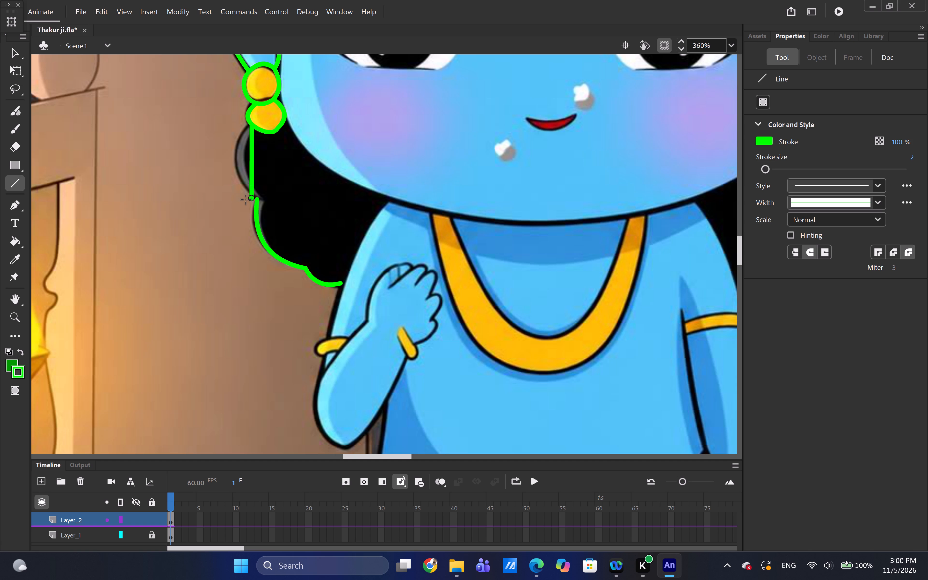
left_click_drag(246, 200, 252, 200)
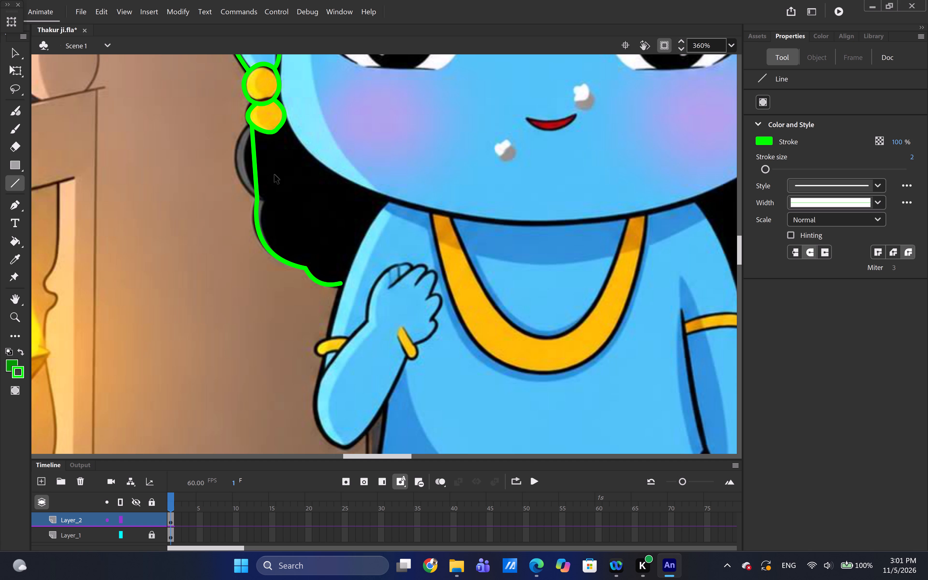
left_click_drag(254, 160, 241, 153, "ctrl")
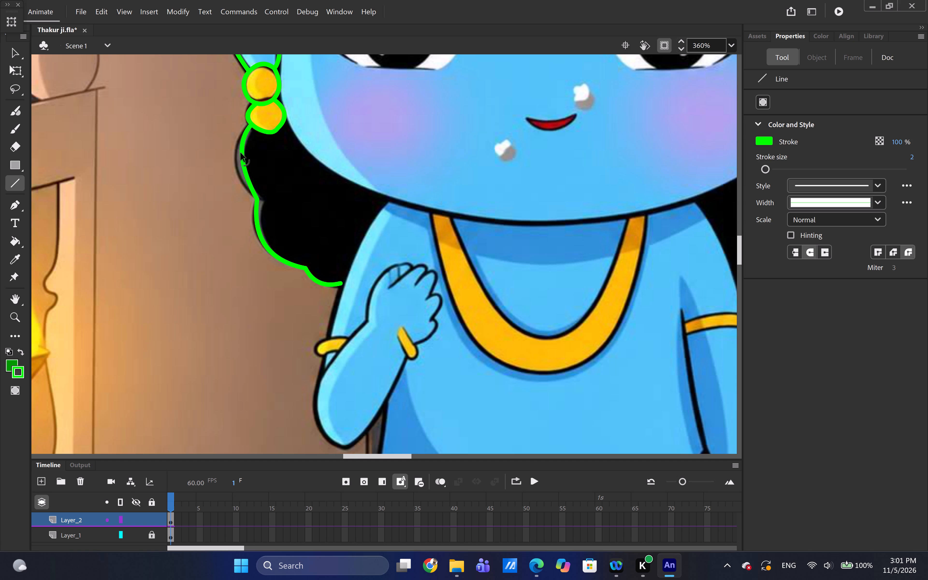
left_click_drag(241, 153, 236, 152, "ctrl")
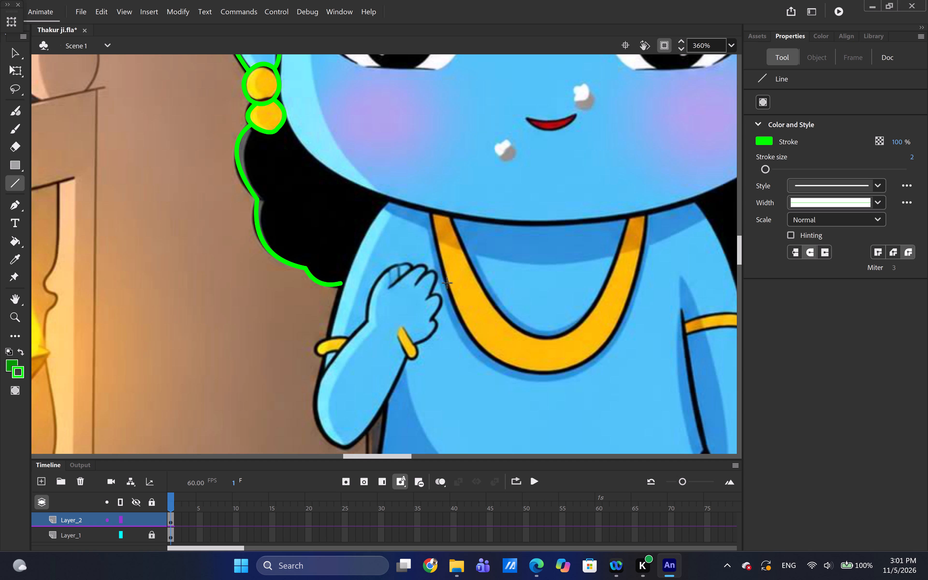
Close the hair outline's gap around the end of the gold headband string with a short green line, stroke size 1, bent outward.
scroll(447, 283, "up", 2, "ctrl")
scroll(447, 283, "right", 1)
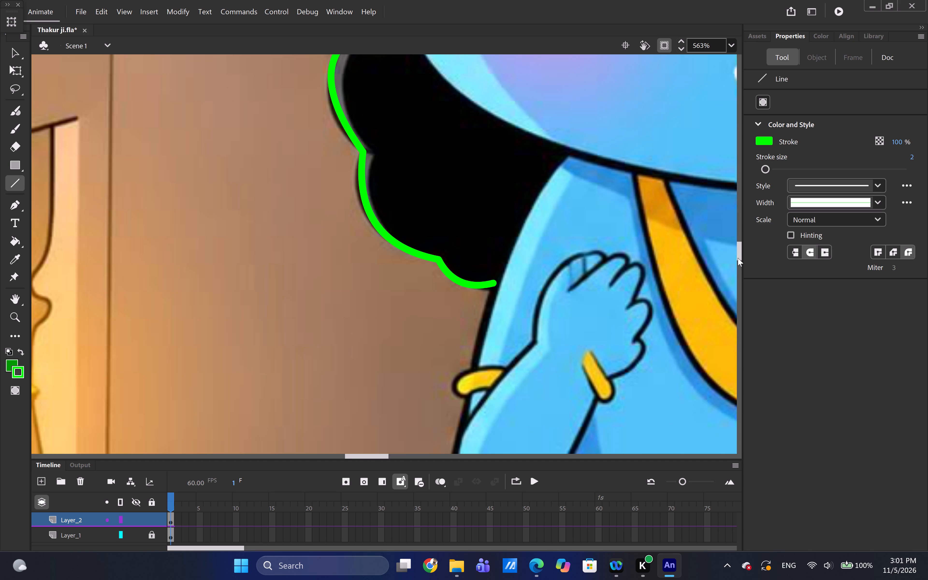
left_click_drag(738, 258, 732, 221)
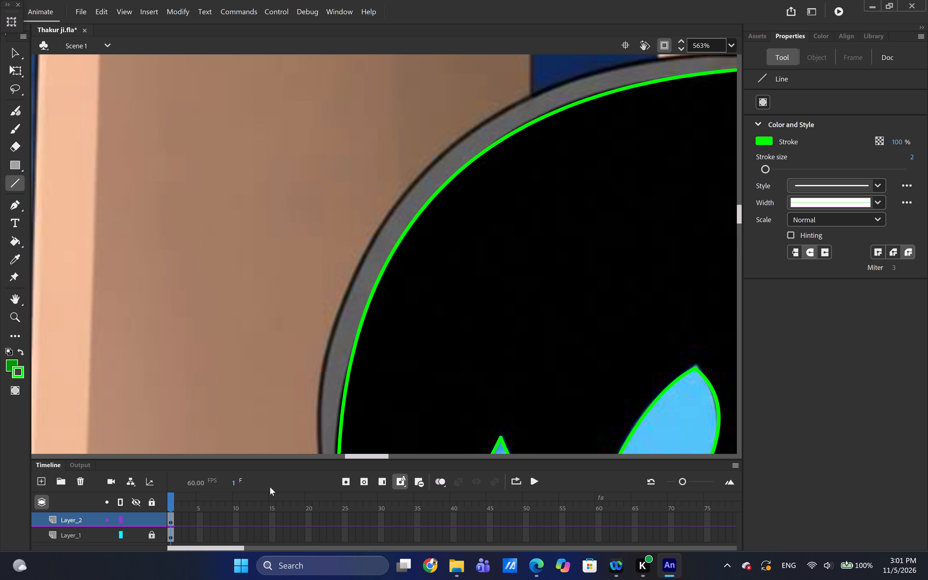
left_click_drag(361, 453, 369, 457)
left_click_drag(358, 458, 391, 458)
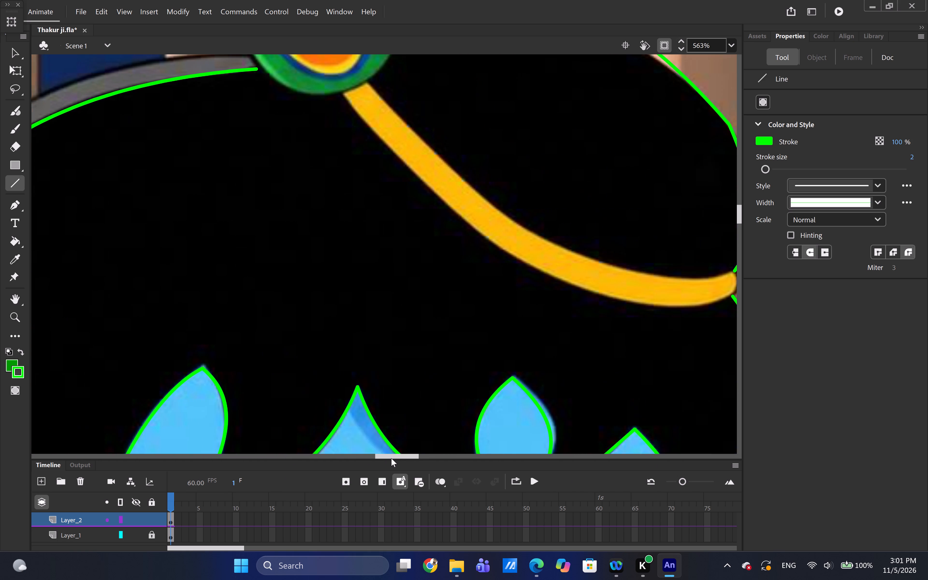
left_click_drag(391, 458, 397, 459)
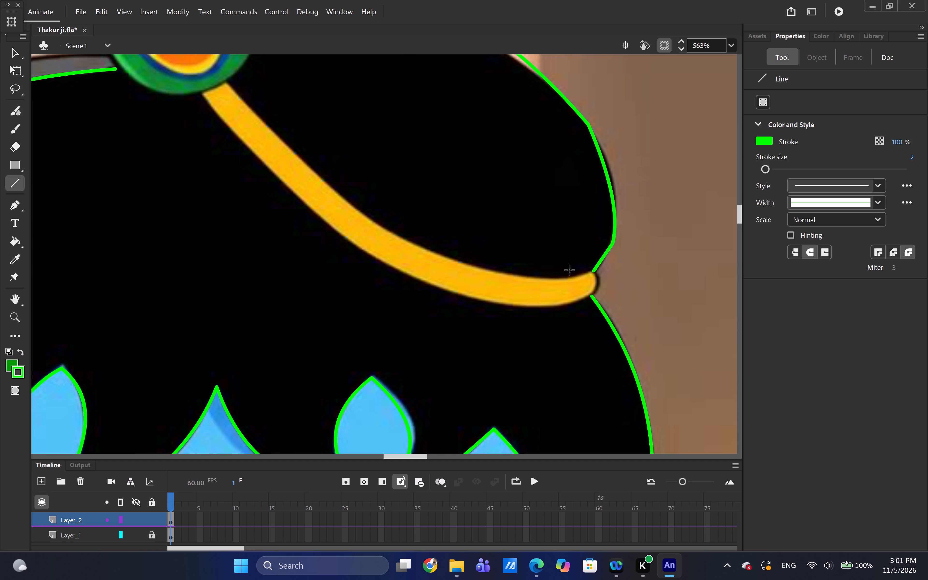
left_click_drag(594, 272, 601, 278)
left_click_drag(601, 278, 599, 276)
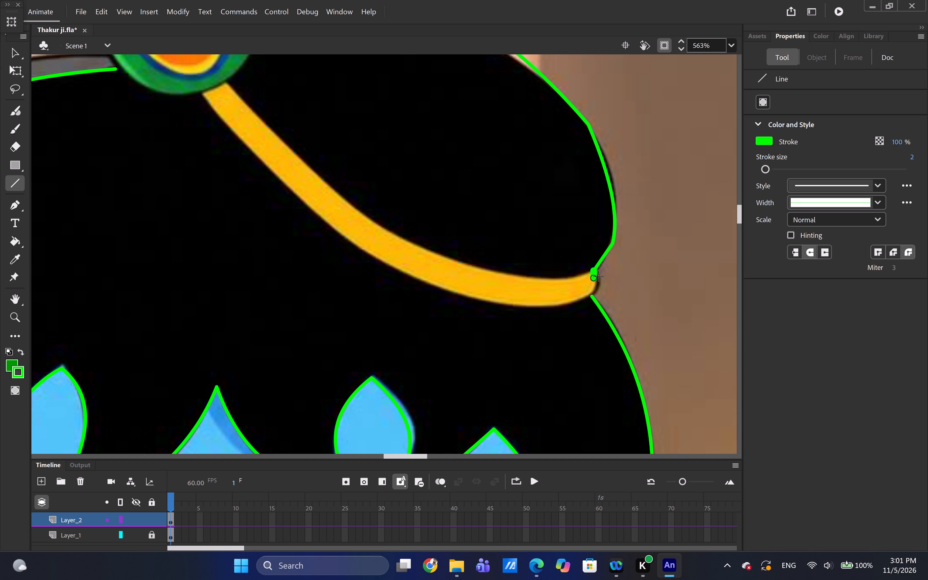
left_click_drag(599, 276, 599, 274)
left_click(767, 167)
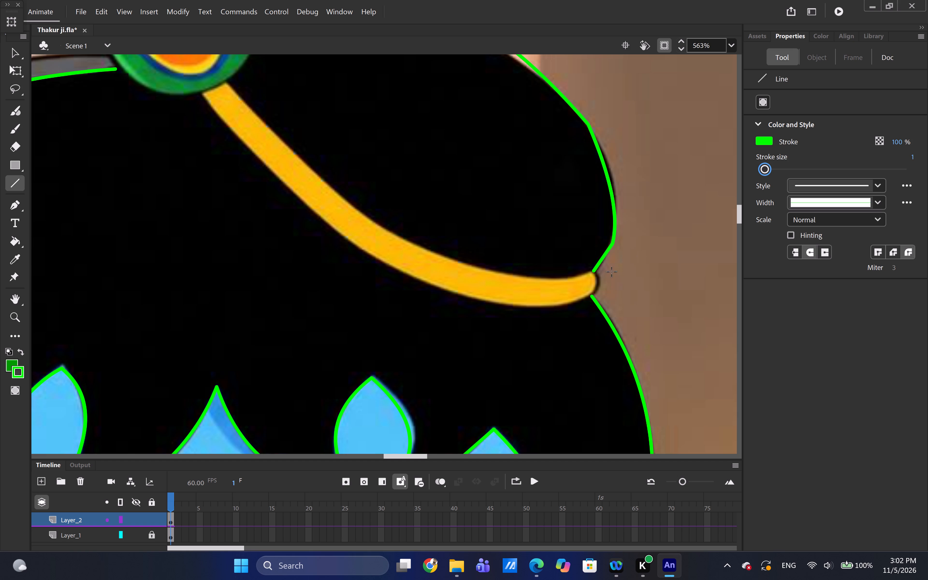
left_click_drag(594, 271, 605, 283)
left_click_drag(605, 283, 602, 300)
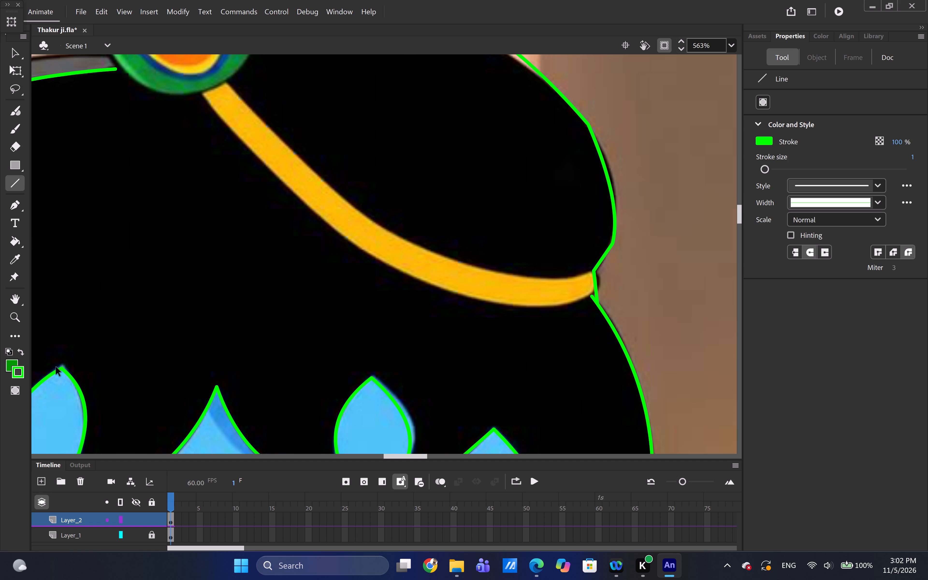
left_click_drag(56, 367, 206, 331, "ctrl")
left_click_drag(597, 284, 600, 284, "ctrl")
left_click(600, 284, "ctrl")
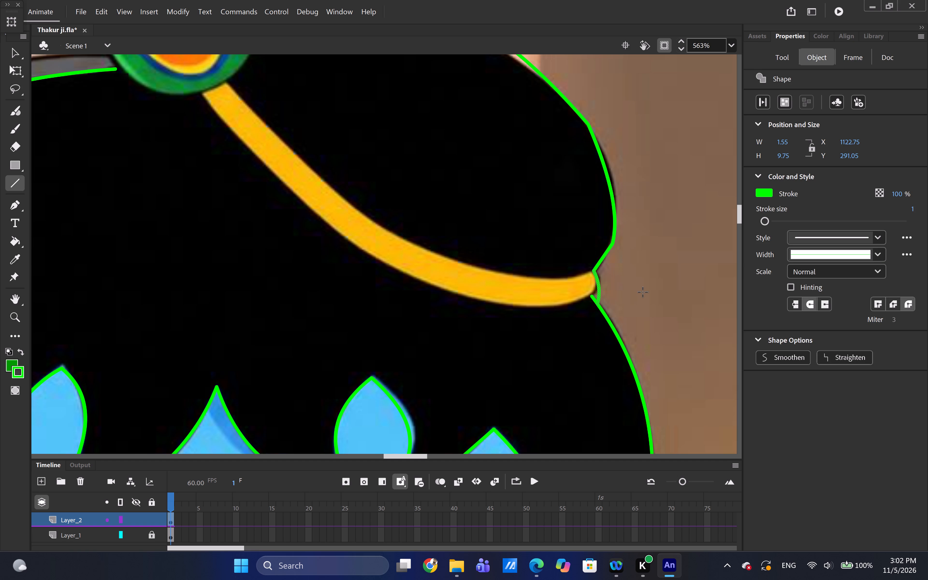
left_click(594, 314)
Set the stroke size of the short line at the headband string's end to 2.
key("v")
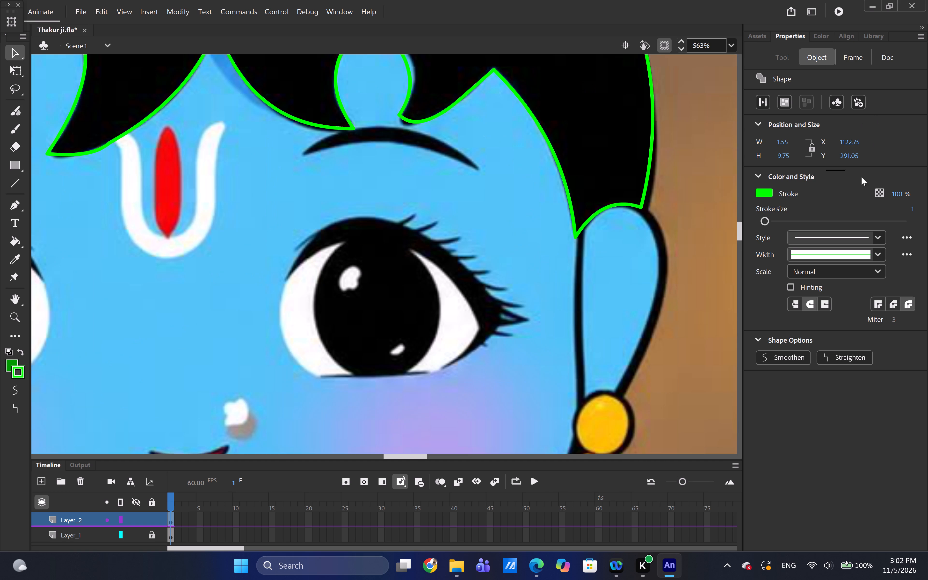
left_click(912, 209)
key("BackSpace")
key("1")
key("period")
key("BackSpace")
key("2")
key("BackSpace")
key("BackSpace")
key("2")
key("Return")
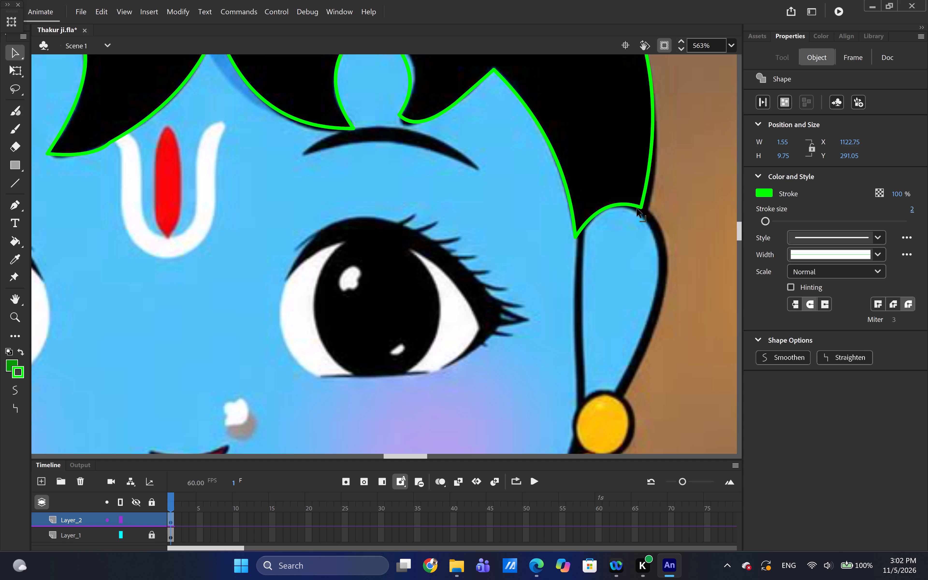
Shift the hair outline's corner slightly down to where the hair meets the outer top of the ear opposite the raised-hand side.
left_click_drag(640, 208, 643, 216)
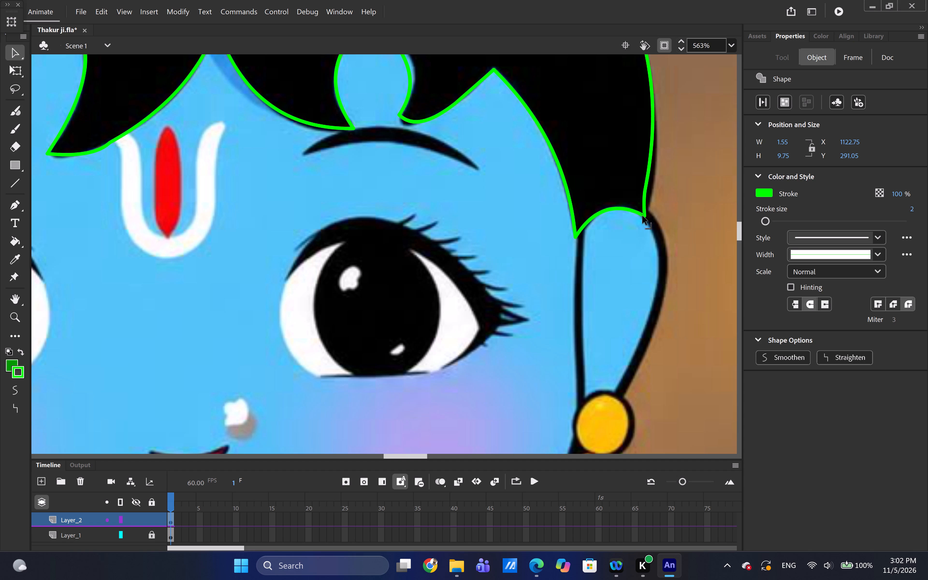
left_click_drag(643, 216, 641, 215)
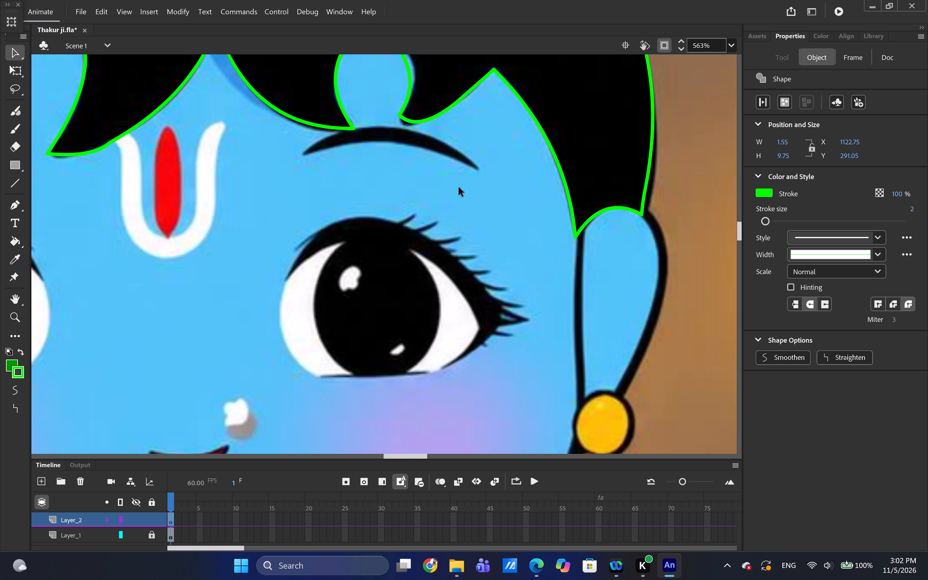
left_click(11, 182)
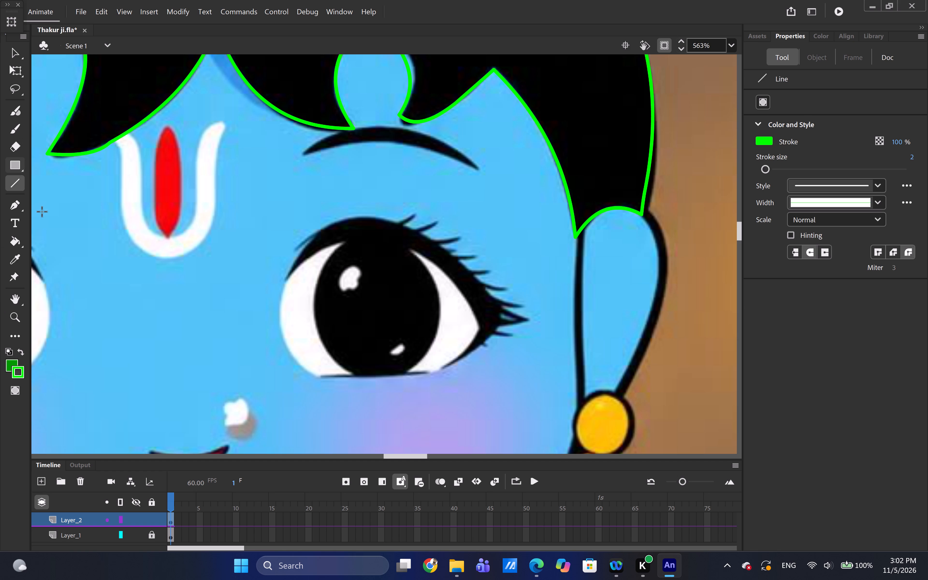
key("v")
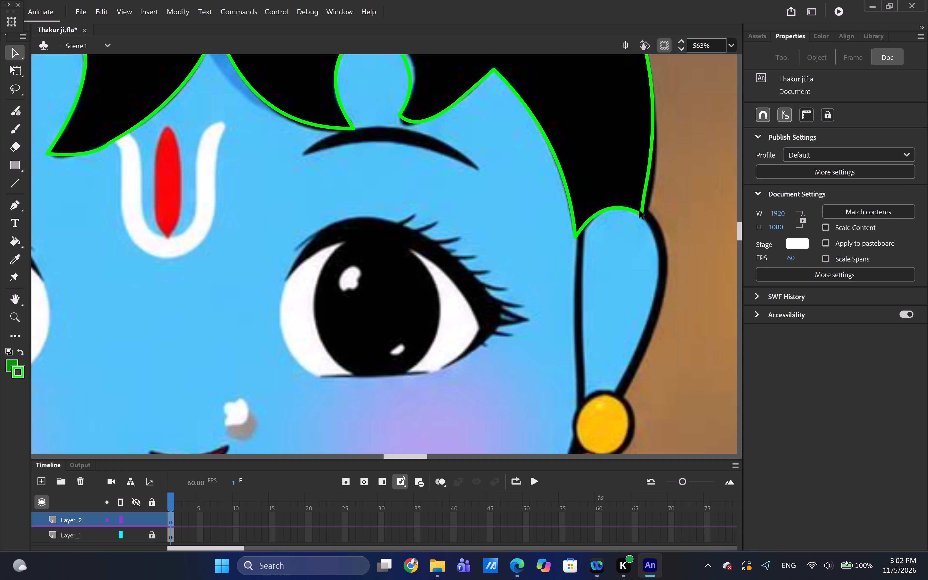
left_click(643, 215)
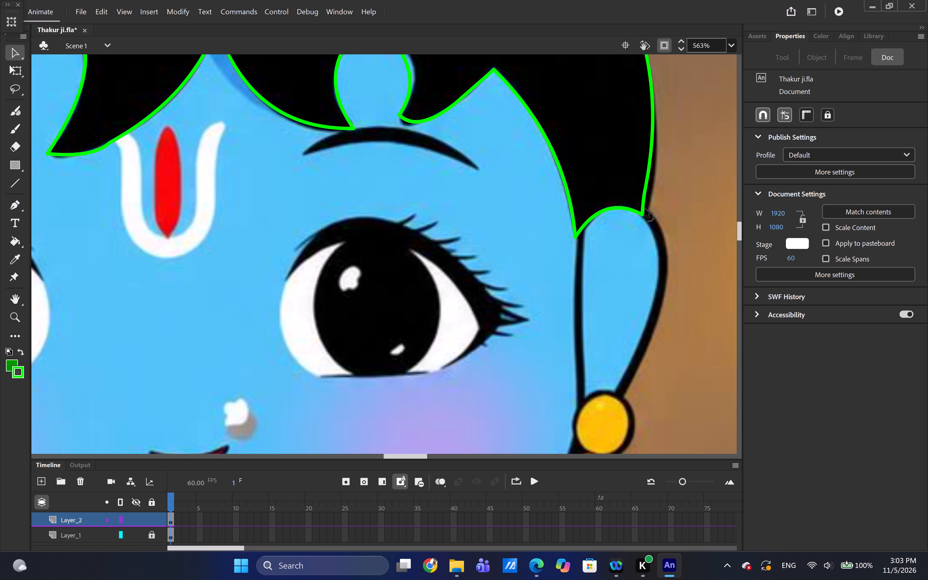
Draw a green line, stroke size 2, from that hair corner to the earring and bend it along the ear's outer edge.
left_click(13, 186)
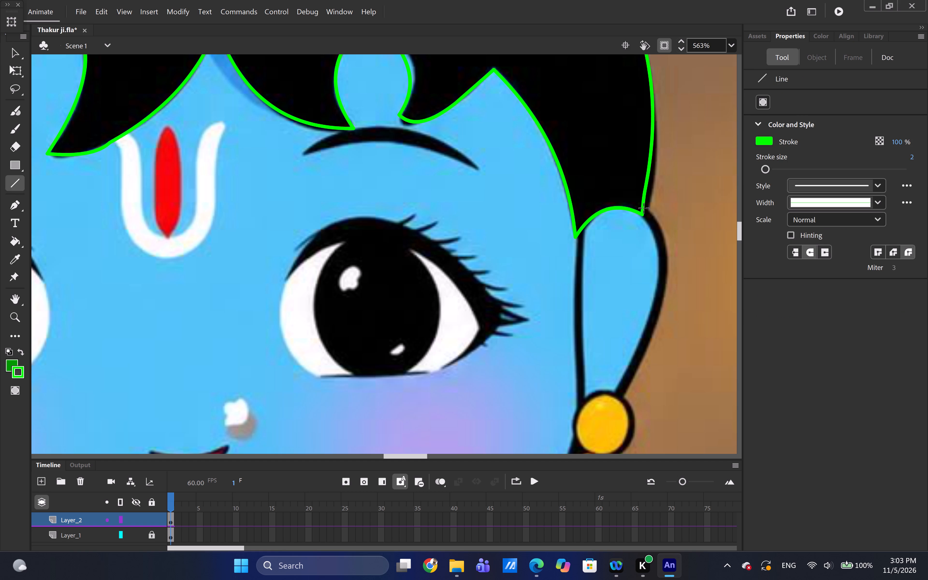
left_click_drag(644, 208, 667, 273)
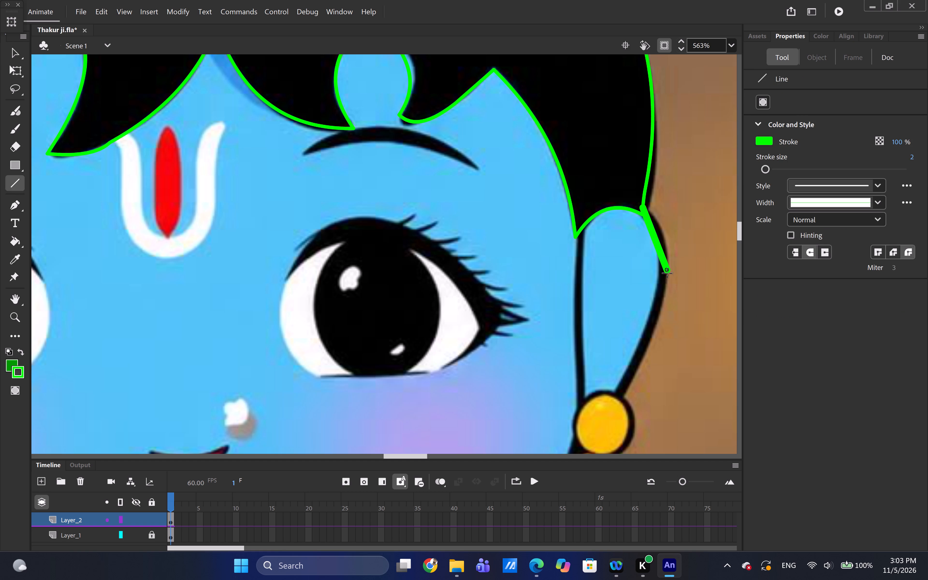
left_click_drag(667, 273, 650, 369)
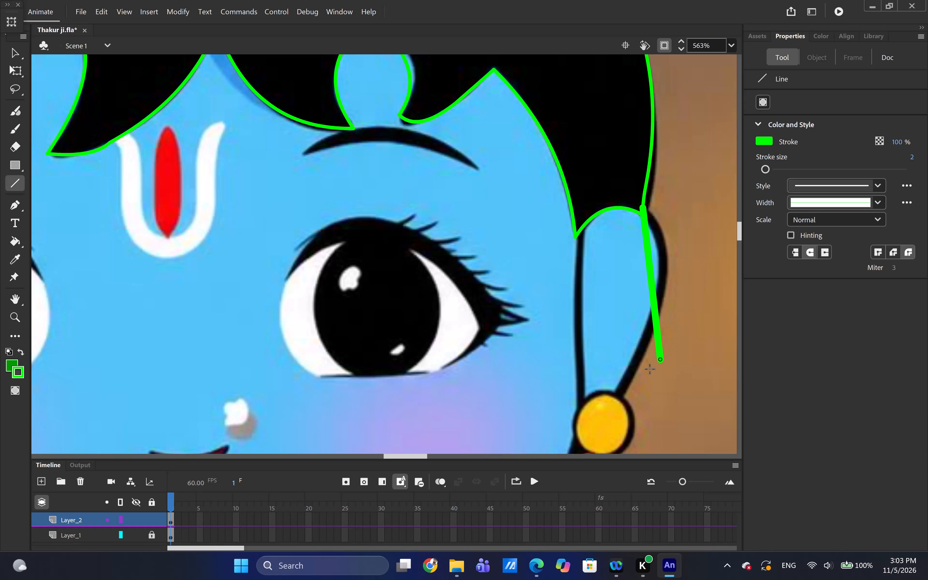
left_click_drag(650, 369, 617, 391)
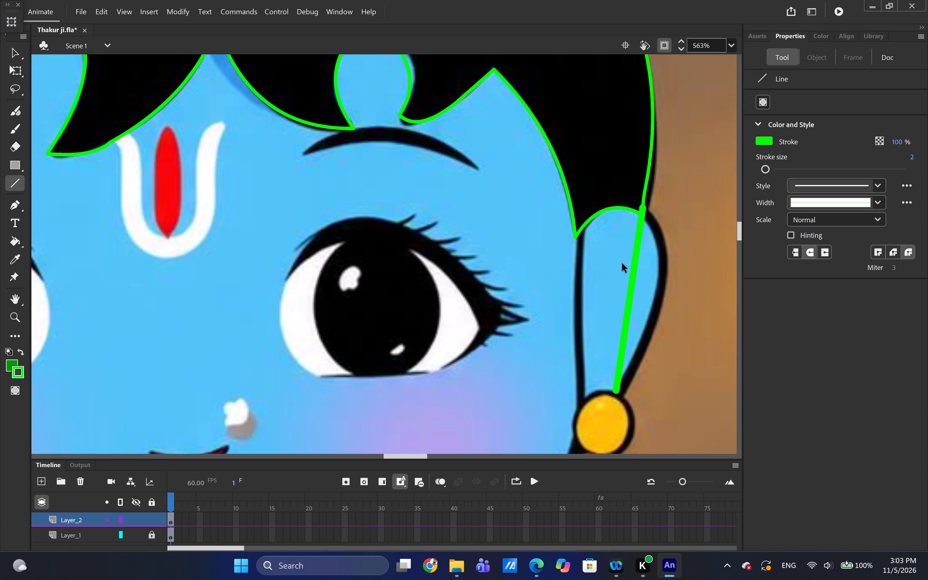
left_click_drag(629, 286, 653, 286, "ctrl")
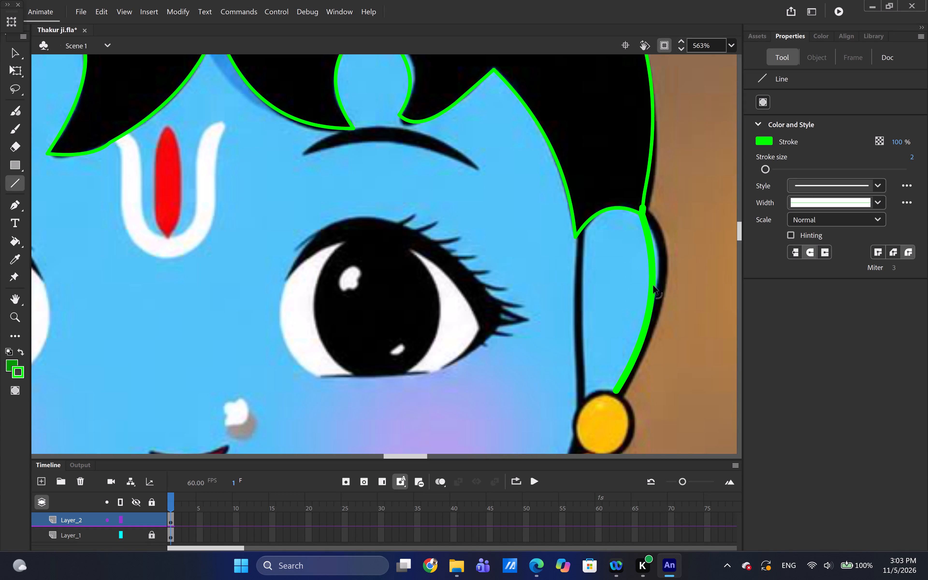
left_click_drag(653, 286, 664, 287, "ctrl")
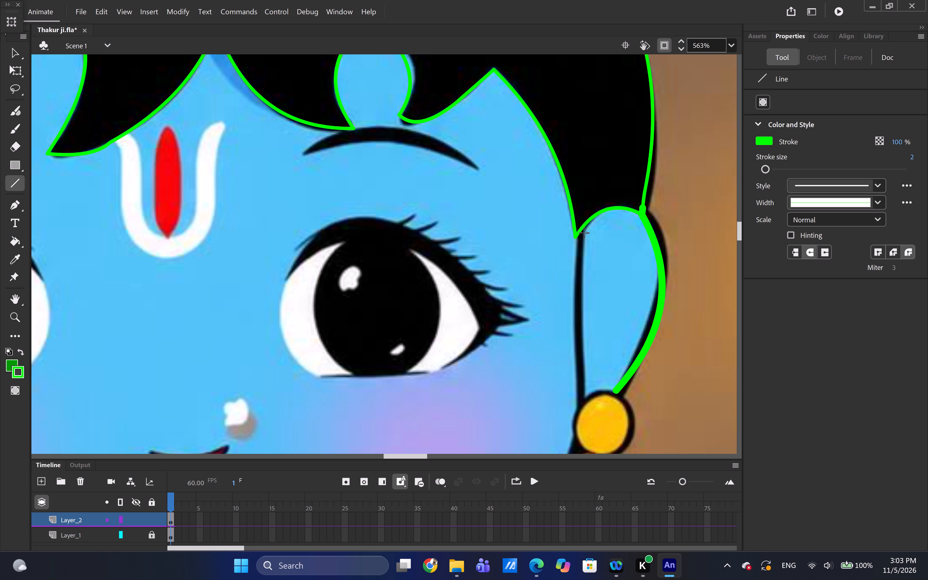
Draw a green line from the hair tip to the earring and bend it slightly along the ear's inner edge.
left_click_drag(579, 232, 583, 342)
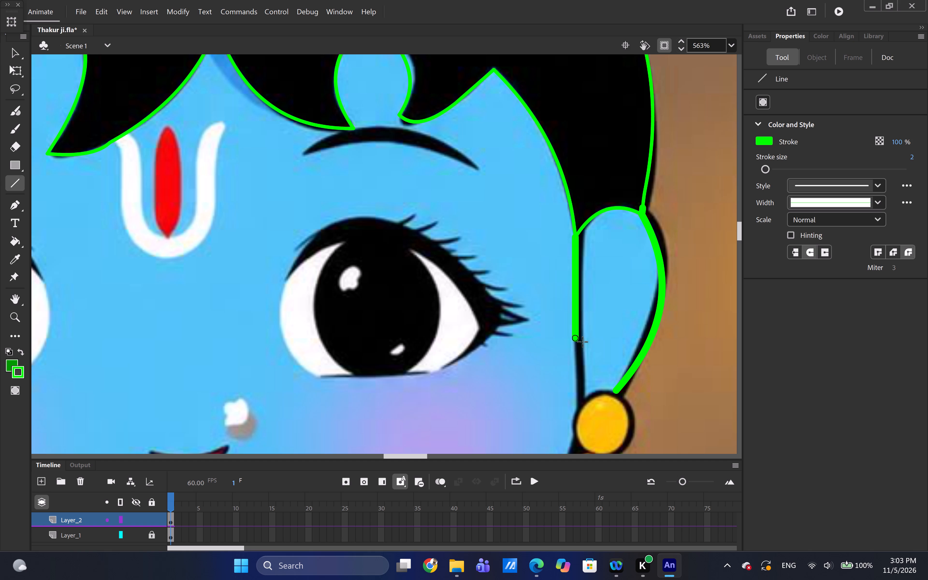
left_click_drag(583, 342, 582, 410)
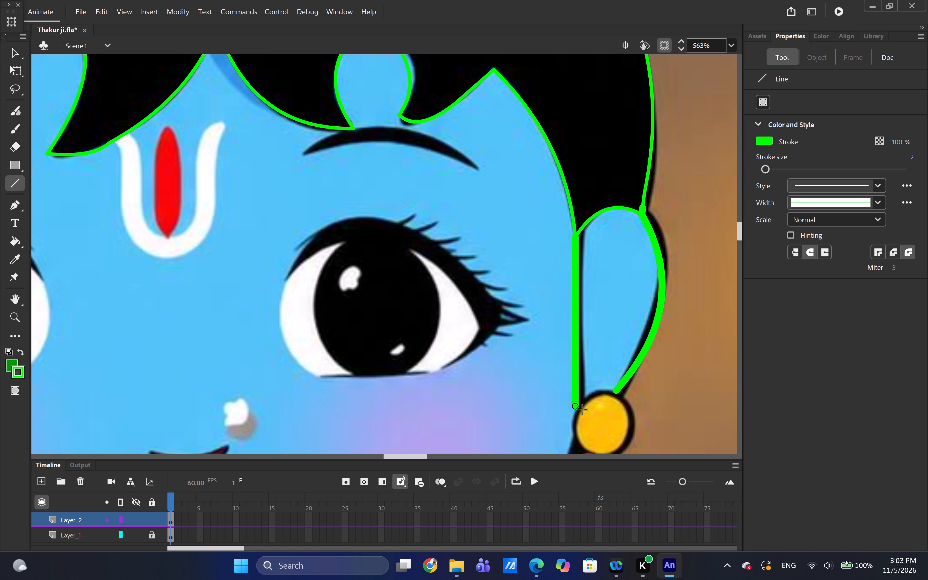
left_click_drag(582, 410, 582, 410)
left_click_drag(574, 374, 580, 374, "ctrl")
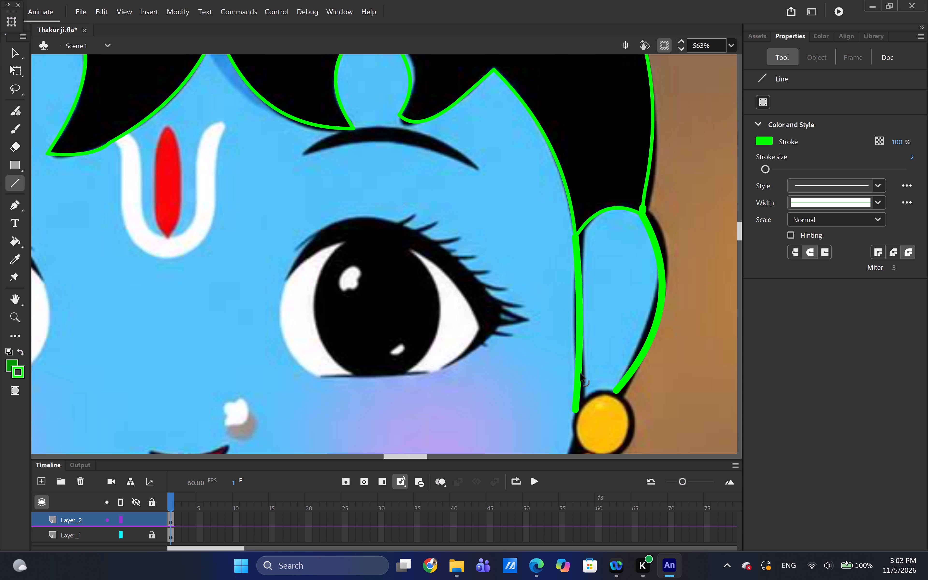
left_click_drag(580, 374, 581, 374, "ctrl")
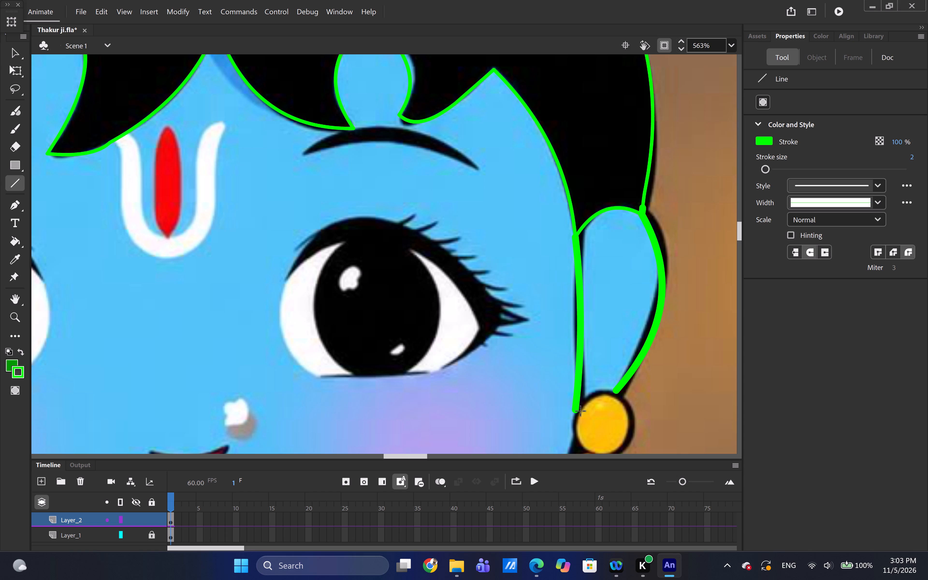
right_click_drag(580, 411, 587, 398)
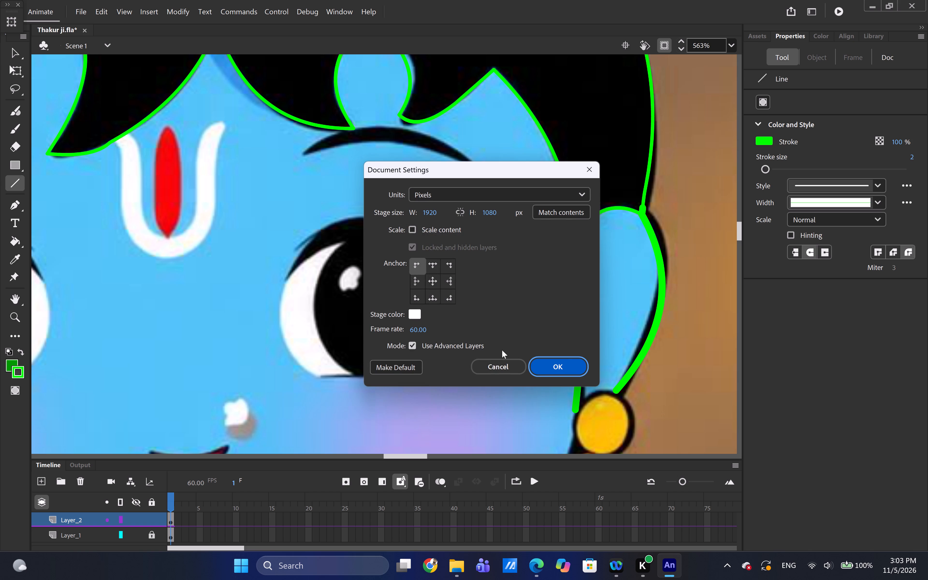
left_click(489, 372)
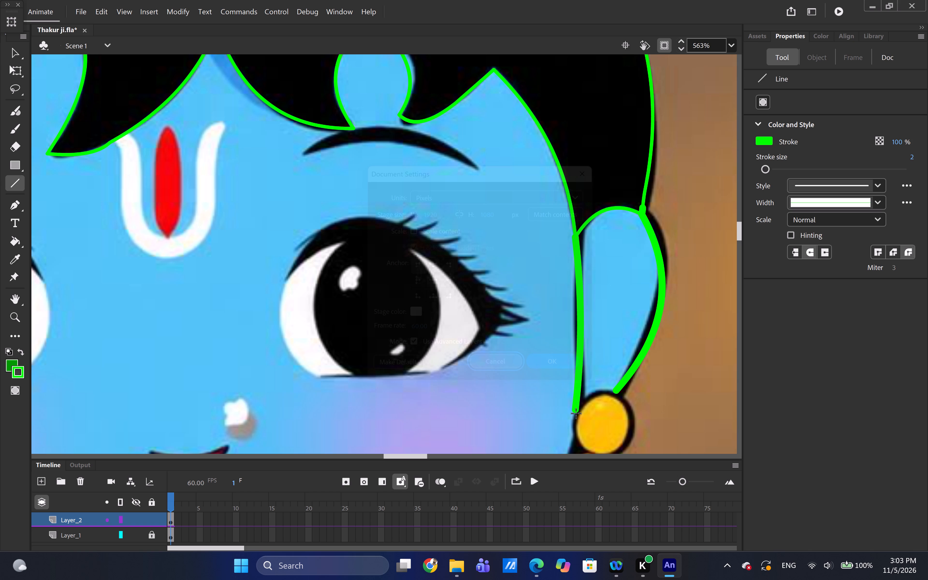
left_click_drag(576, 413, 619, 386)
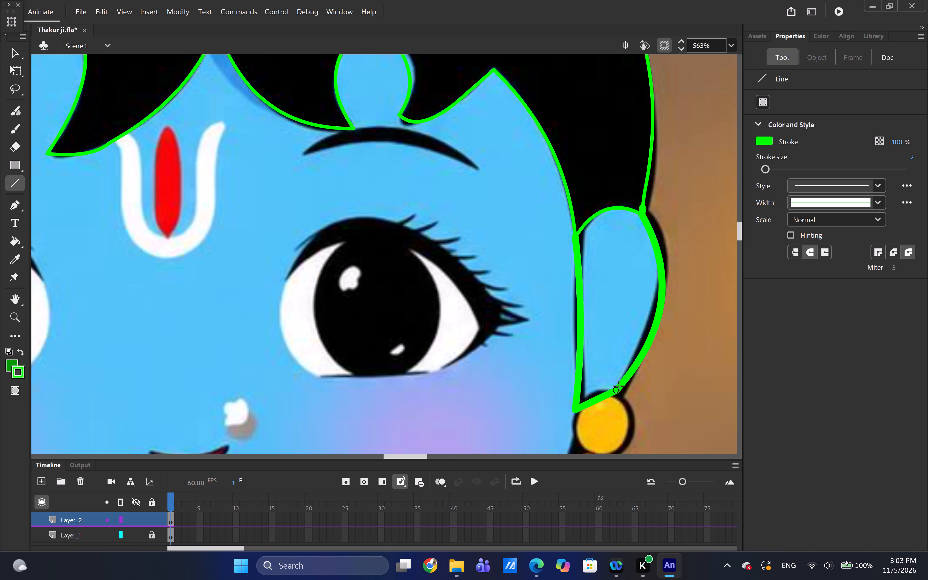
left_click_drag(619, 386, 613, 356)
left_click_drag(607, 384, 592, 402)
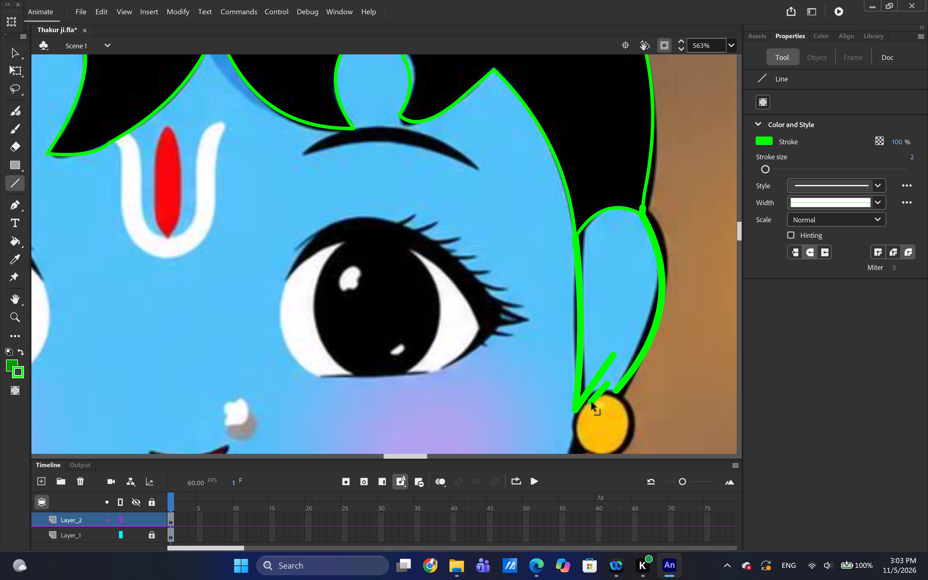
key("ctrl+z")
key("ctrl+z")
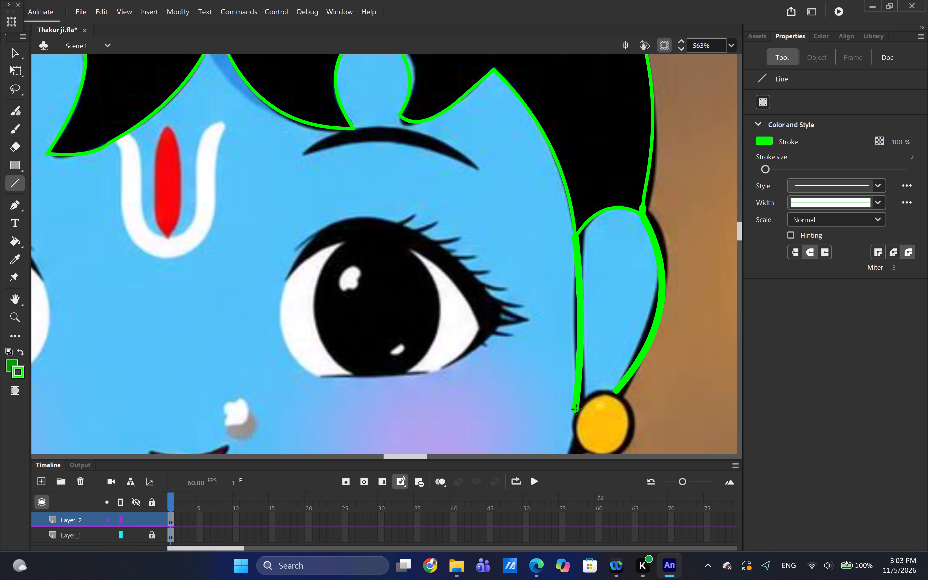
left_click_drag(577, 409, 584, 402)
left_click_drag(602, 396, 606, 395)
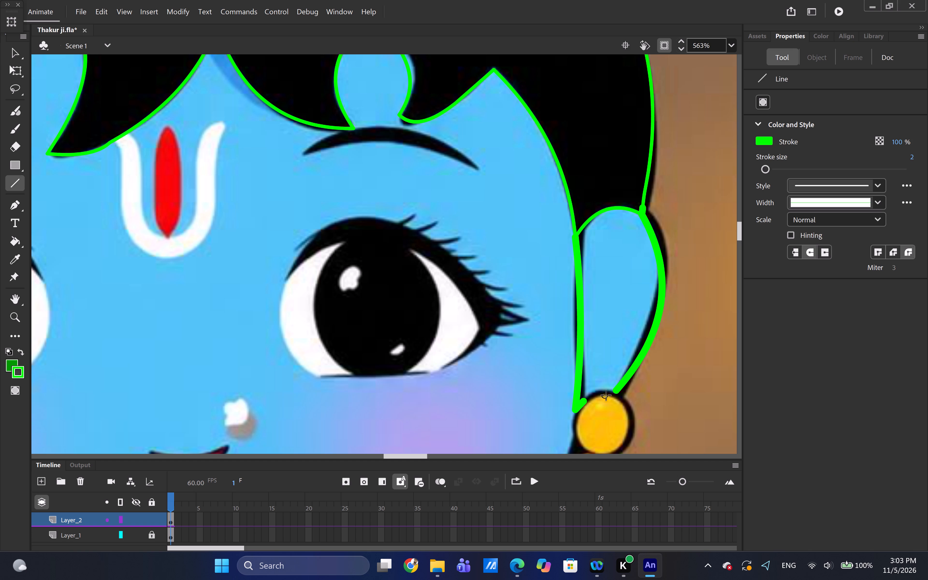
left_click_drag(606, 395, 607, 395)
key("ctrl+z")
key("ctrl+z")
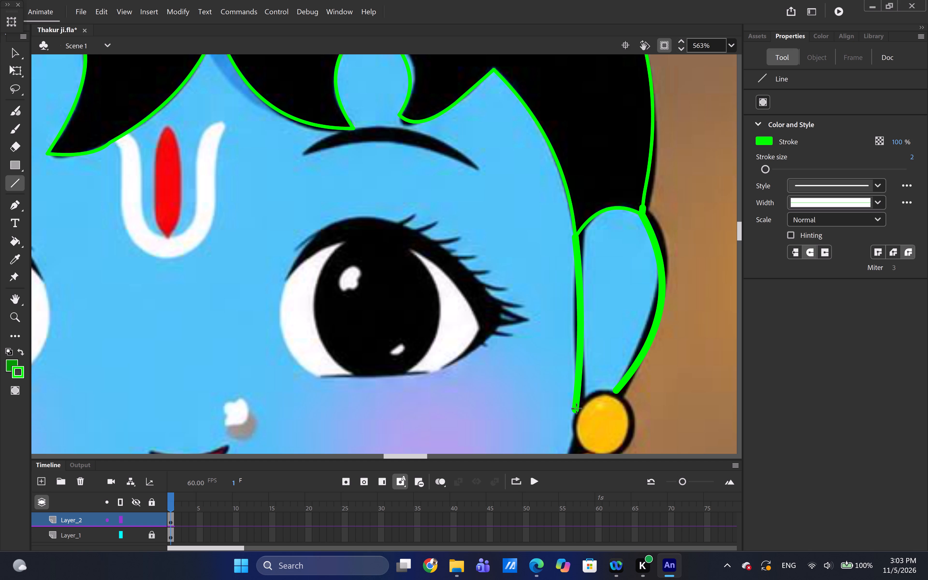
Draw a green line joining the ear's two lower ends and bend it upward along the top of the upper earring bead.
left_click_drag(577, 409, 600, 394)
left_click_drag(600, 394, 609, 392)
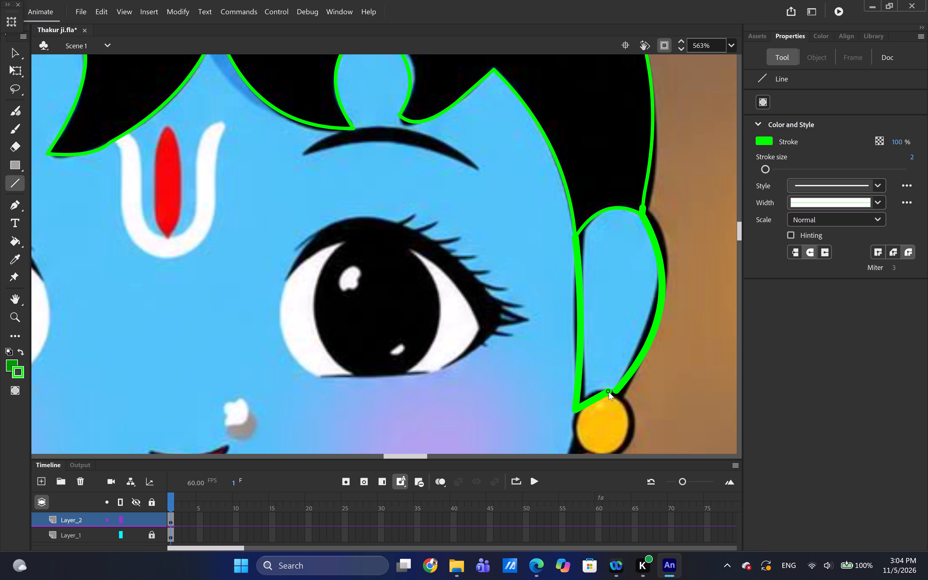
left_click_drag(609, 392, 611, 389)
left_click_drag(589, 404, 591, 392, "ctrl")
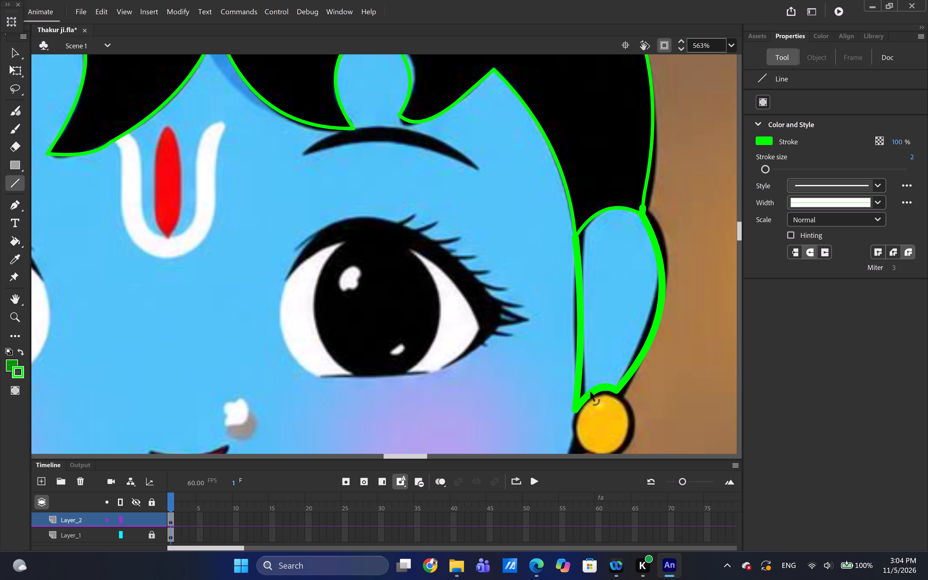
left_click_drag(591, 392, 591, 392, "ctrl")
Draw two straight green lines from the ear's lower corners down the inner and outer sides of the upper earring bead.
left_click_drag(739, 238, 739, 243)
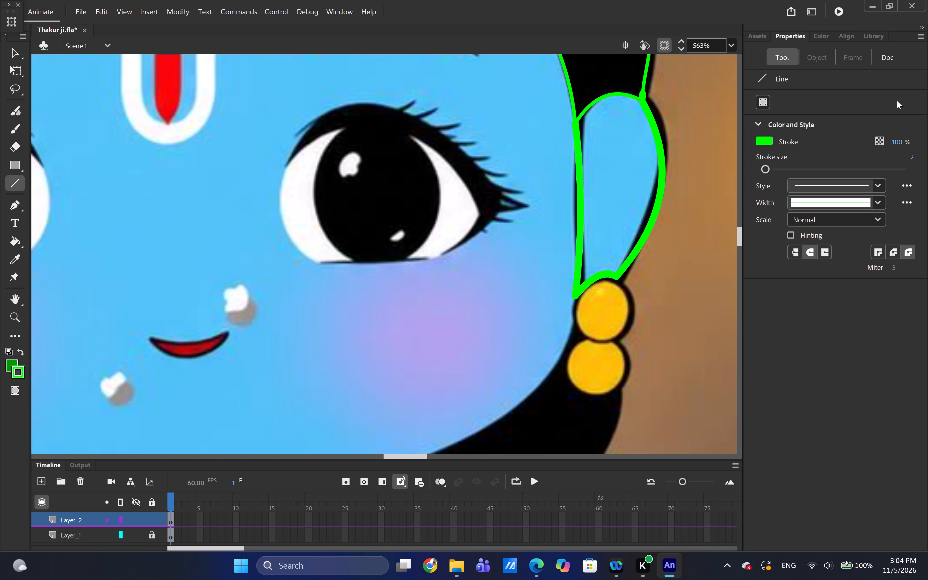
left_click(576, 300)
left_click_drag(576, 300, 575, 327)
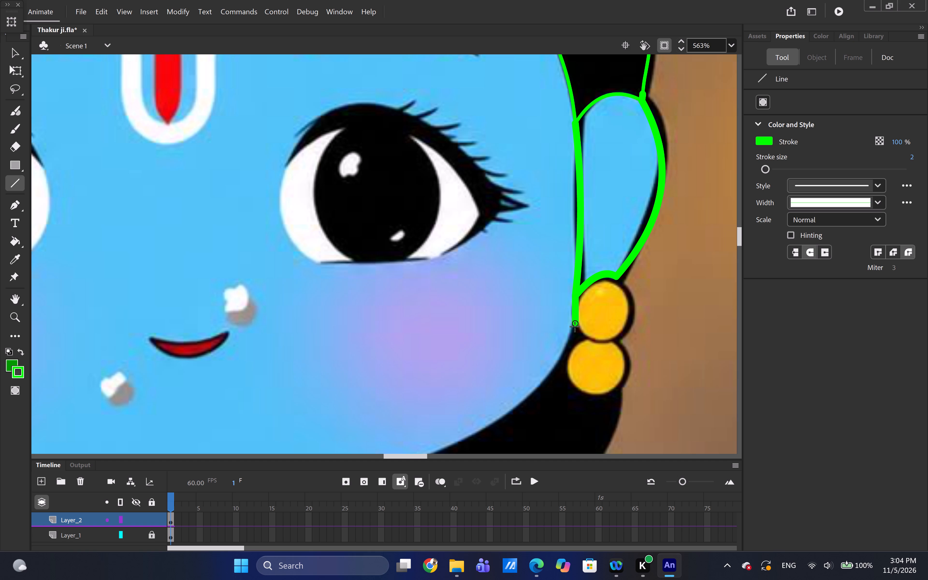
left_click_drag(575, 327, 594, 337)
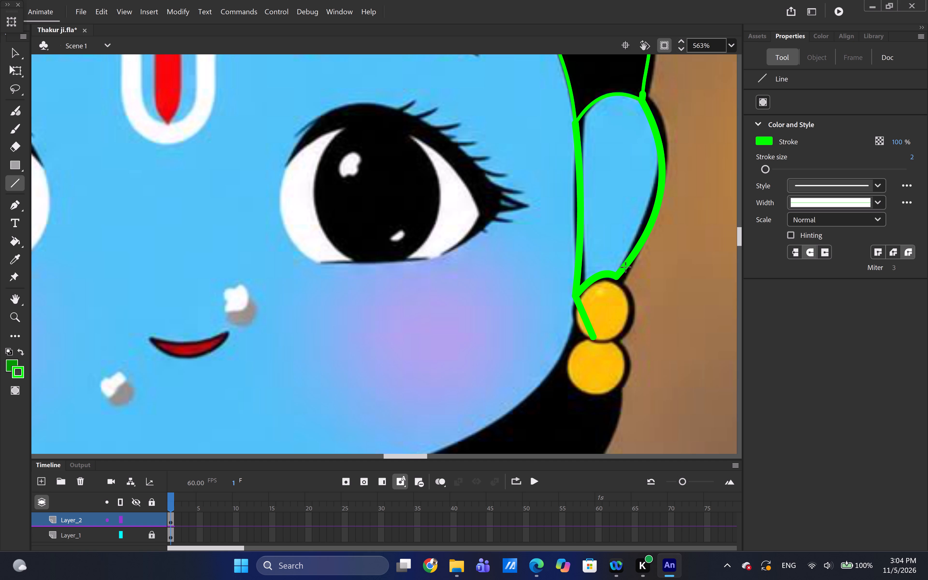
left_click_drag(615, 282, 622, 293)
left_click_drag(622, 293, 624, 326)
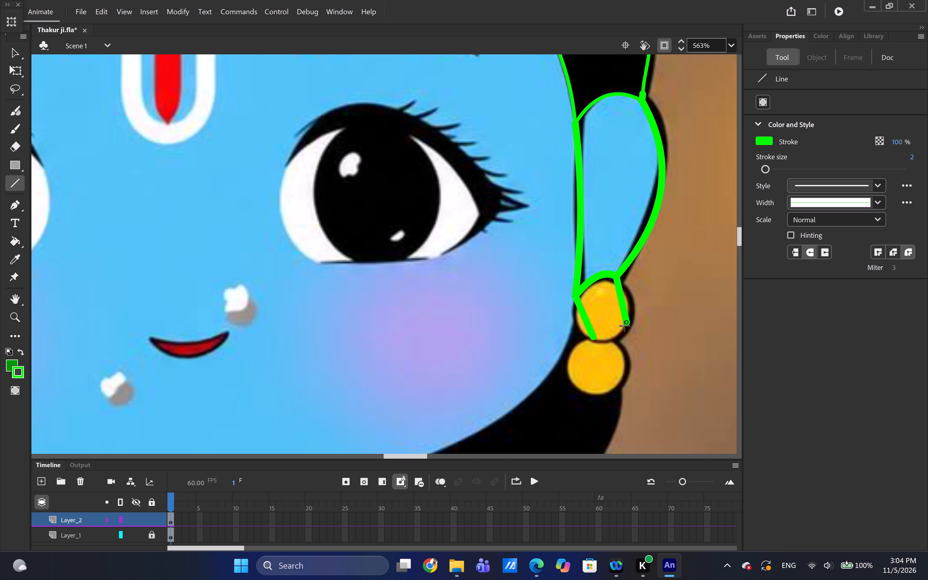
left_click_drag(624, 326, 624, 326)
right_click_drag(624, 326, 624, 319, "ctrl")
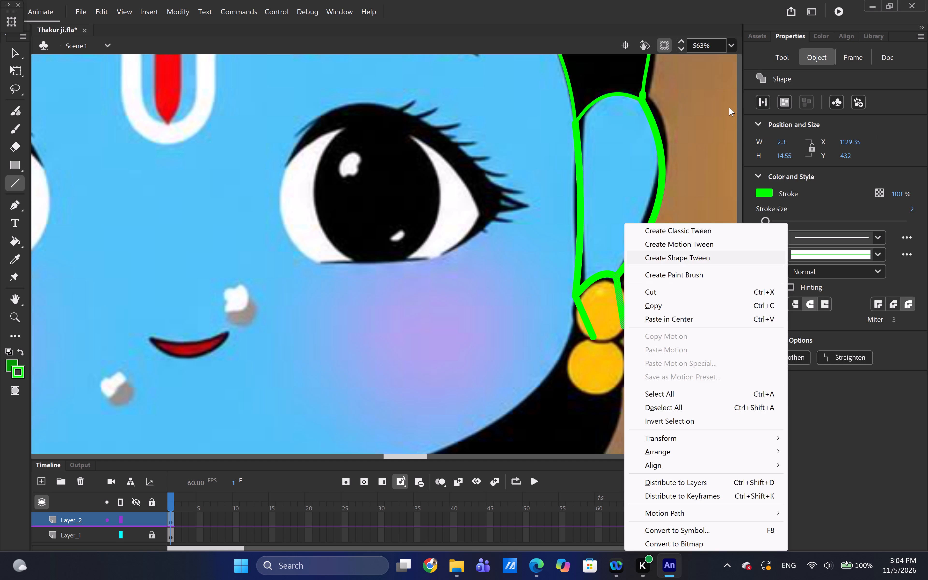
left_click(729, 108)
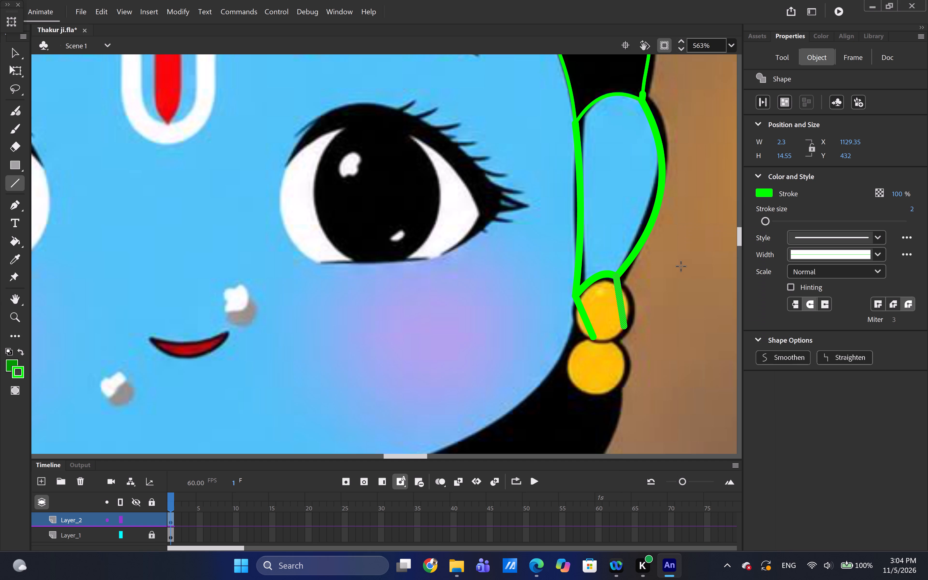
key("ctrl+z")
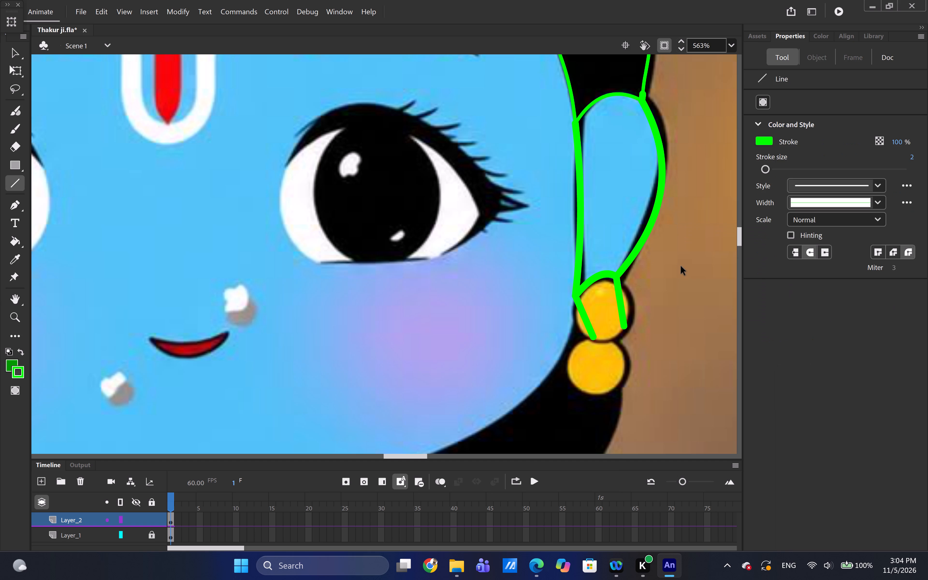
Bend the two side lines outward to follow the rounded outer and inner edges of the upper earring bead.
left_click_drag(681, 266, 646, 286, "ctrl")
left_click_drag(622, 308, 632, 305, "ctrl")
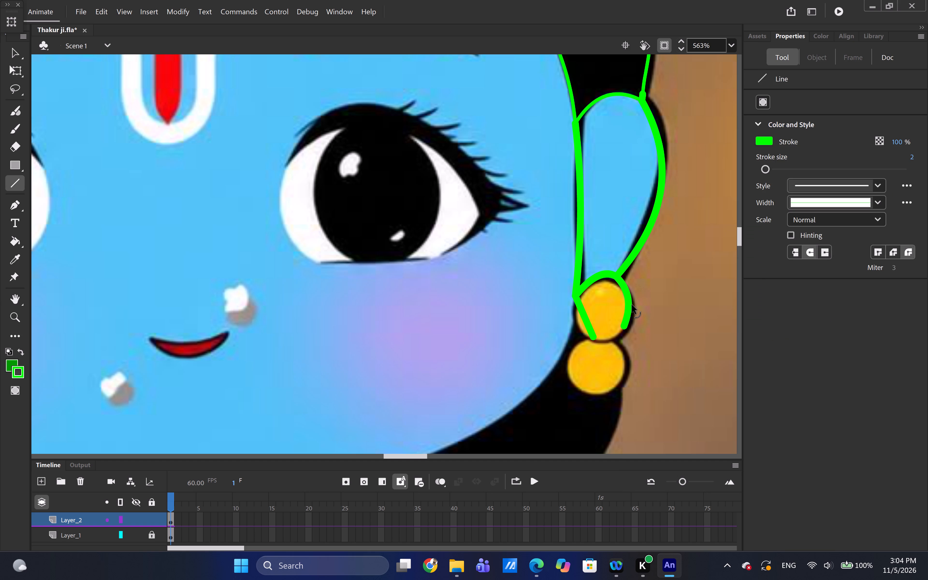
left_click_drag(632, 305, 634, 305, "ctrl")
left_click_drag(587, 317, 579, 321, "ctrl")
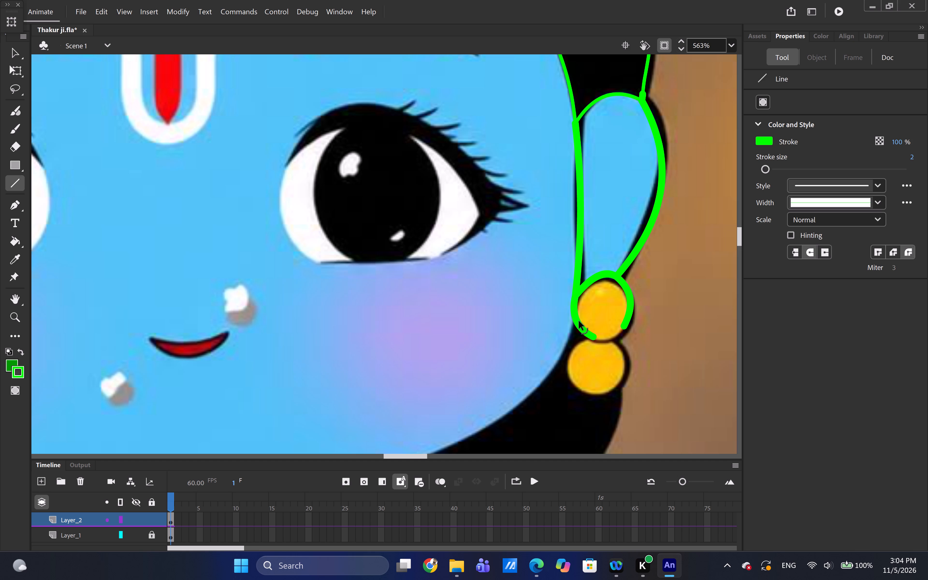
left_click_drag(579, 321, 579, 321, "ctrl")
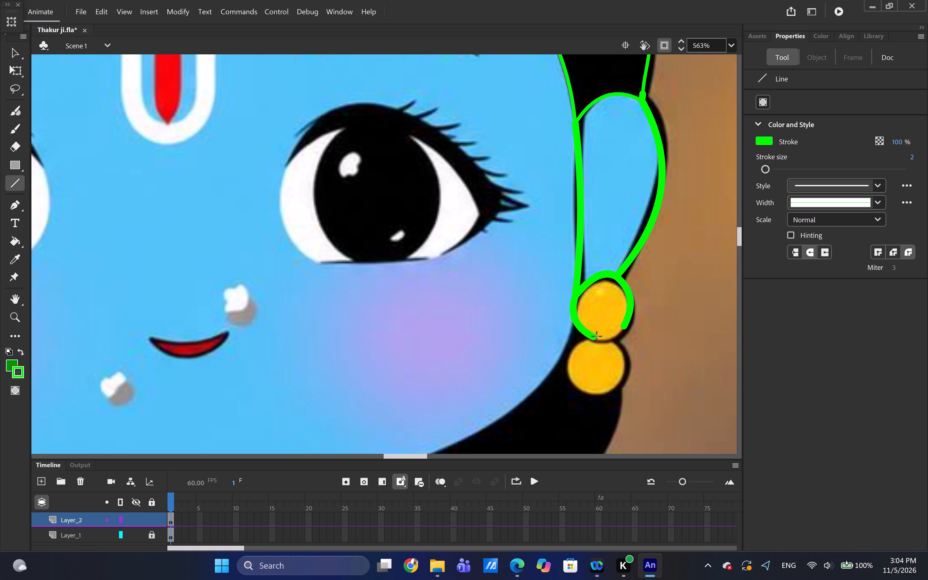
Join the two side lines with a green line under the upper earring bead and bend it along the bead's bottom edge.
left_click_drag(597, 336, 620, 325)
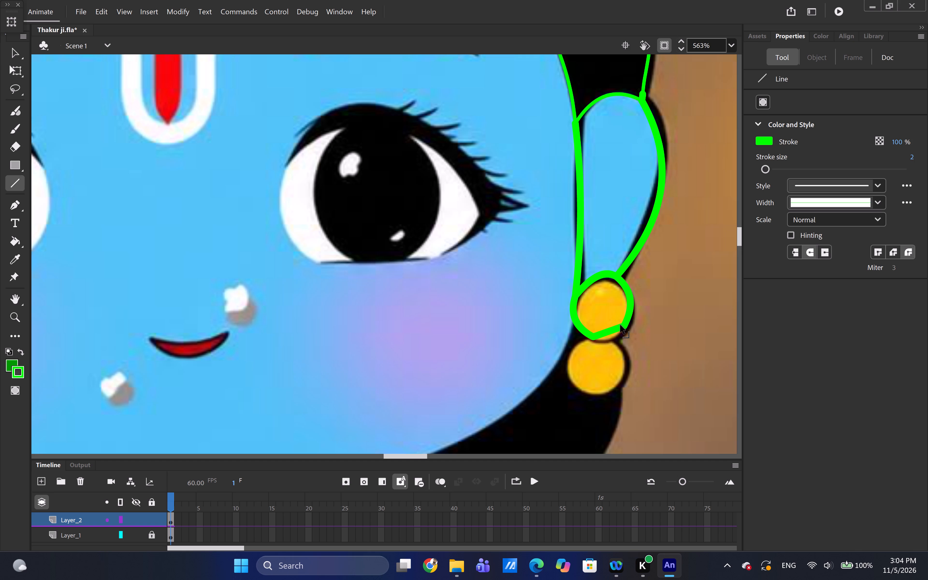
left_click_drag(620, 325, 616, 333, "ctrl")
left_click_drag(616, 333, 625, 322, "ctrl")
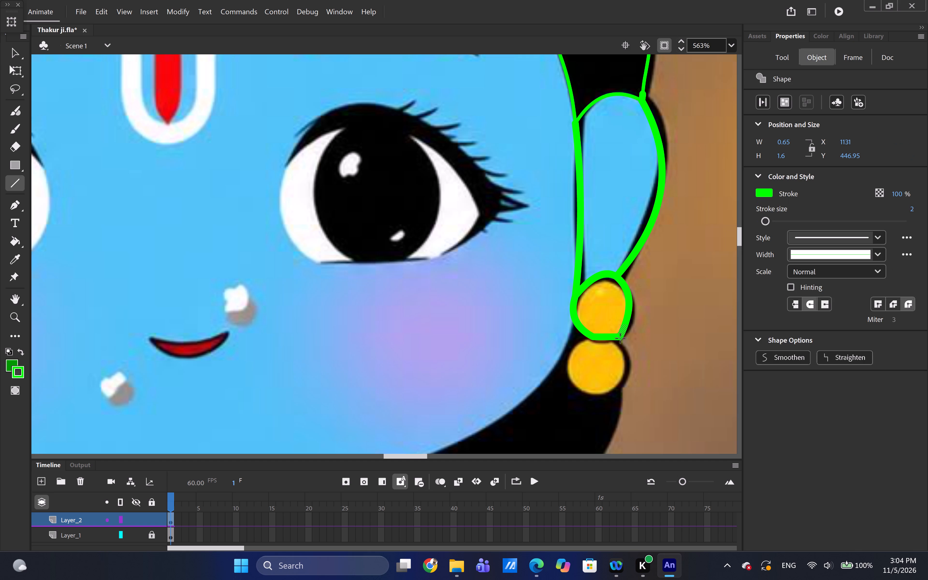
key("ctrl+z")
key("ctrl+z")
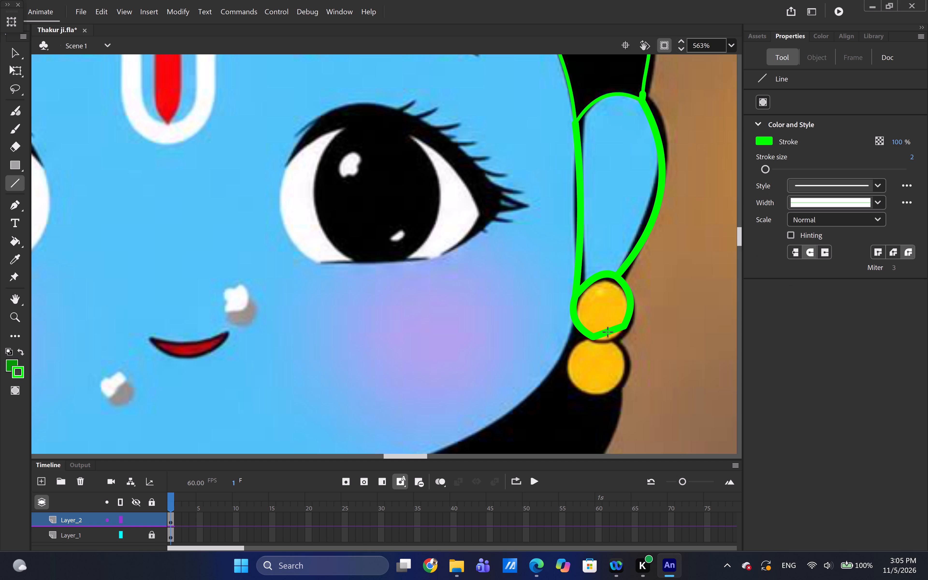
left_click_drag(605, 334, 607, 338, "ctrl")
left_click_drag(607, 338, 607, 341, "ctrl")
Draw three straight green lines around the lower earring bead: down its inner side, down its outer side, and across the bottom.
left_click_drag(586, 340, 575, 352)
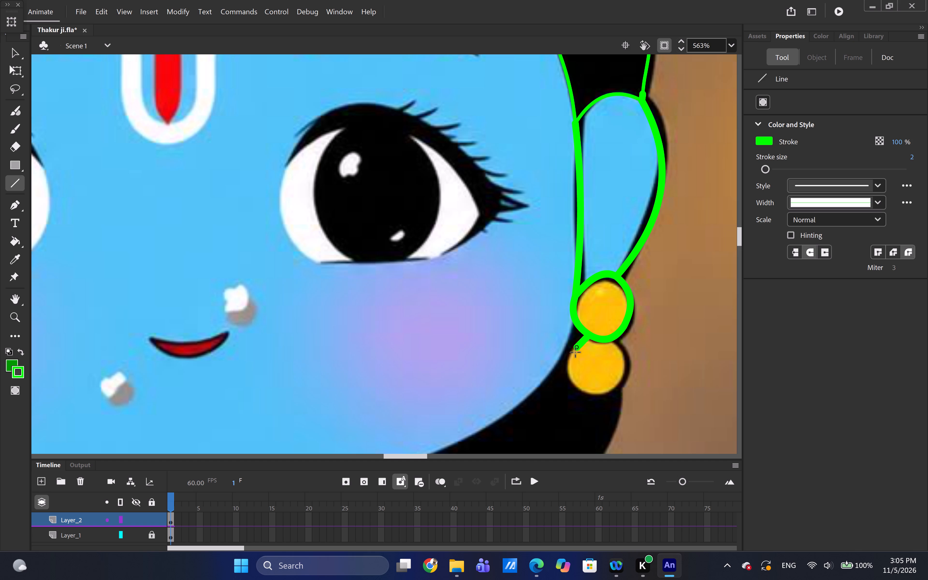
left_click_drag(575, 352, 568, 379)
left_click_drag(615, 342, 625, 394)
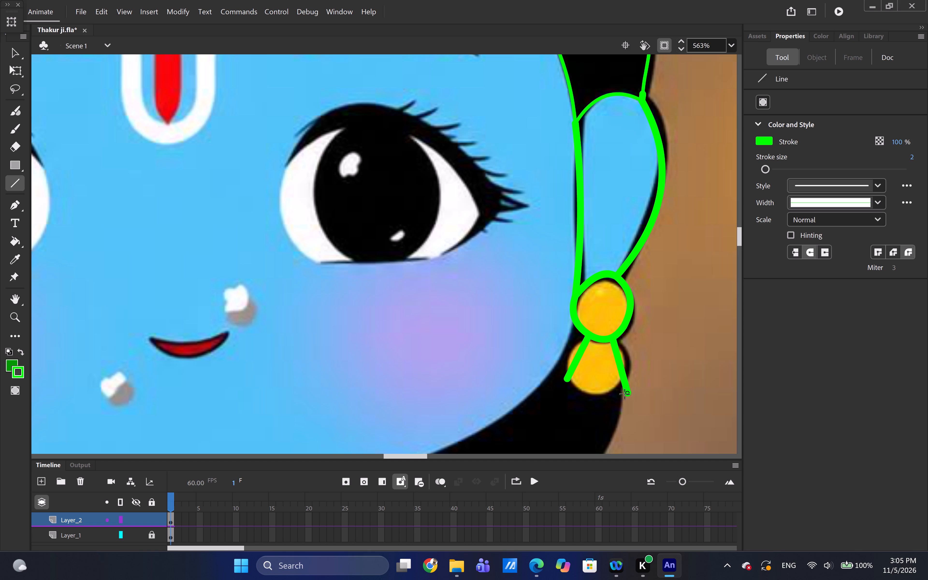
left_click_drag(625, 394, 614, 388)
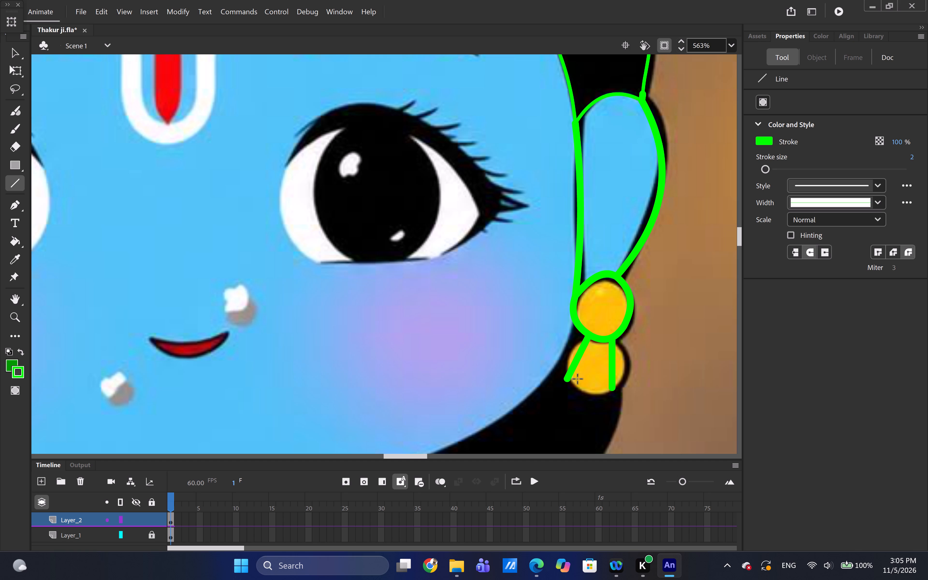
left_click_drag(567, 378, 613, 384)
left_click_drag(613, 384, 612, 384)
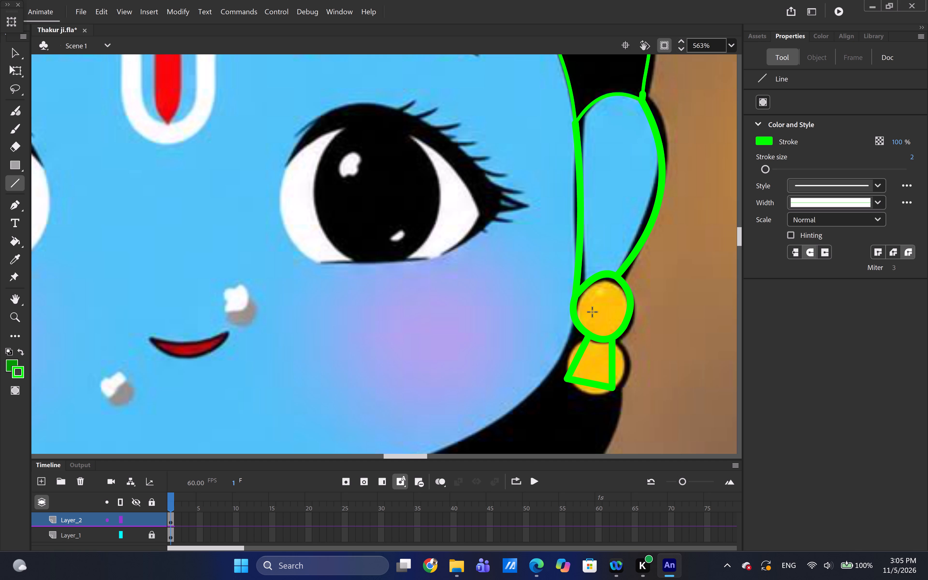
left_click_drag(592, 312, 601, 314, "ctrl")
Bend the two side lines and the bottom line outward to follow the lower earring bead's round edge.
left_click_drag(610, 352, 628, 356, "ctrl")
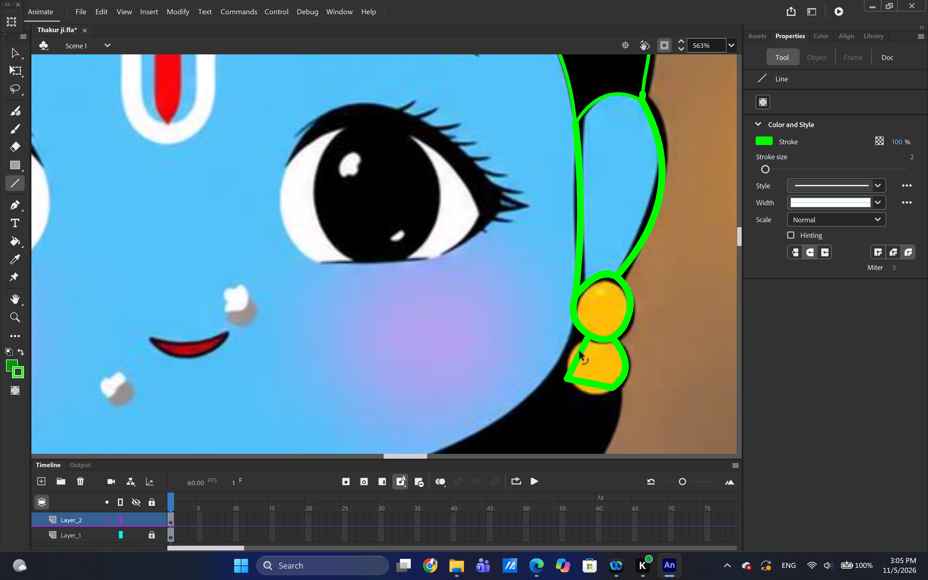
left_click_drag(580, 352, 571, 347, "ctrl")
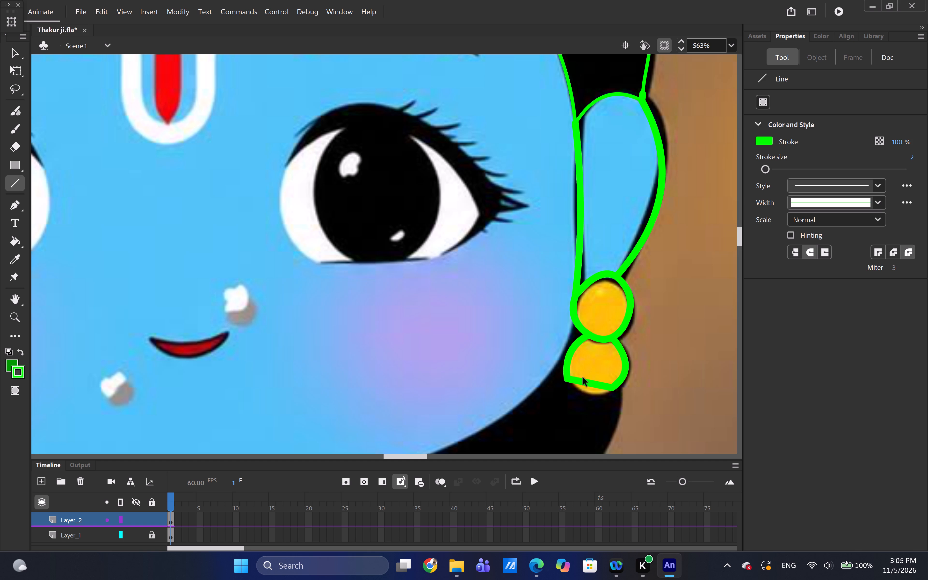
left_click(583, 384, "ctrl")
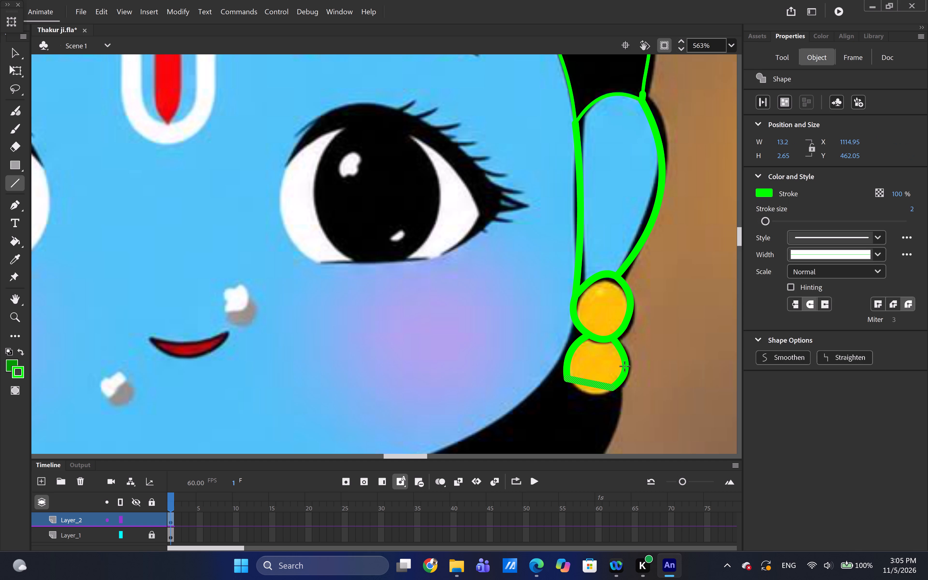
key("ctrl+z")
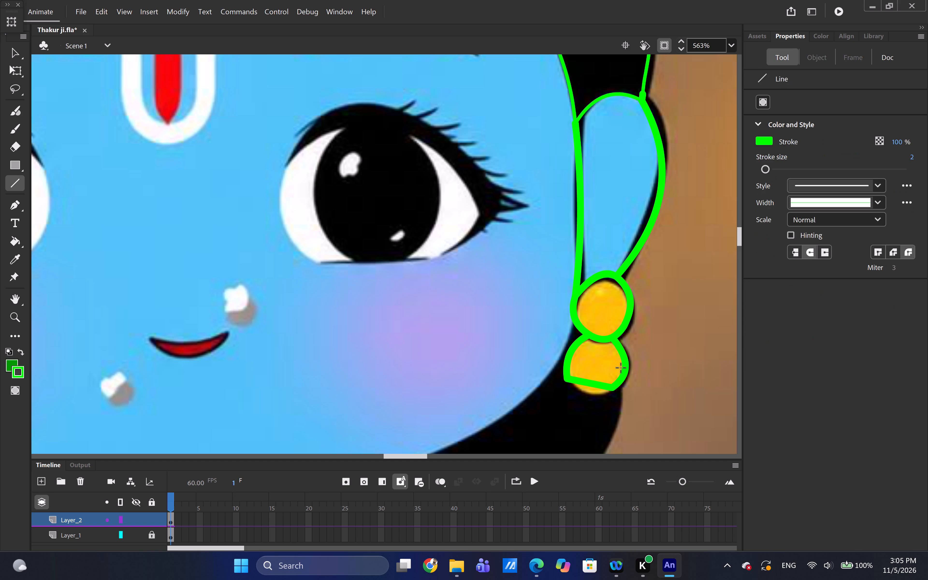
left_click_drag(595, 381, 591, 396, "ctrl")
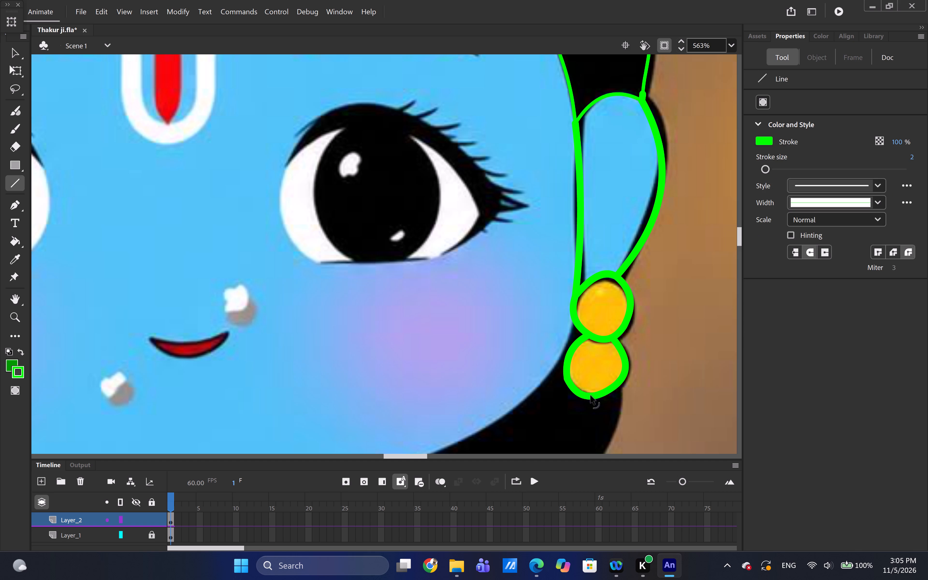
left_click_drag(591, 396, 592, 392, "ctrl")
Draw four connected straight green lines along the black hair's outer edge, from the lower earring bead down to the shoulder.
left_click_drag(740, 234, 740, 239)
left_click(740, 239)
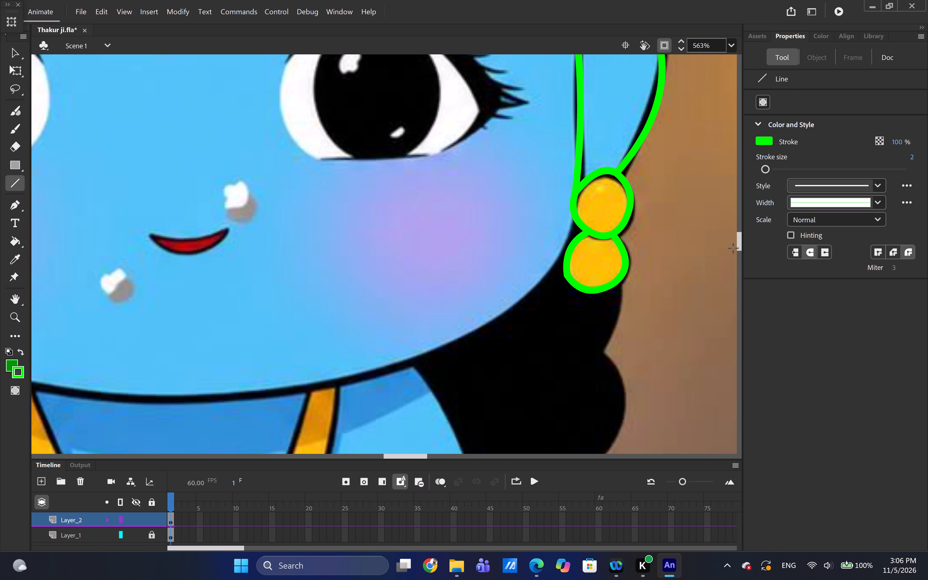
left_click_drag(740, 247, 741, 251)
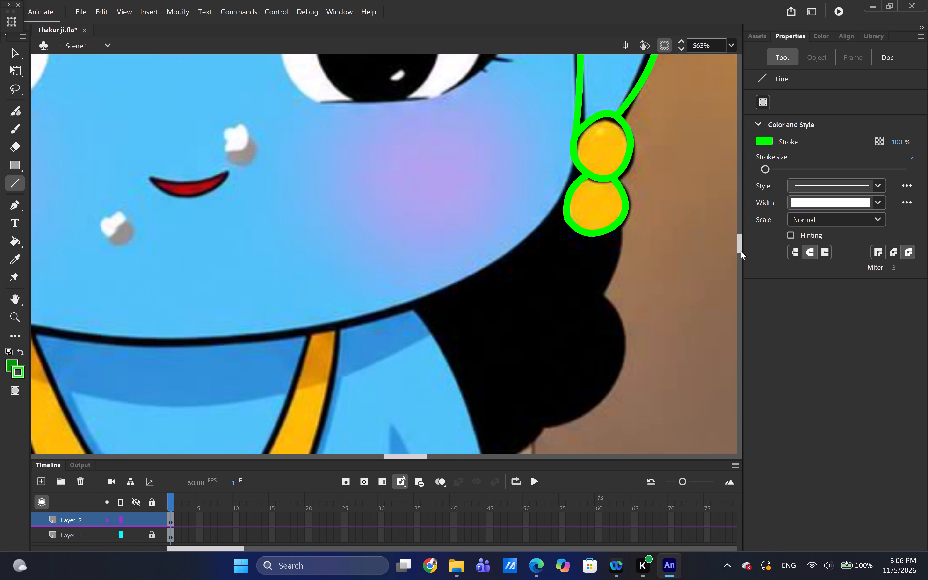
left_click_drag(741, 251, 741, 255)
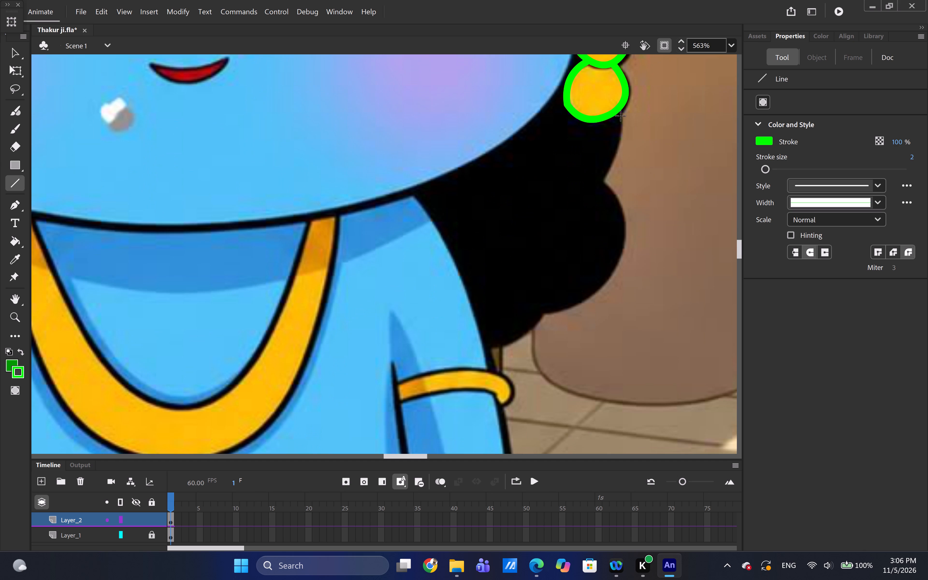
left_click_drag(622, 109, 608, 139)
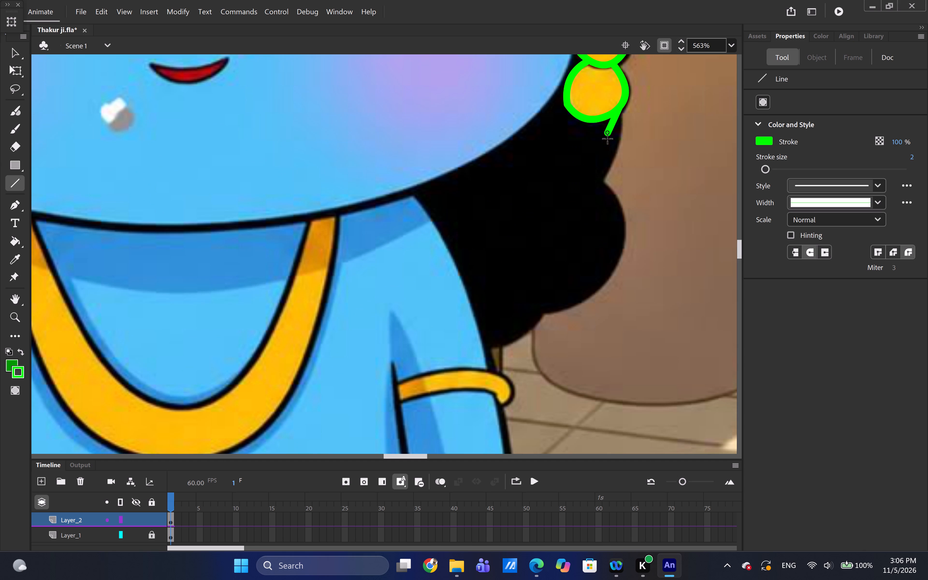
left_click_drag(608, 139, 600, 181)
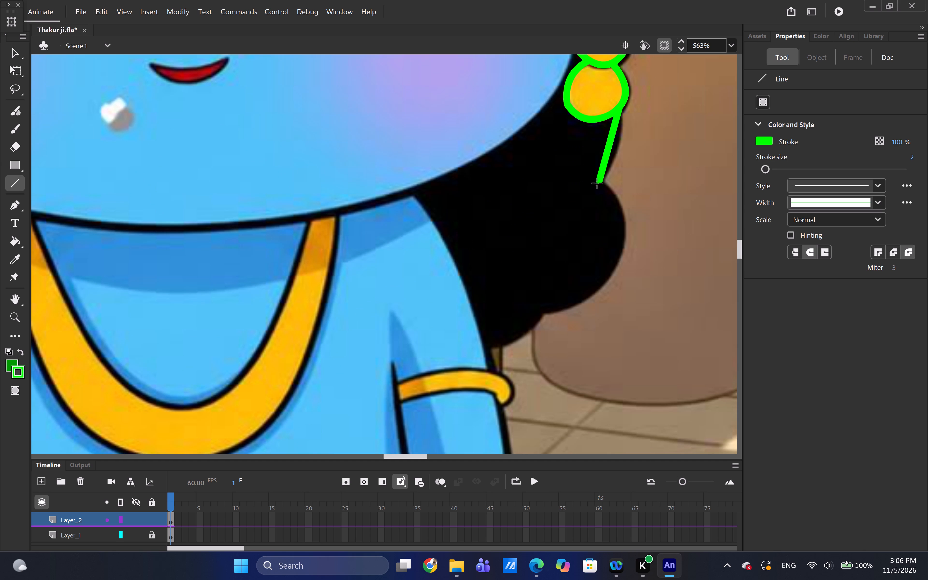
left_click_drag(598, 184, 615, 268)
left_click_drag(612, 268, 544, 312)
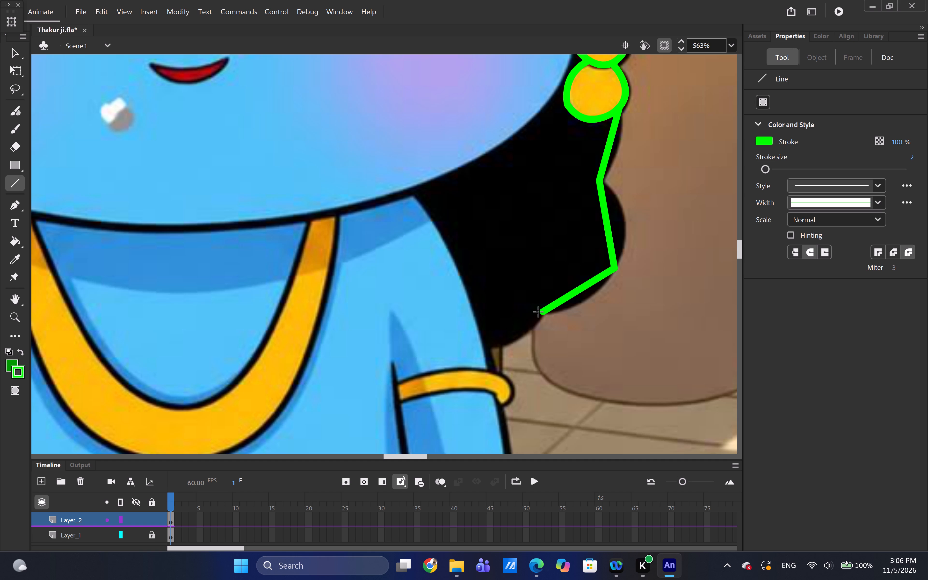
left_click_drag(542, 312, 489, 347)
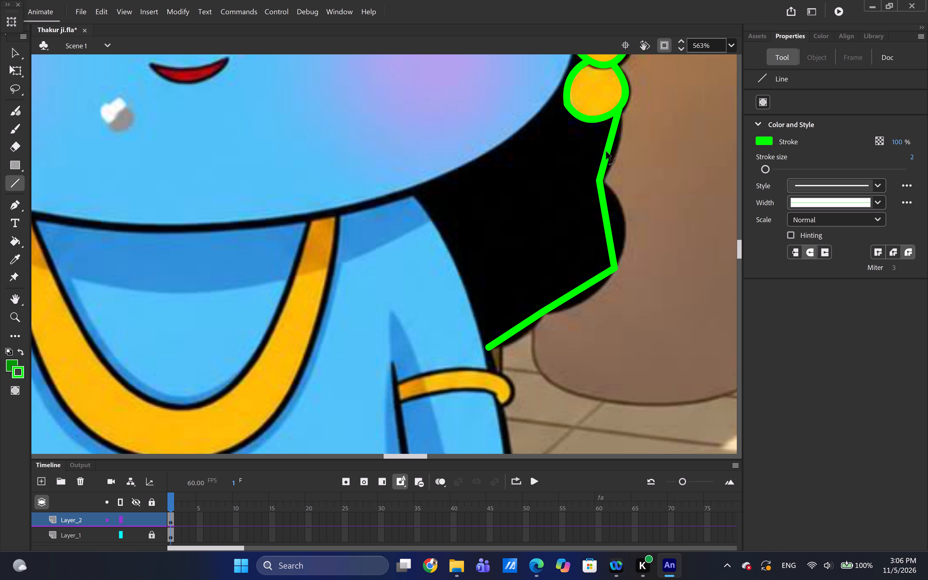
Bend the upper three hair lines outward to follow the rounded lobes of the hair's outer edge.
left_click_drag(606, 152, 614, 153, "ctrl")
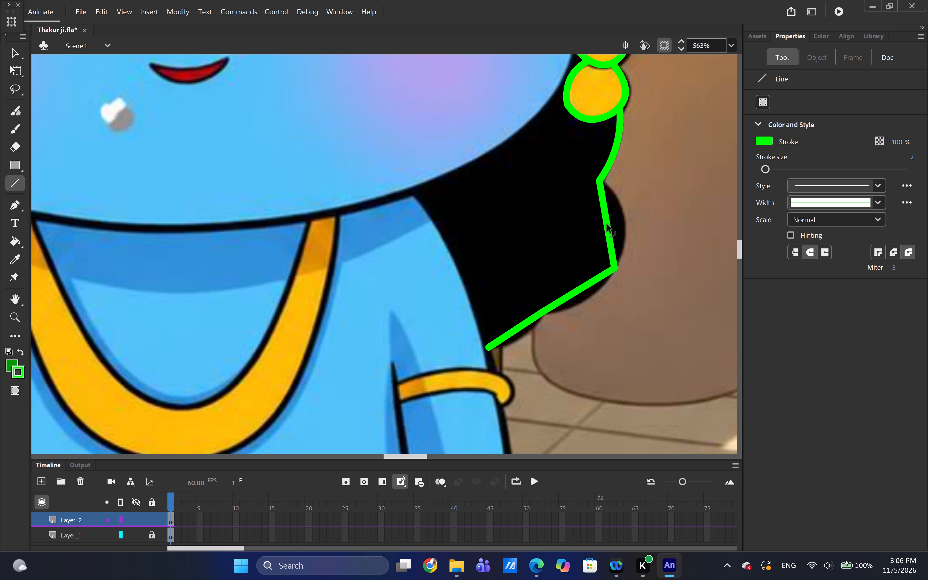
left_click_drag(607, 224, 622, 220, "ctrl")
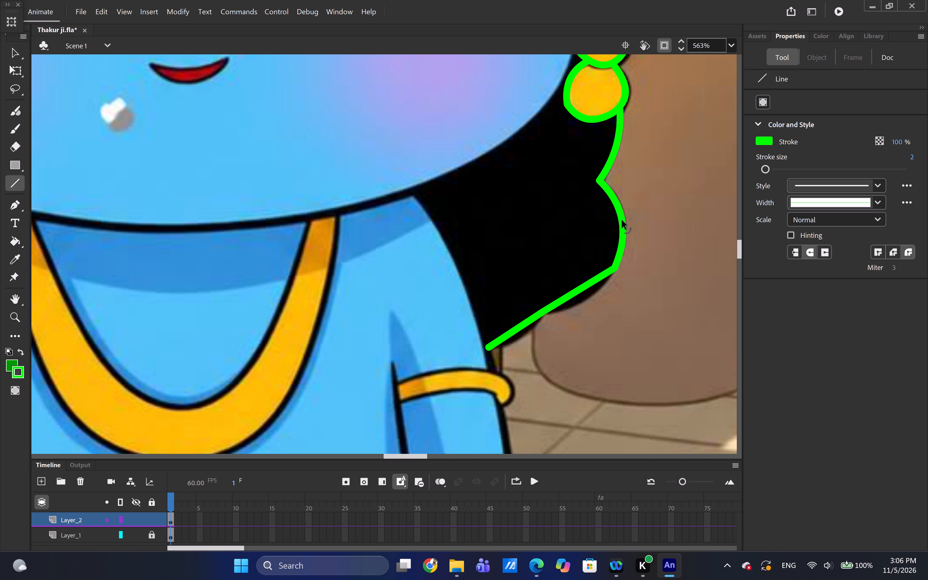
left_click_drag(592, 279, 595, 293, "ctrl")
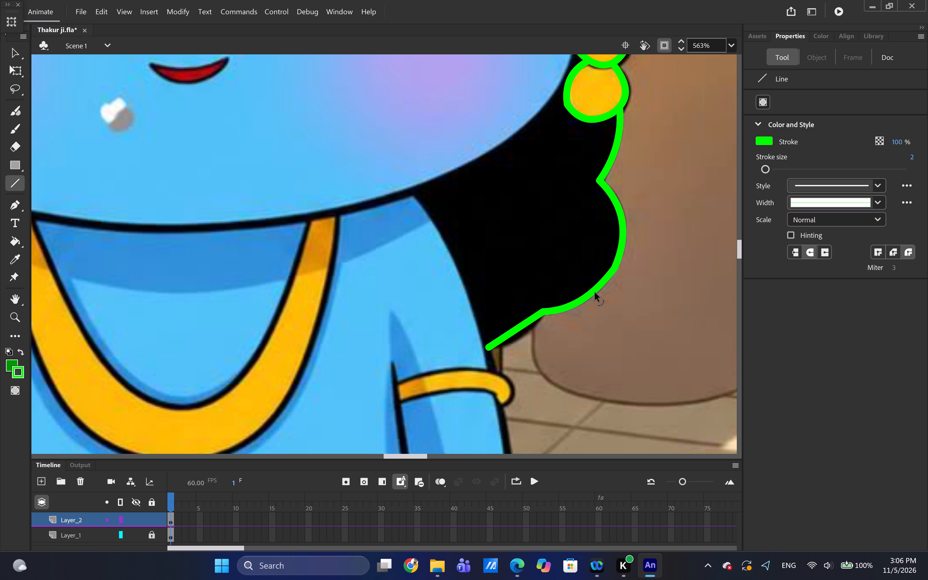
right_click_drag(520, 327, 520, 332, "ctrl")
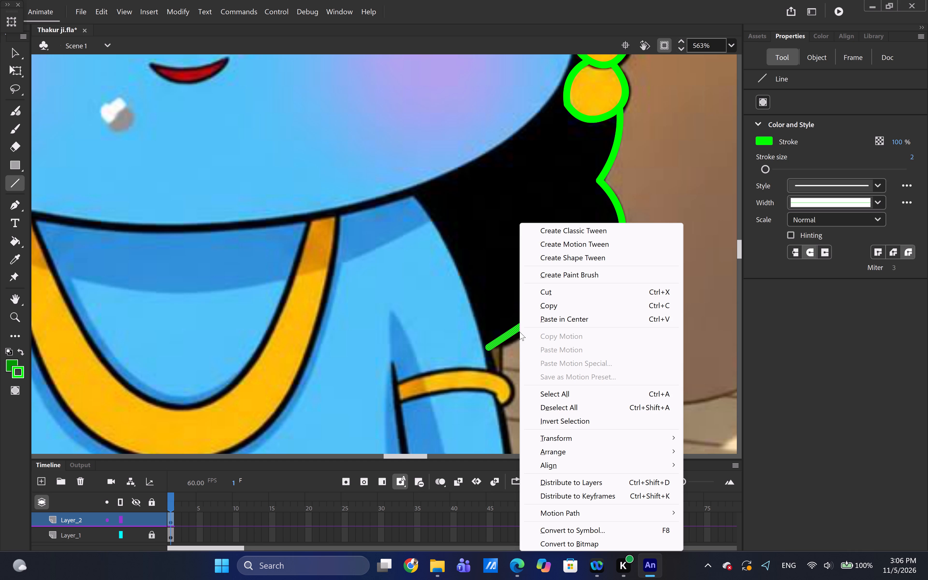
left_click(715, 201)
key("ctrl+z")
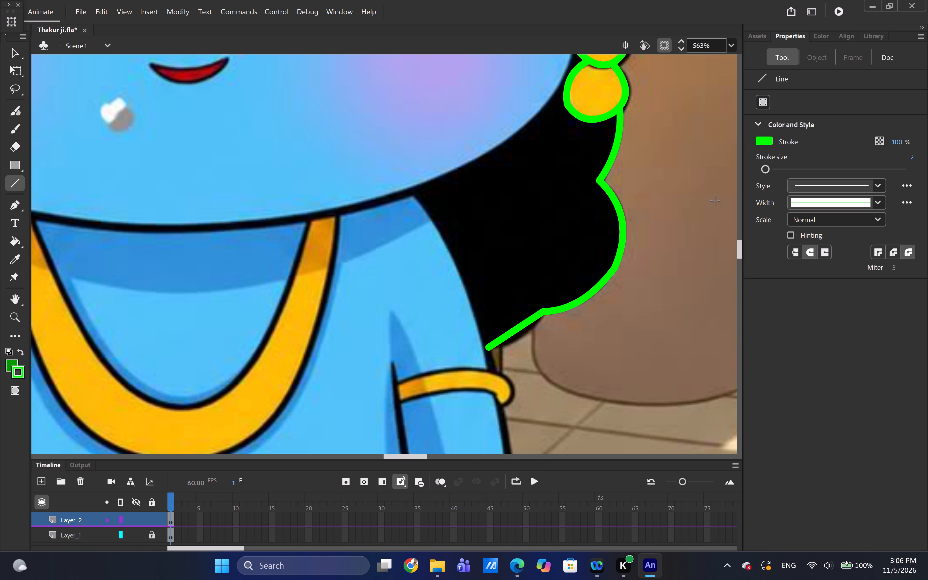
Bend the lowest hair line downward to follow the rounded hair edge beside the shoulder.
left_click_drag(517, 327, 519, 335, "ctrl")
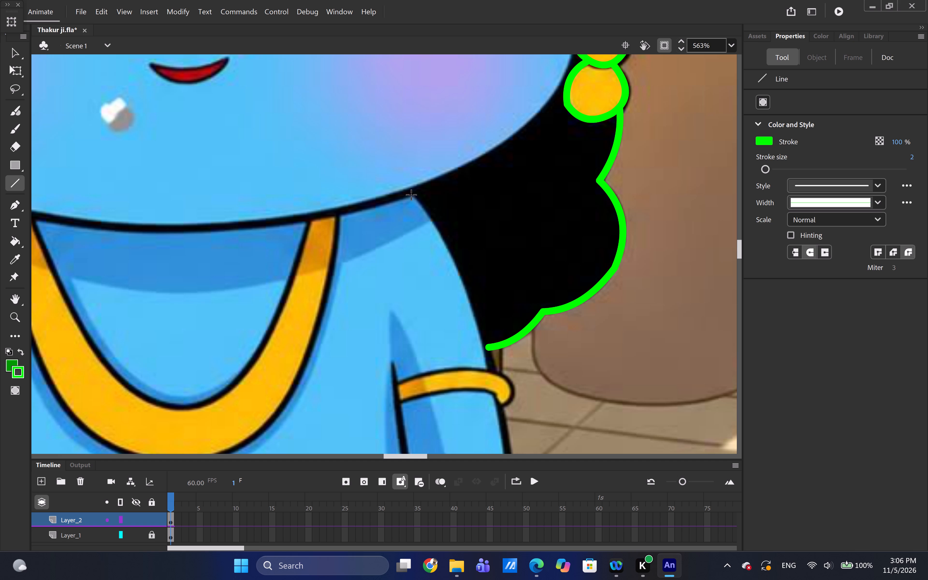
Draw a straight green line along the shoulder from the chin outline to the lower end of the hair outline.
left_click_drag(411, 195, 436, 219)
left_click_drag(436, 219, 486, 357)
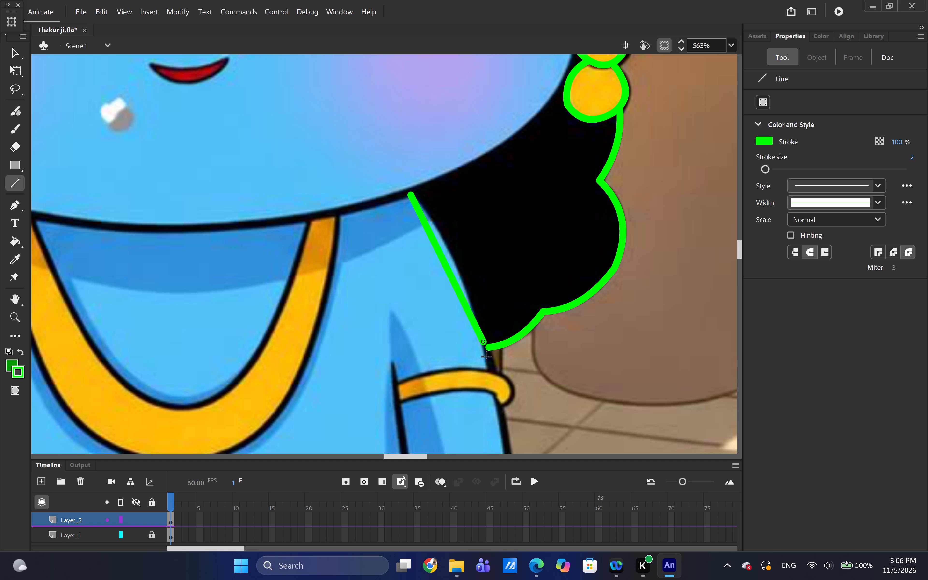
left_click_drag(486, 357, 484, 349)
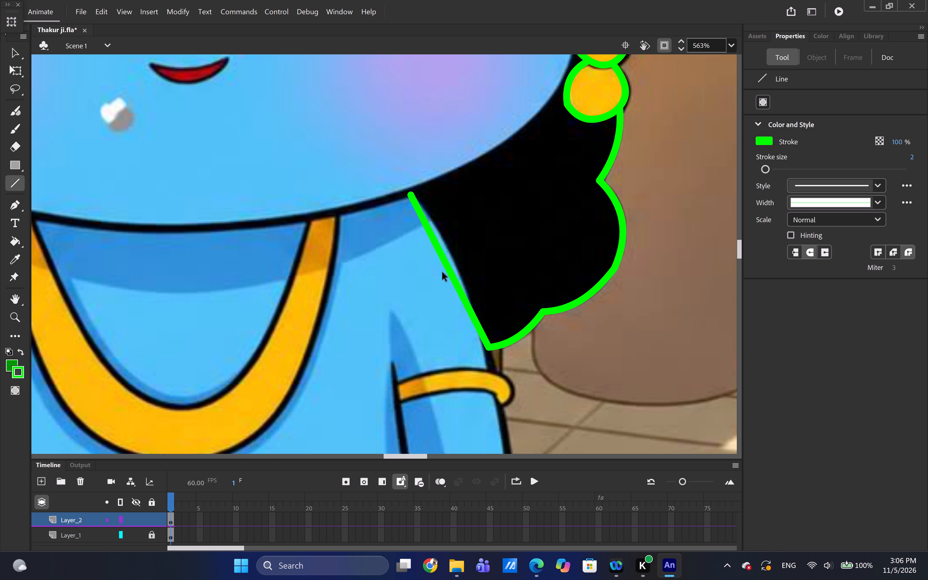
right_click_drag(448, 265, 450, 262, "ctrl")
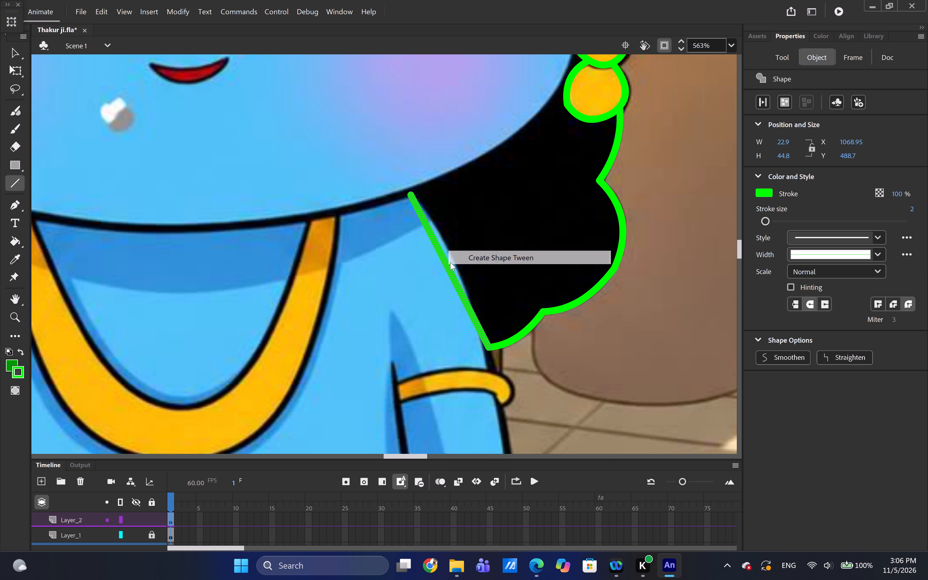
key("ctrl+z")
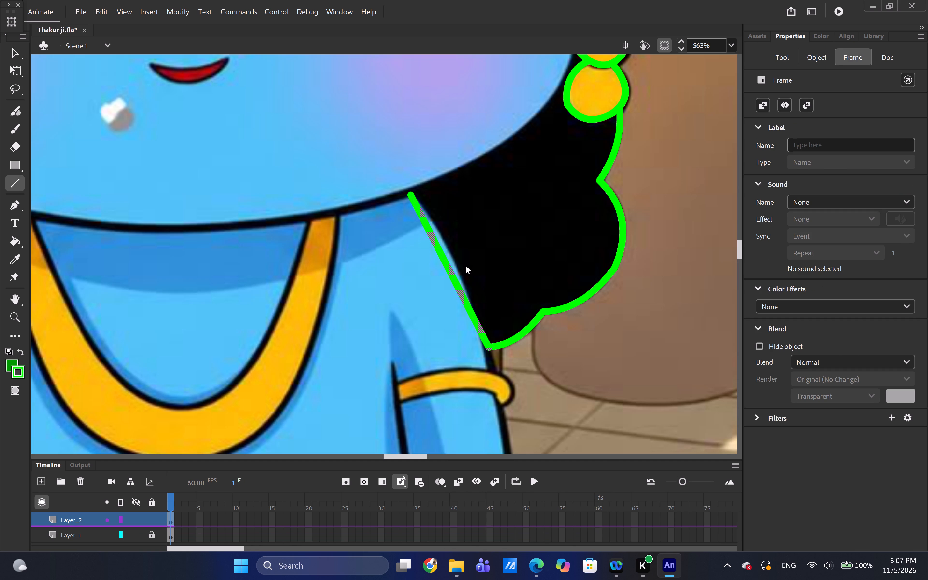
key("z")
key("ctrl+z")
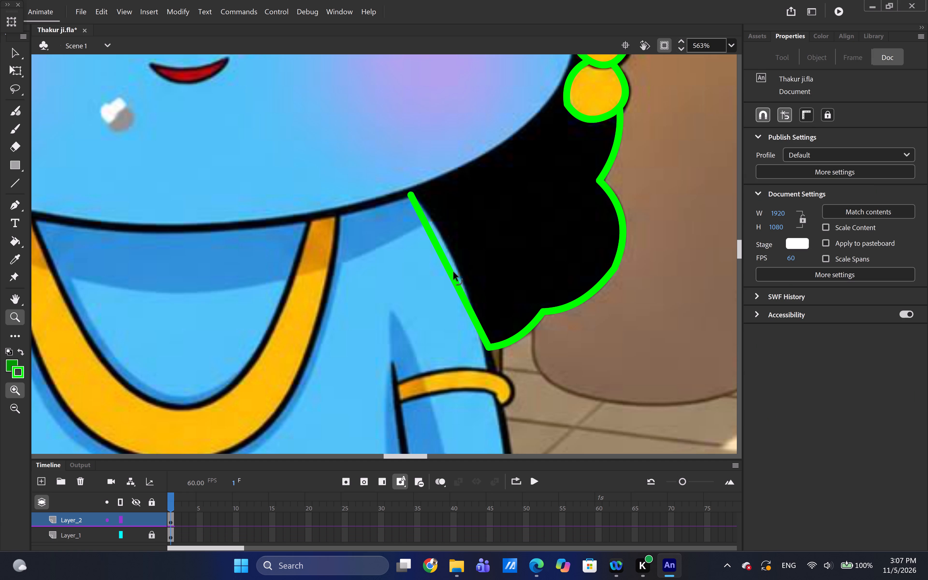
Bend the shoulder line outward to follow the curved edge between the shoulder and the black hair.
left_click_drag(452, 273, 457, 271, "ctrl")
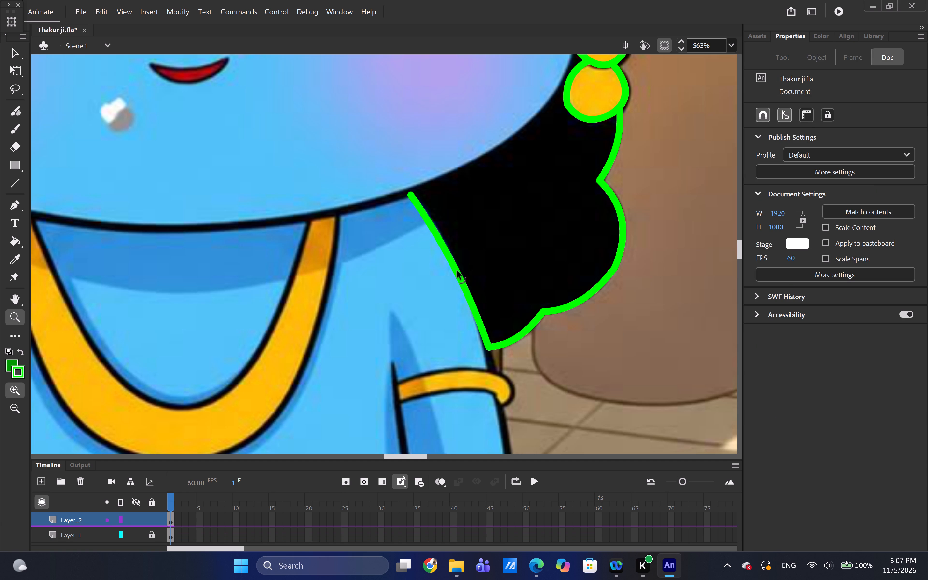
left_click_drag(457, 271, 457, 270, "ctrl")
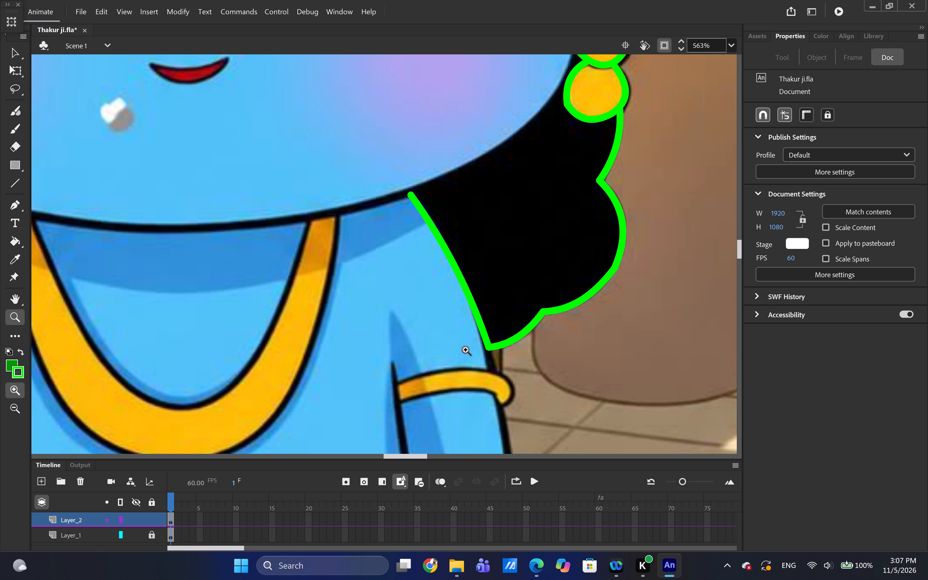
scroll(374, 303, "down", 3, "ctrl")
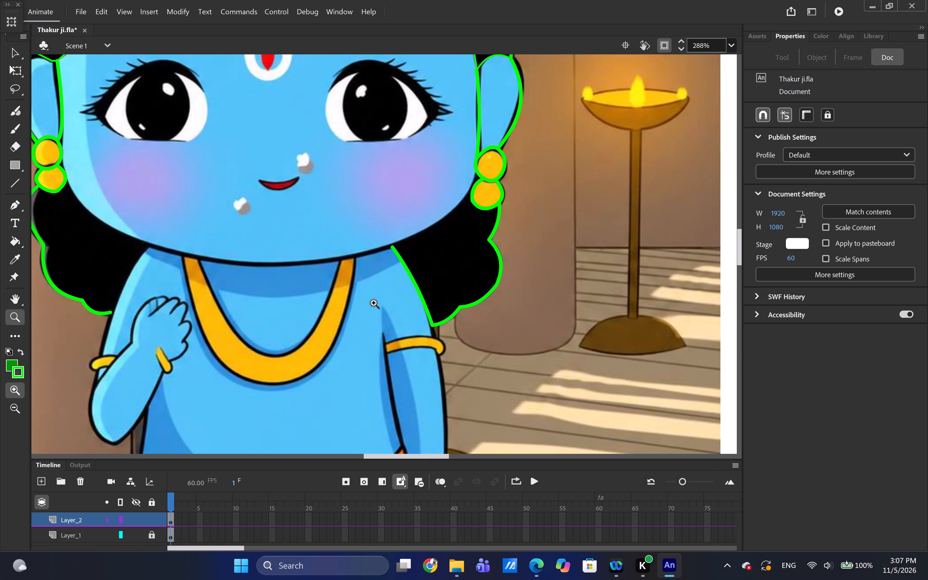
Draw a straight green line along the raised-hand side's shoulder, from the lower end of the hair outline to the chin.
scroll(374, 303, "down", 1, "ctrl")
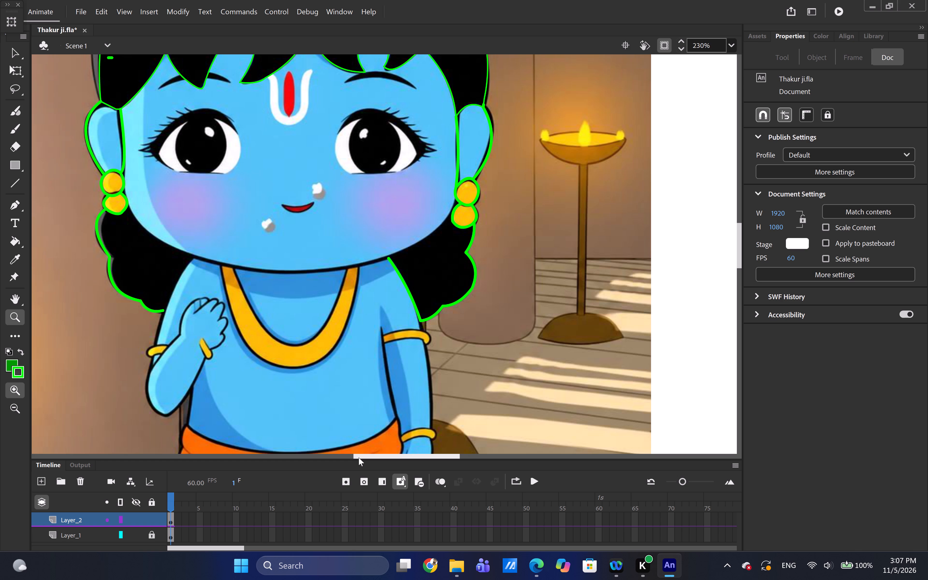
left_click_drag(359, 457, 342, 458)
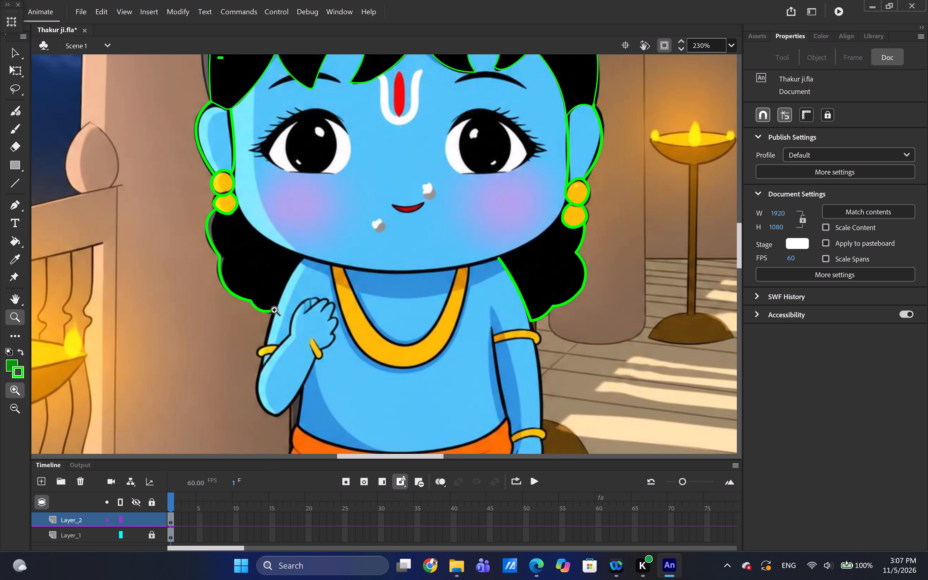
left_click(12, 186)
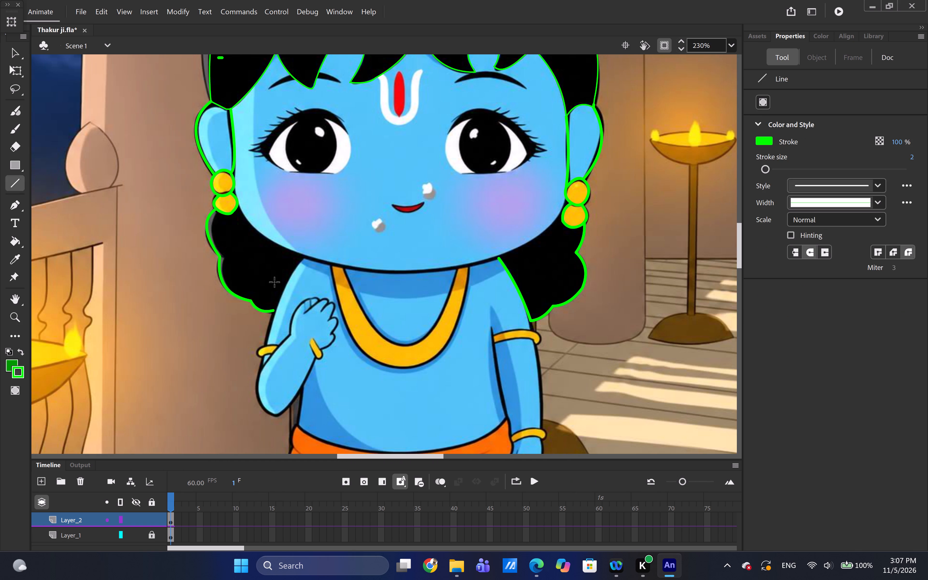
left_click_drag(274, 310, 304, 258)
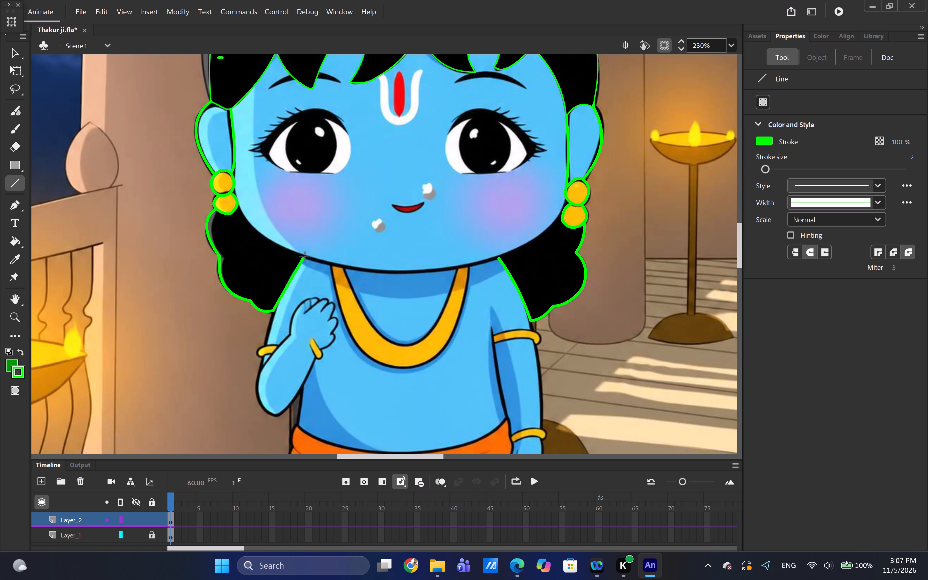
Draw straight green lines across the chin between the two shoulder lines and from each earring to the chin line's ends.
left_click_drag(305, 257, 390, 271)
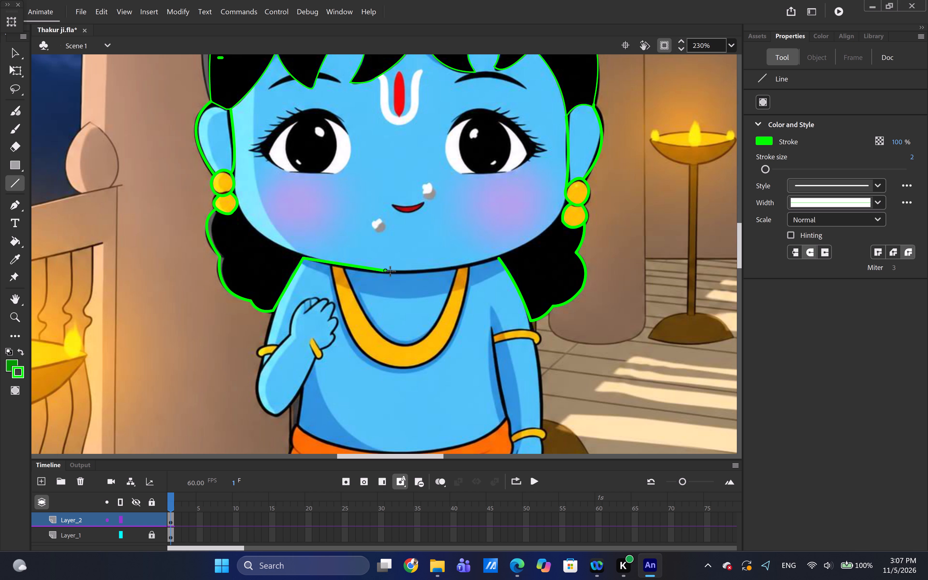
left_click_drag(390, 271, 499, 248)
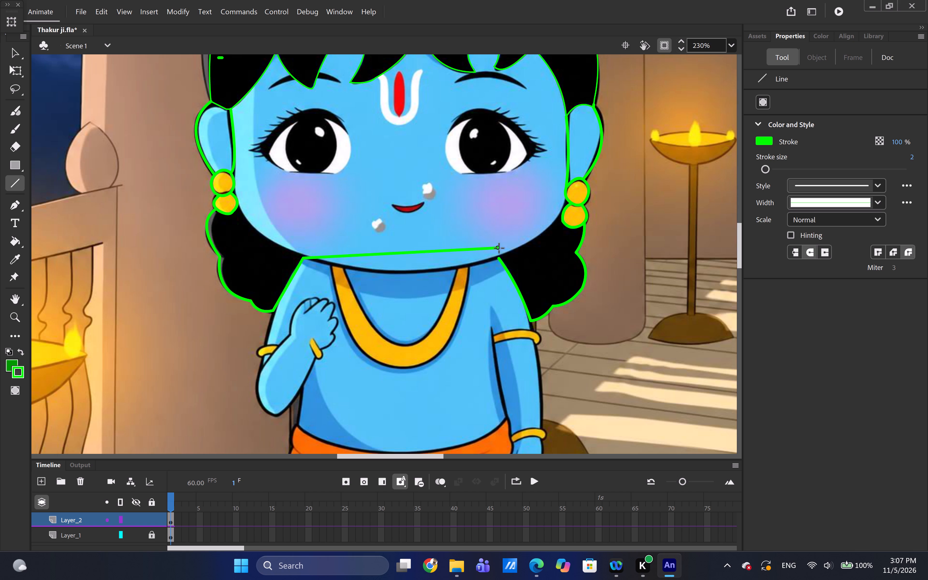
left_click_drag(499, 248, 500, 252)
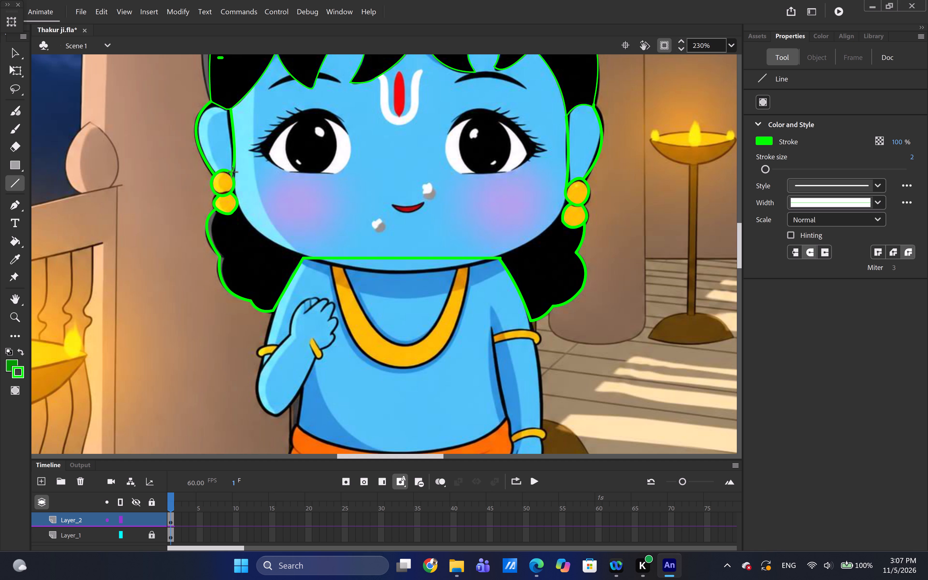
left_click_drag(233, 172, 291, 244)
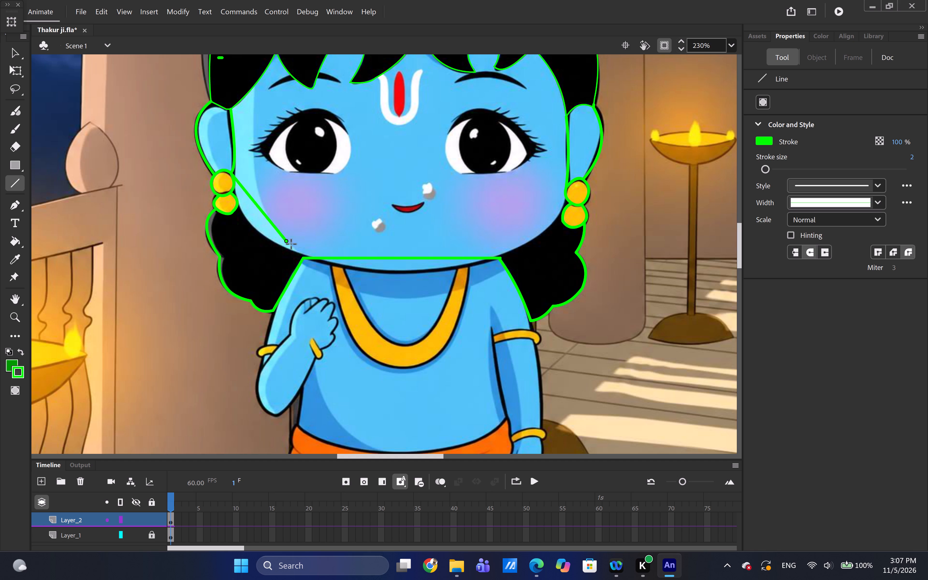
left_click_drag(291, 244, 303, 253)
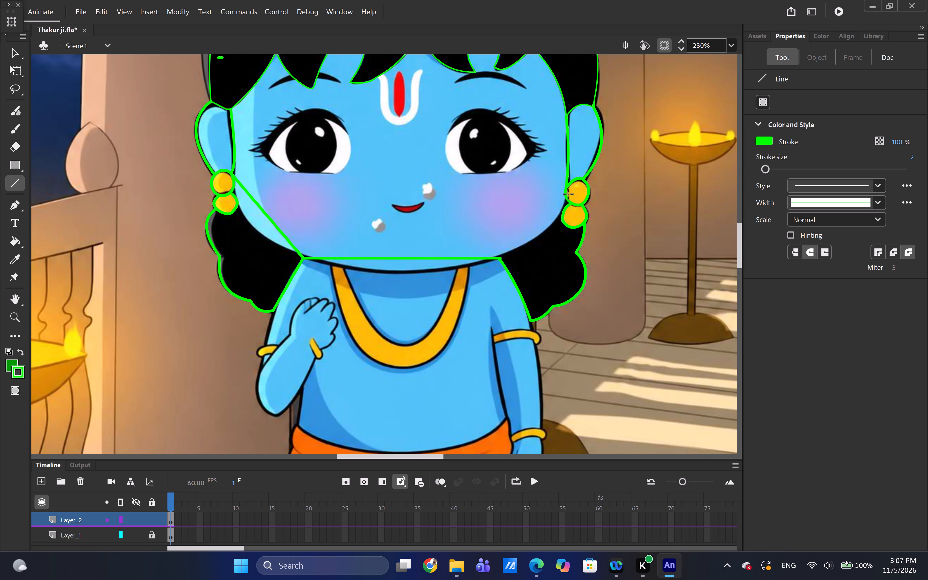
left_click_drag(564, 193, 532, 210)
left_click_drag(532, 210, 499, 256)
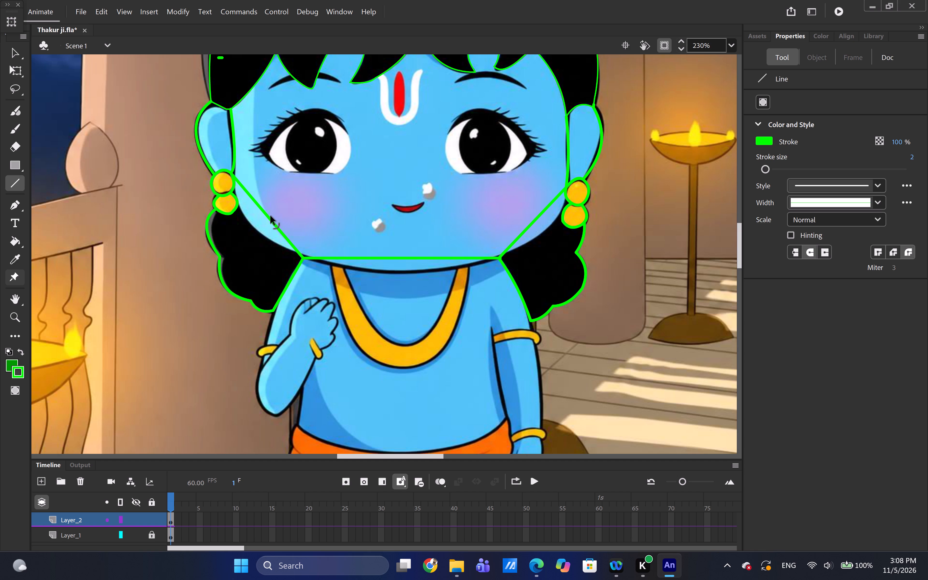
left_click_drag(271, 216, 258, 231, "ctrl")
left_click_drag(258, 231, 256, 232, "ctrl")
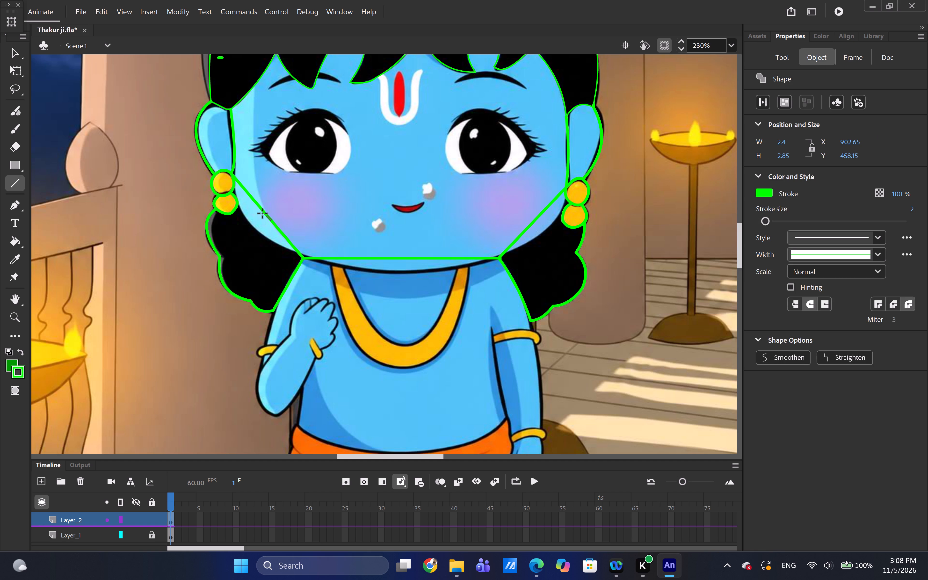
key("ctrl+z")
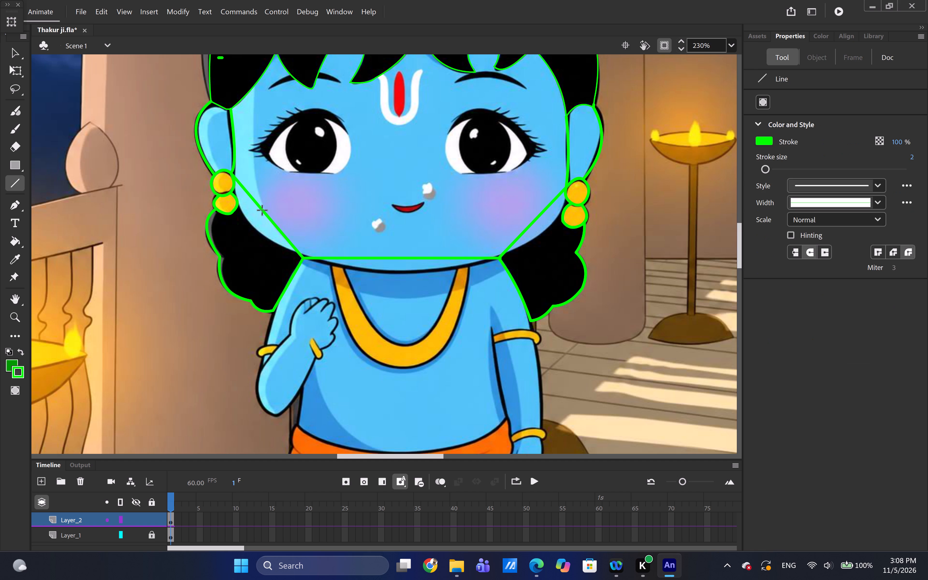
Bend the two jaw lines and the chin line outward to follow the rounded lower edge of the face.
left_click_drag(262, 210, 248, 225, "ctrl")
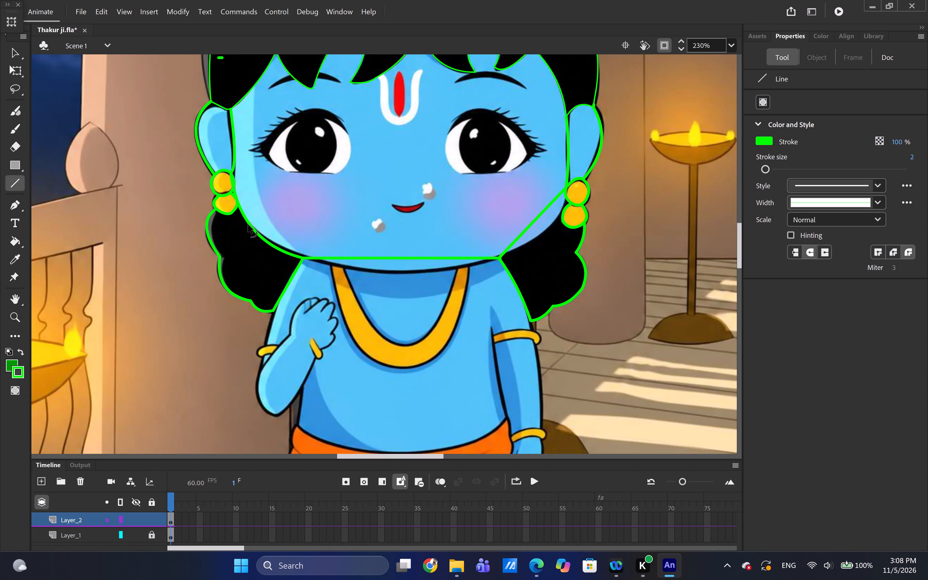
left_click_drag(248, 225, 249, 223, "ctrl")
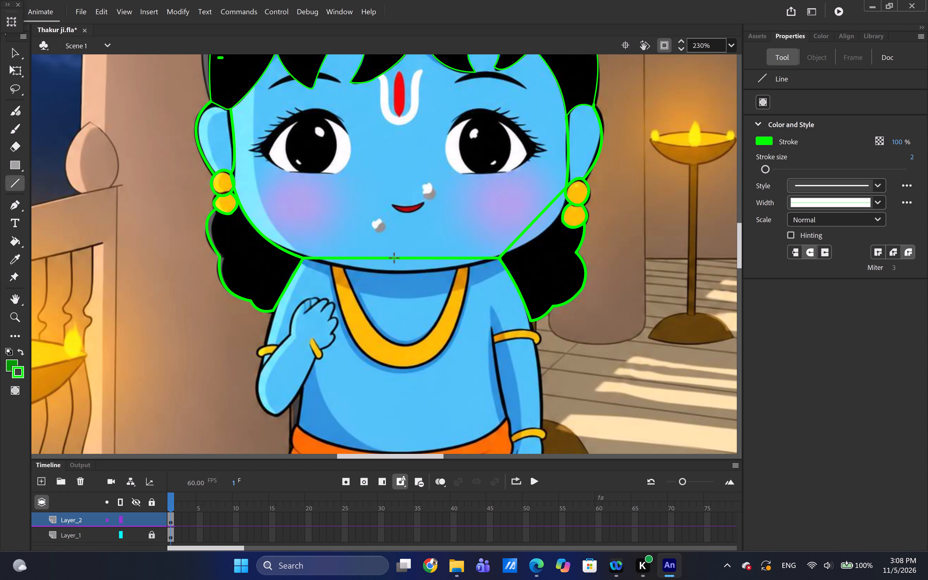
left_click_drag(394, 258, 395, 273, "ctrl")
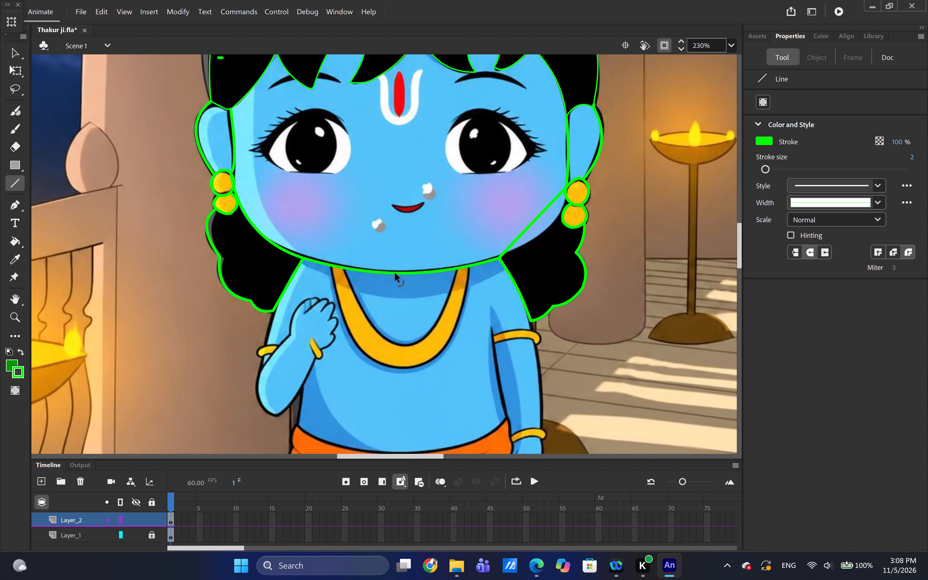
left_click_drag(395, 273, 393, 273, "ctrl")
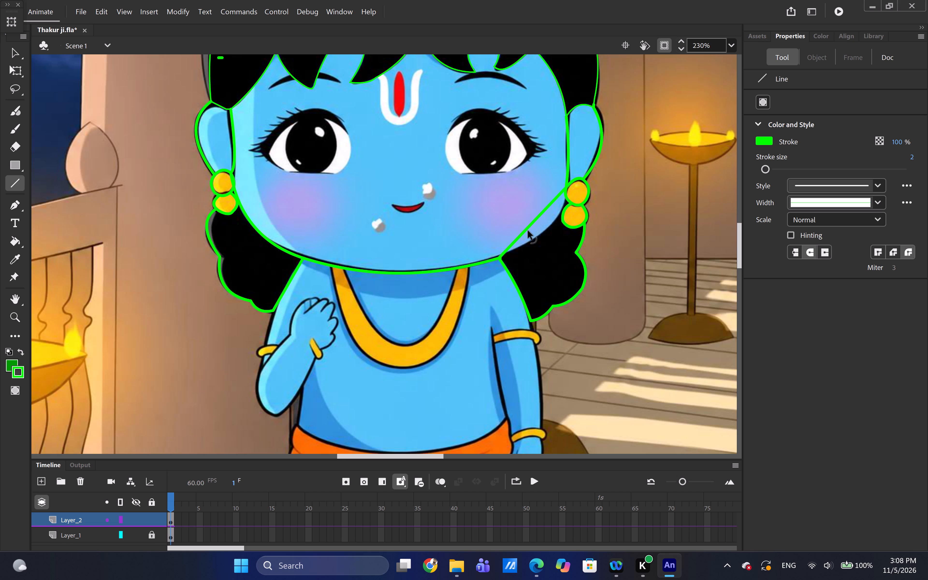
left_click_drag(528, 231, 543, 237, "ctrl")
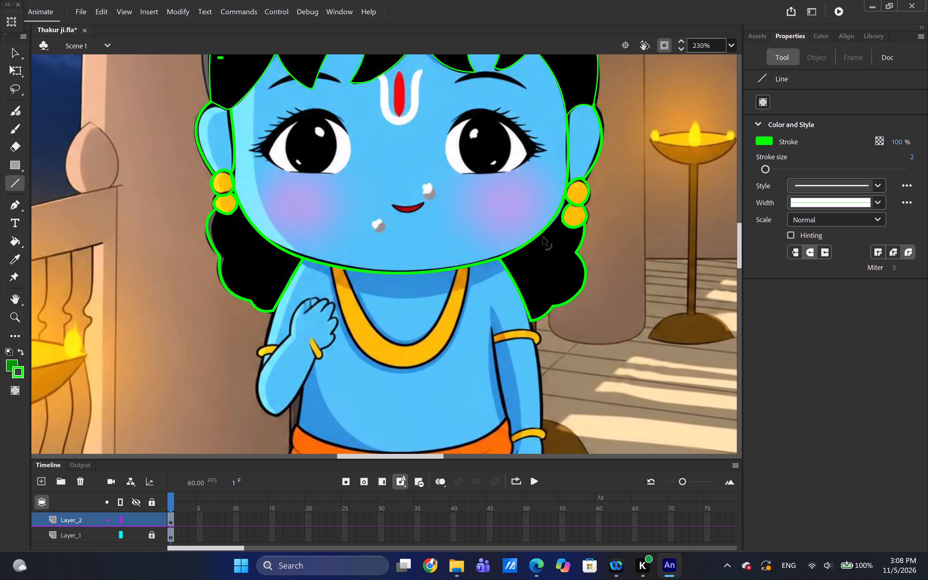
left_click_drag(543, 237, 544, 237, "ctrl")
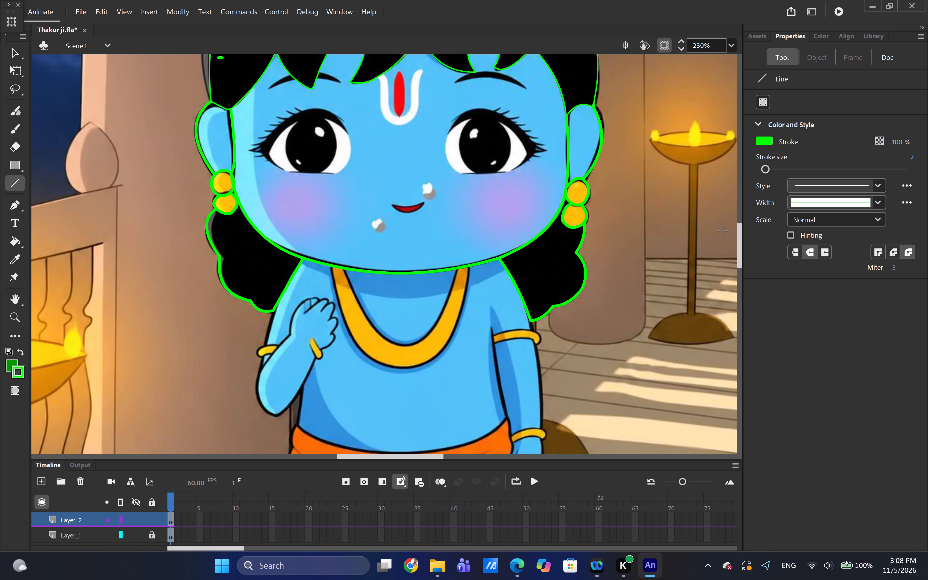
Set the Line tool's stroke size to 0.5.
left_click_drag(741, 234, 741, 228)
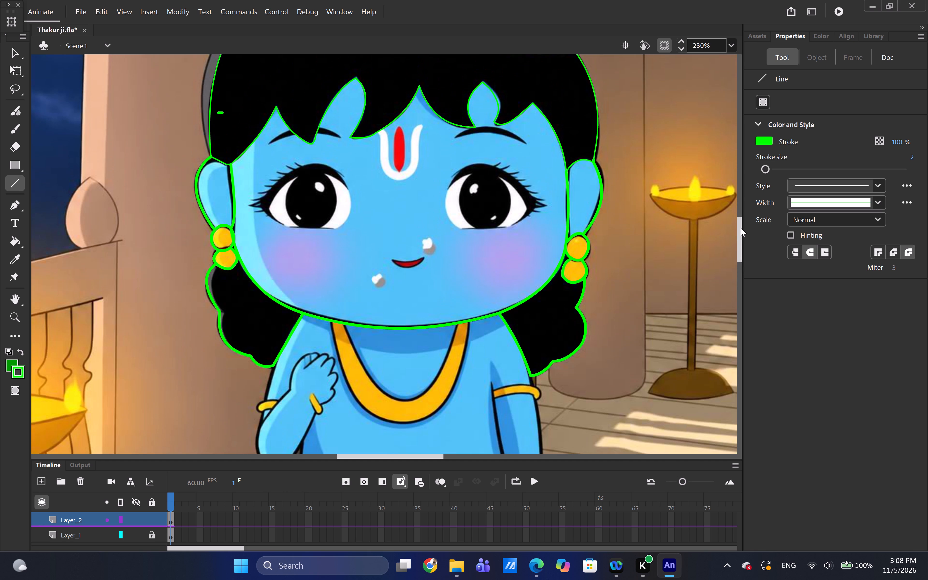
left_click_drag(741, 228, 740, 218)
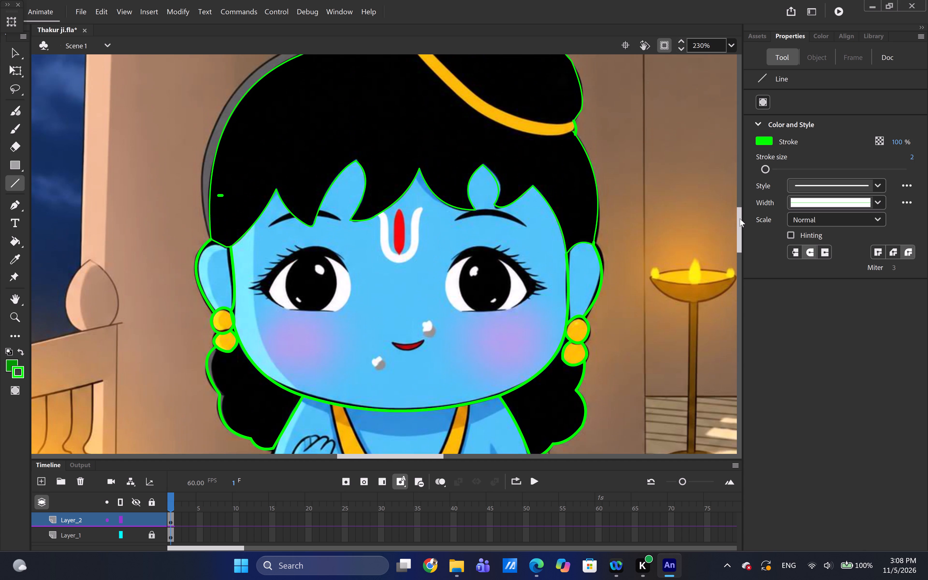
left_click_drag(740, 218, 740, 215)
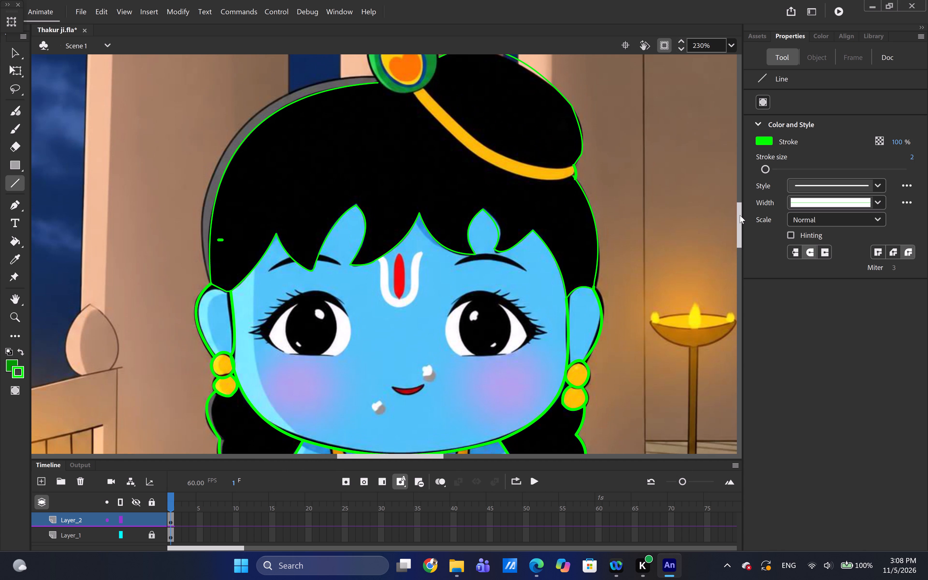
left_click_drag(740, 215, 740, 206)
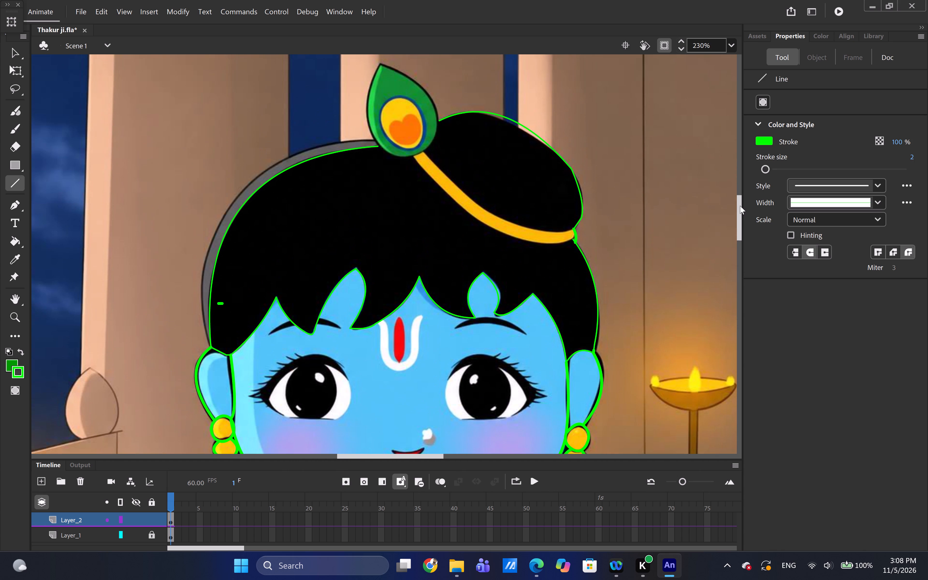
left_click_drag(740, 206, 740, 207)
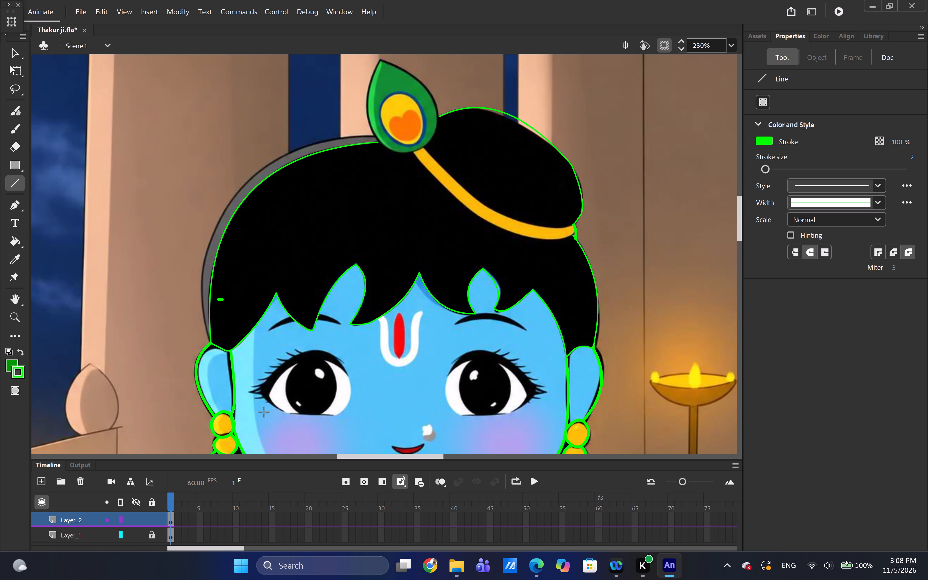
left_click(763, 170)
left_click(911, 154)
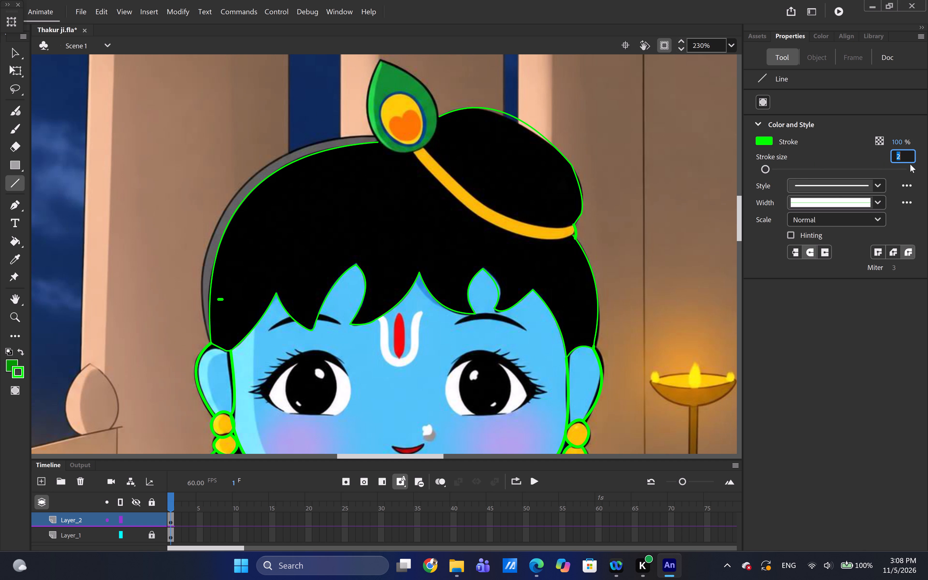
left_click(909, 163)
left_click(913, 157)
key("BackSpace")
type("0.5")
key("Return")
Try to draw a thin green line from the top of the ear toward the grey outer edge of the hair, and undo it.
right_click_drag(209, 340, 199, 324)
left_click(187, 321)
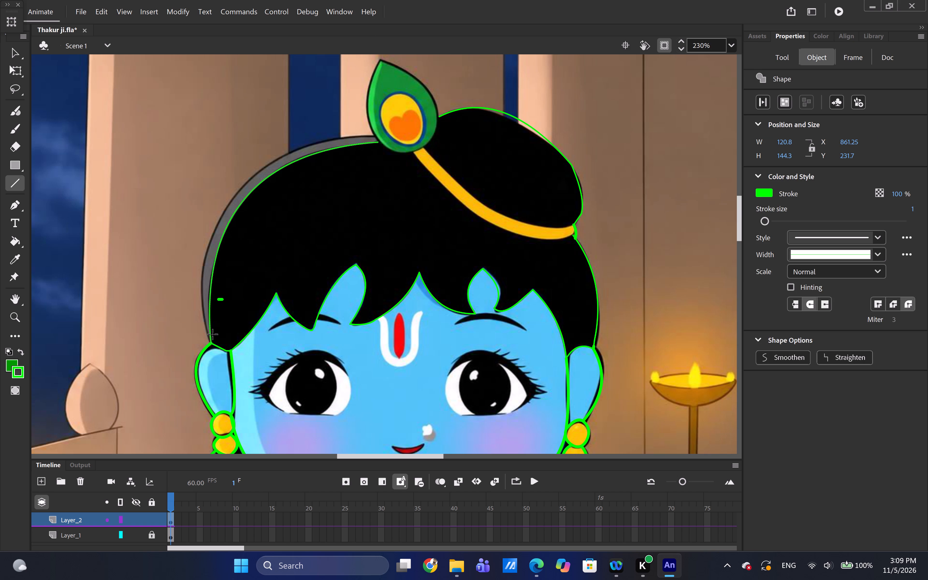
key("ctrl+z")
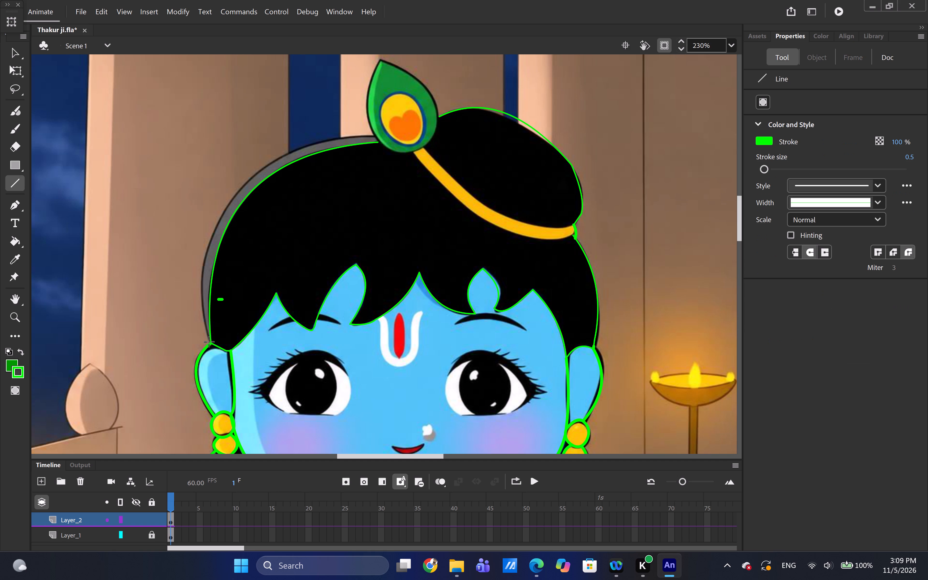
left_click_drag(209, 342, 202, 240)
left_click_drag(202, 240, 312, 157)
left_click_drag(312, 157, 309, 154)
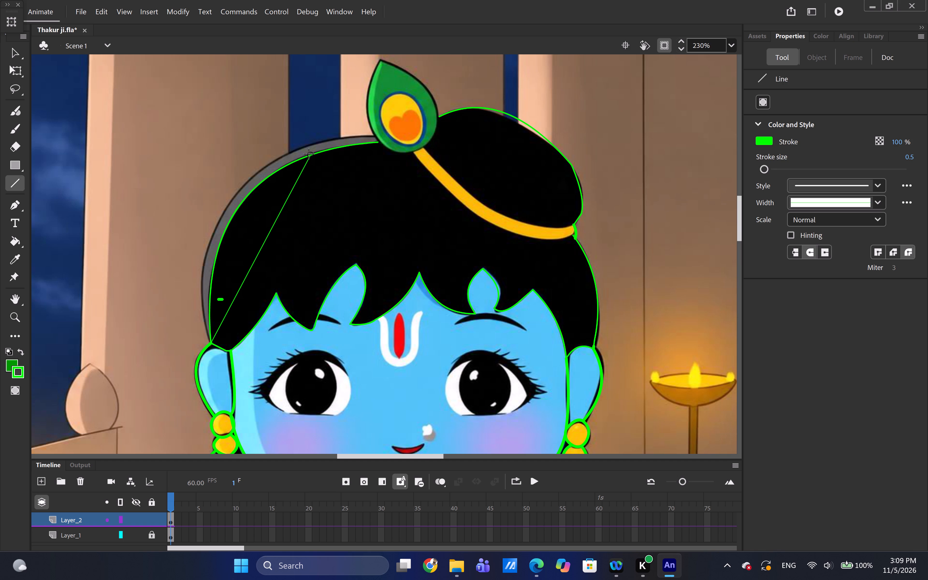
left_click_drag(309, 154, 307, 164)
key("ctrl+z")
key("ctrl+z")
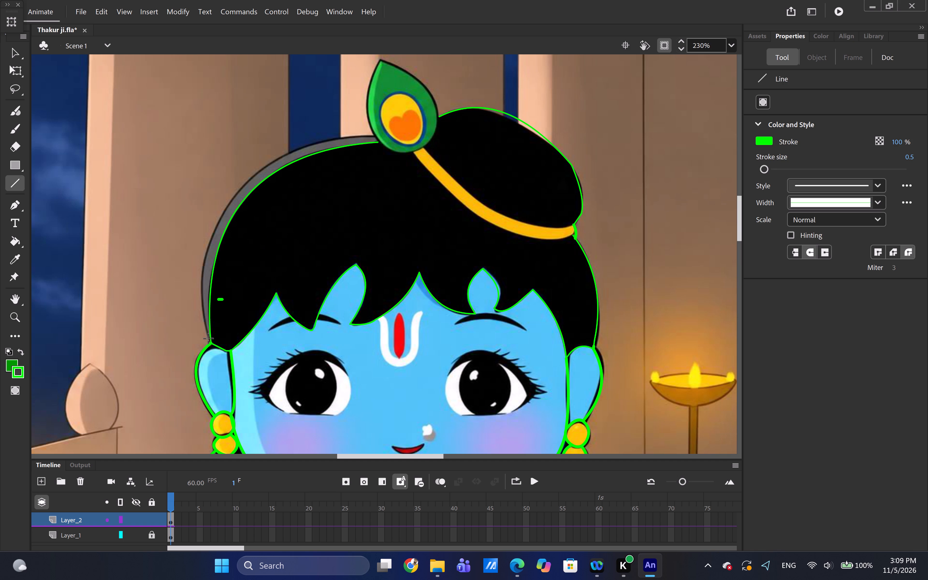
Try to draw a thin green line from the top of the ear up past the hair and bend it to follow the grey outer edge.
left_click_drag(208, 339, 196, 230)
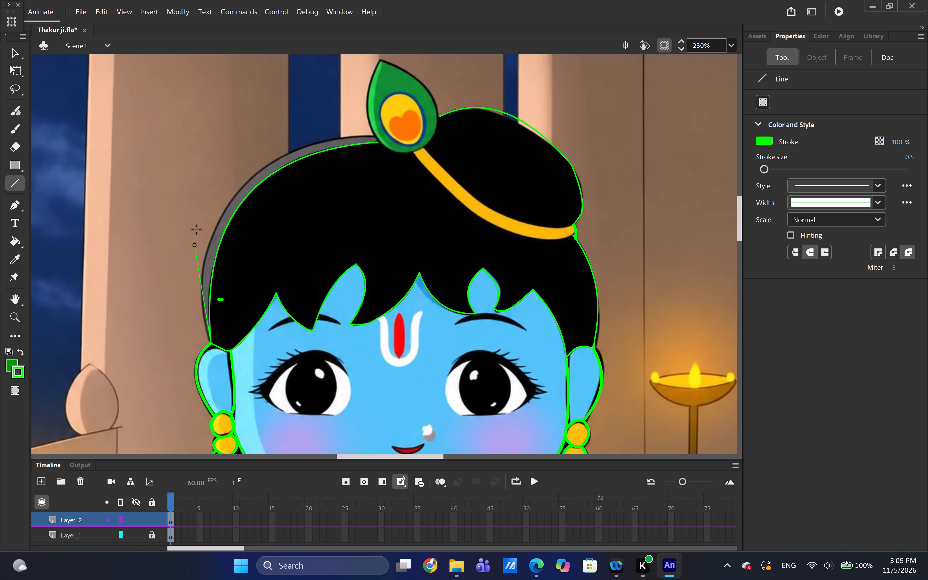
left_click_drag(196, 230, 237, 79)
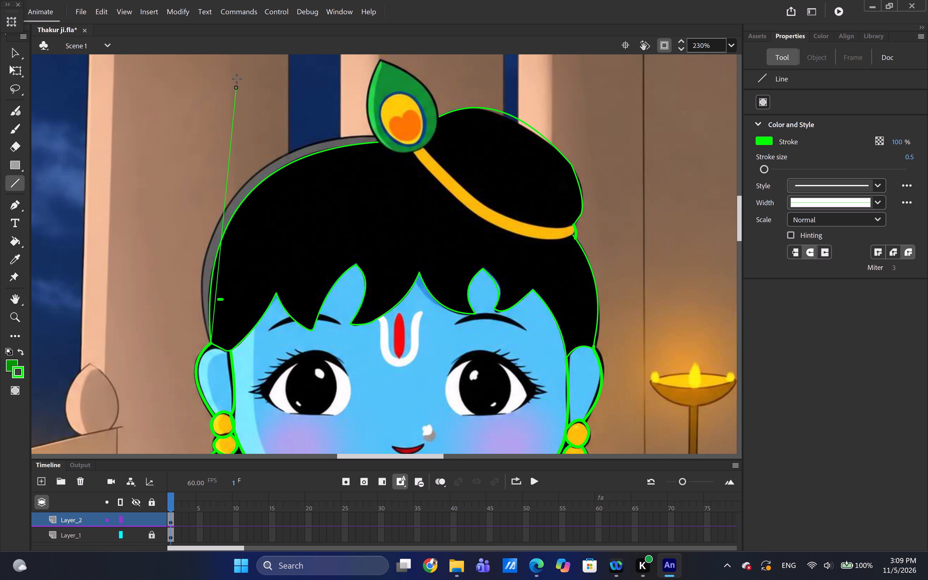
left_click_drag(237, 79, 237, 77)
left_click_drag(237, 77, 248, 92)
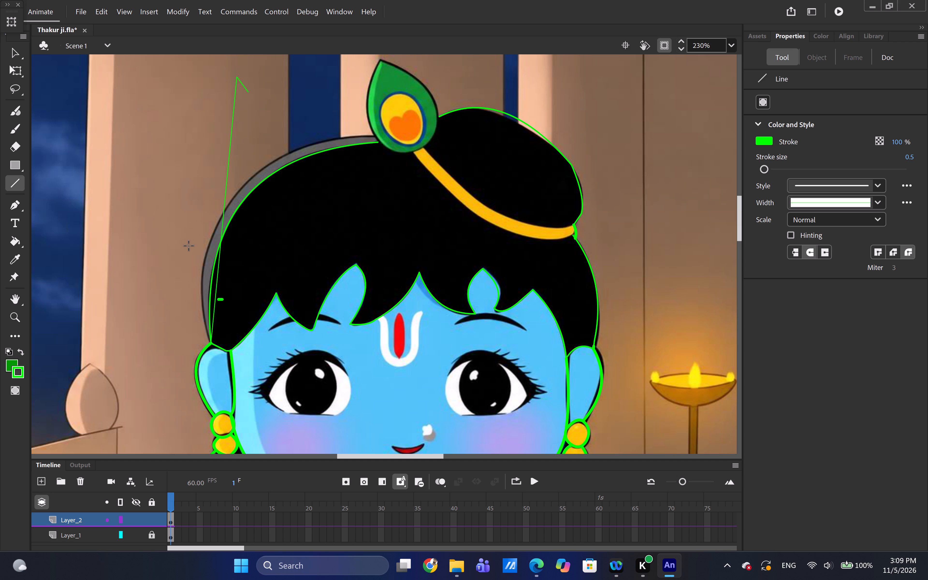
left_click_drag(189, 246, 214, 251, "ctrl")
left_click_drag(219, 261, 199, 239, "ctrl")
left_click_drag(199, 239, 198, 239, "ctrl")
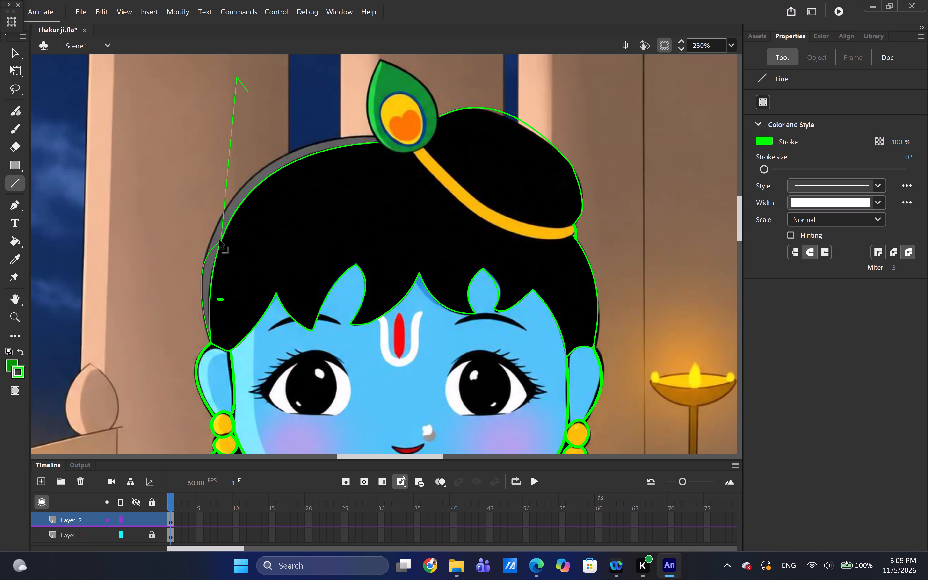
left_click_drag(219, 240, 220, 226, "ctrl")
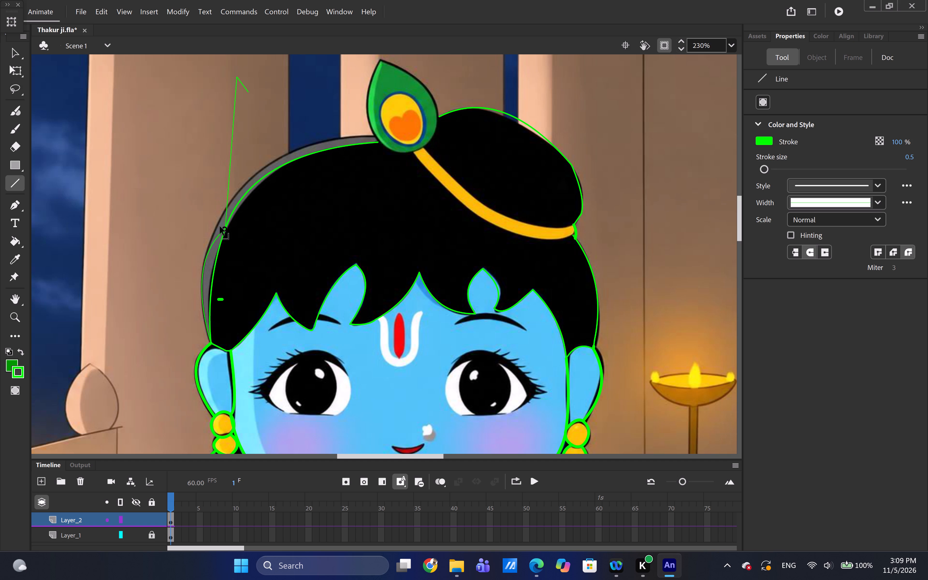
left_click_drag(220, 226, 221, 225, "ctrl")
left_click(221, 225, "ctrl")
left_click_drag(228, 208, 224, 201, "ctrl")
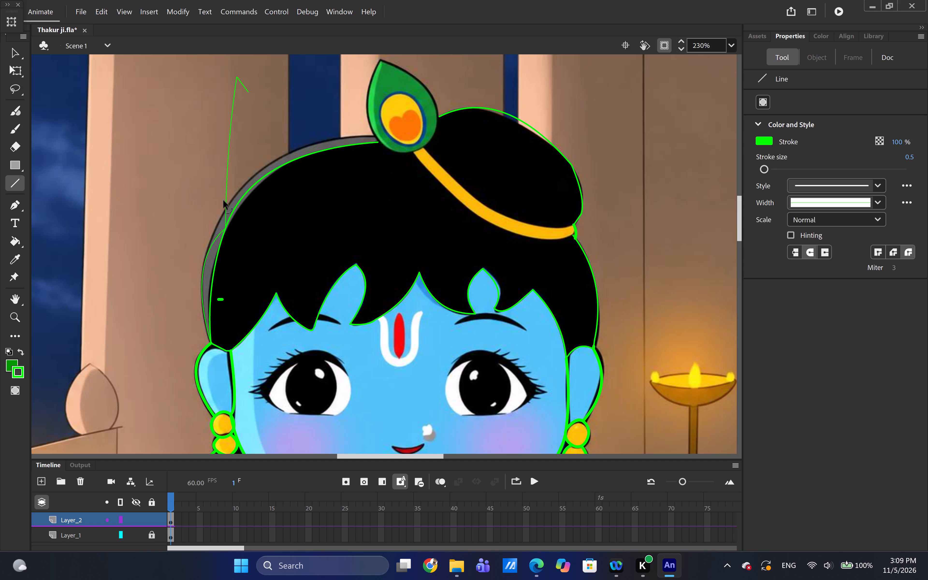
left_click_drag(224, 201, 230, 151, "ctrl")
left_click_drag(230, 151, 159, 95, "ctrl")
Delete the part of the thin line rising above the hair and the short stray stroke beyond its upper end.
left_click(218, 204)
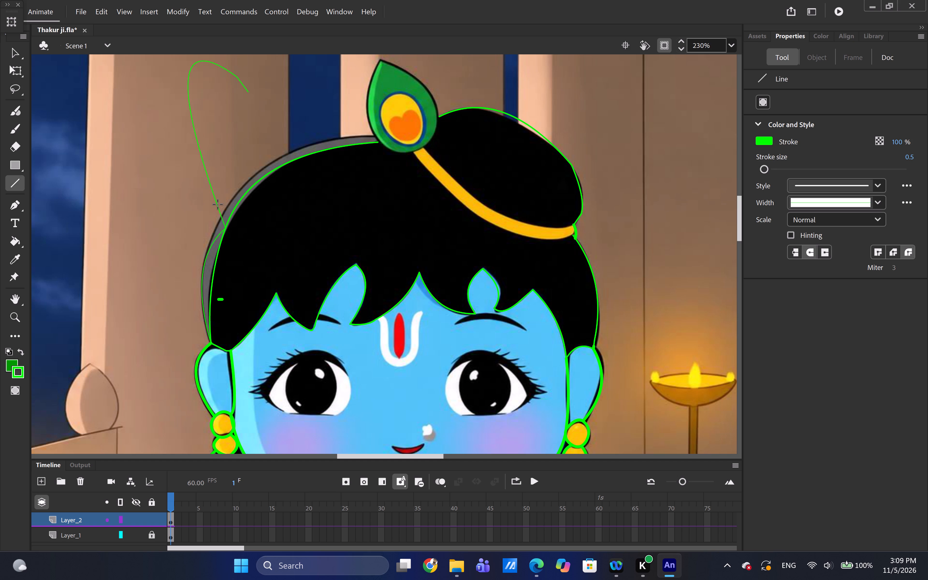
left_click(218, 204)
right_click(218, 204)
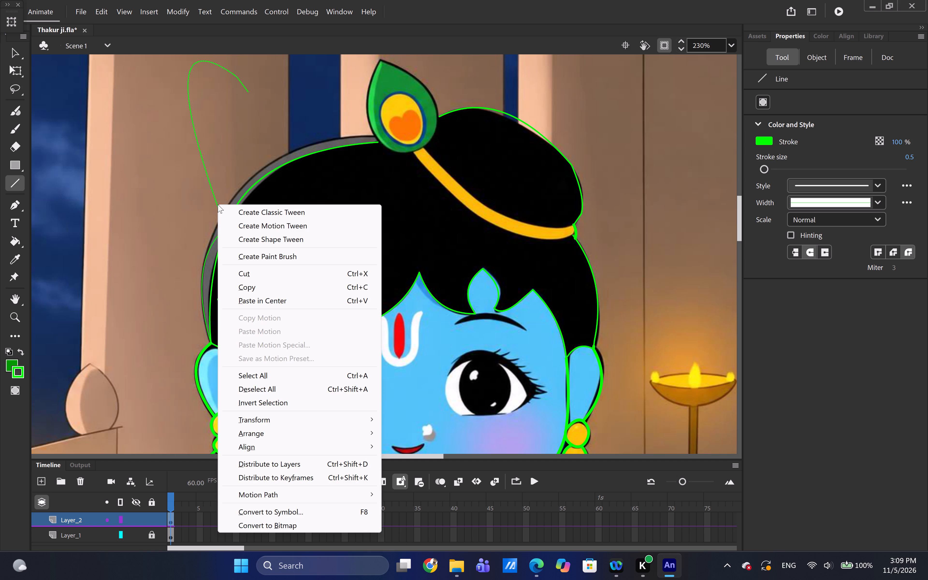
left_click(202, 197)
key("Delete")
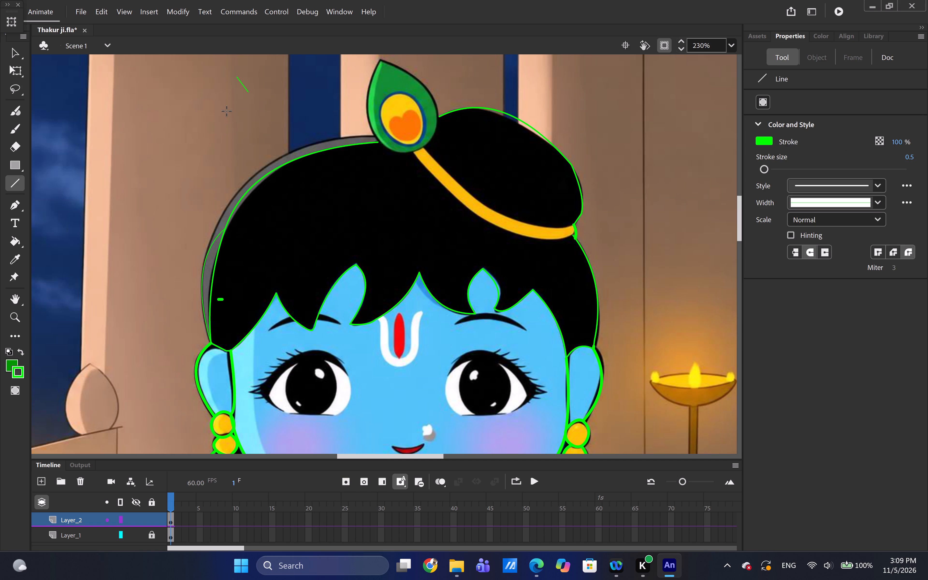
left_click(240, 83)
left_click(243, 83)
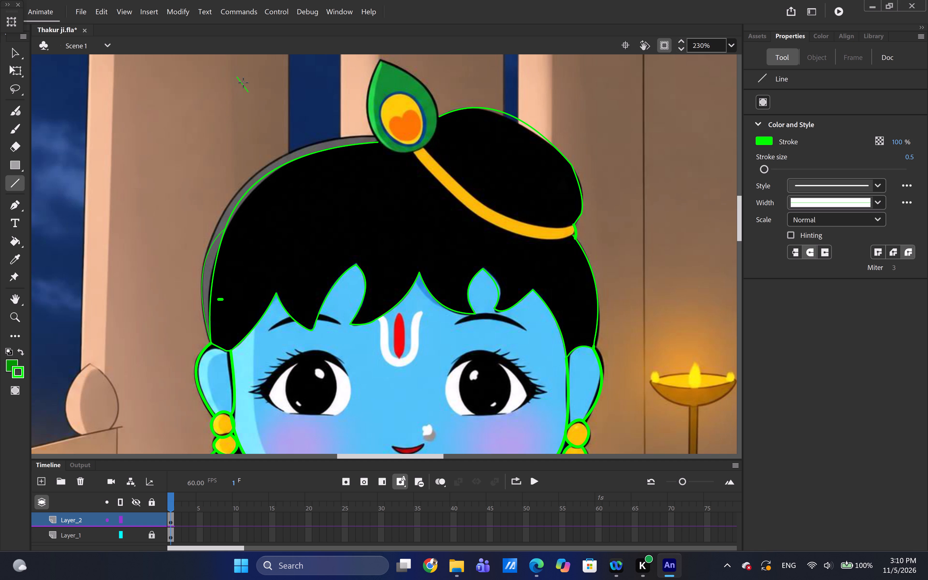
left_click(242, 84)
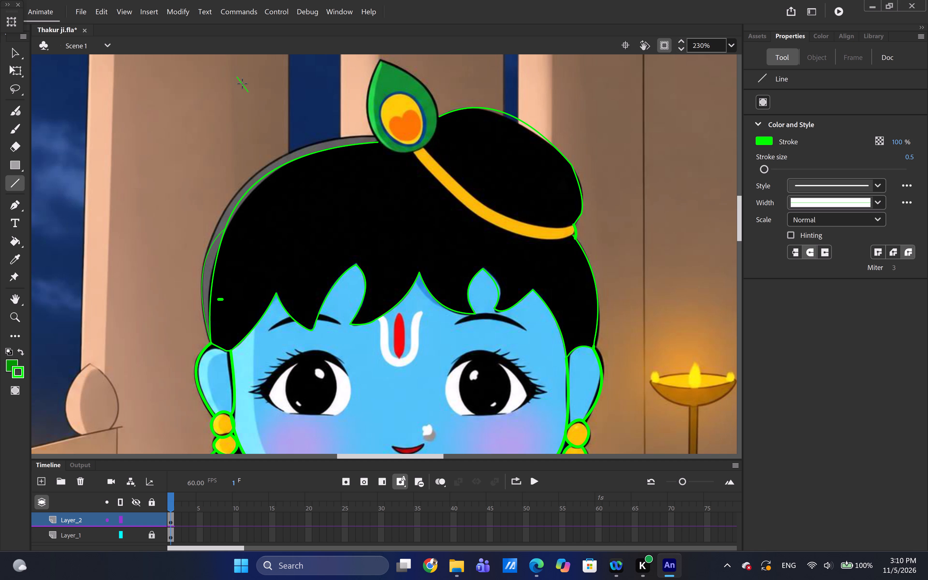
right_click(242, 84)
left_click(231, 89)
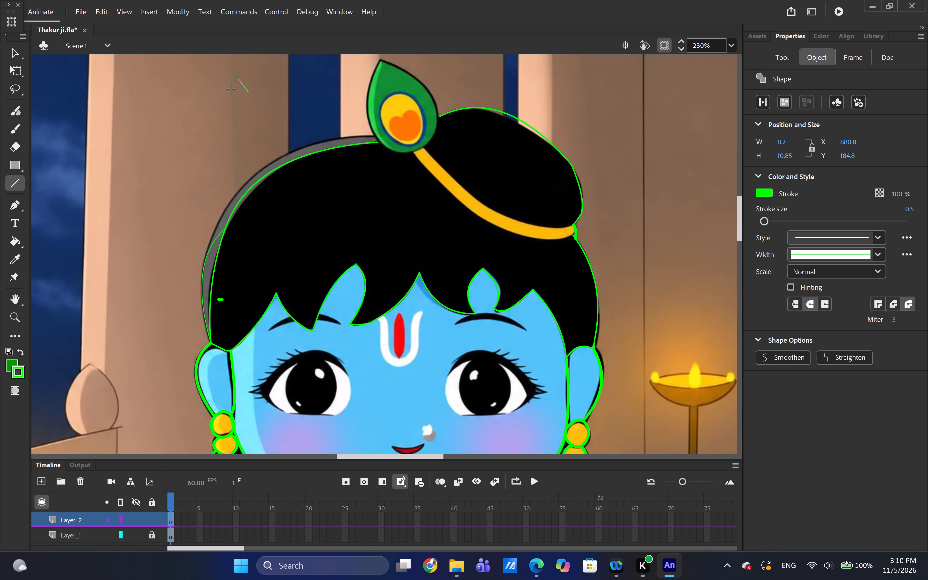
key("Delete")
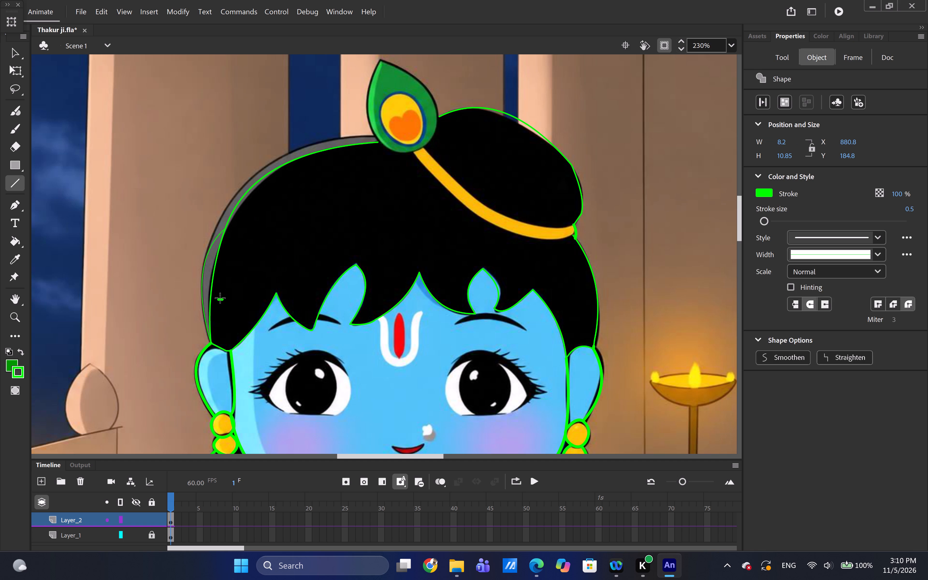
Cut the short stray green dash inside the black hair above the ear.
left_click(221, 300)
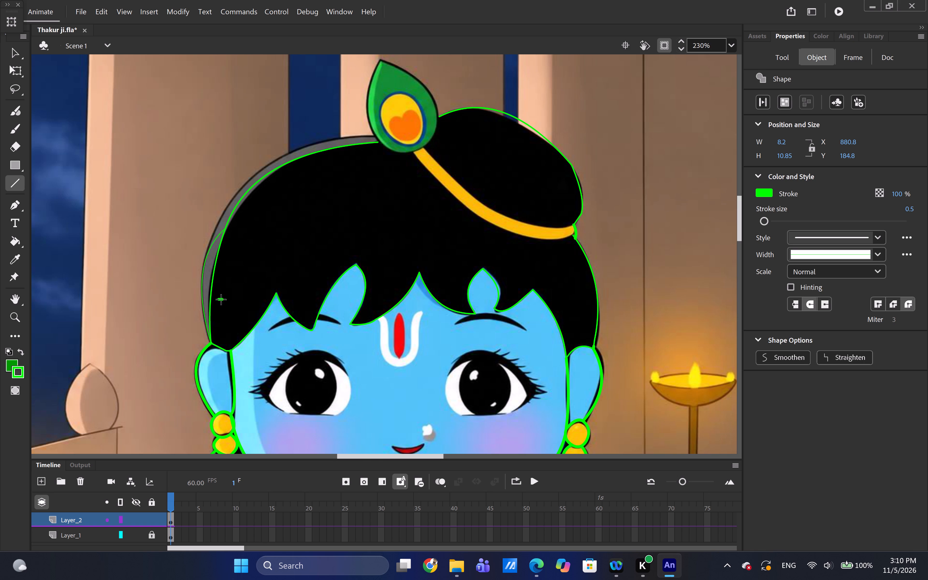
right_click(221, 300)
left_click(237, 291)
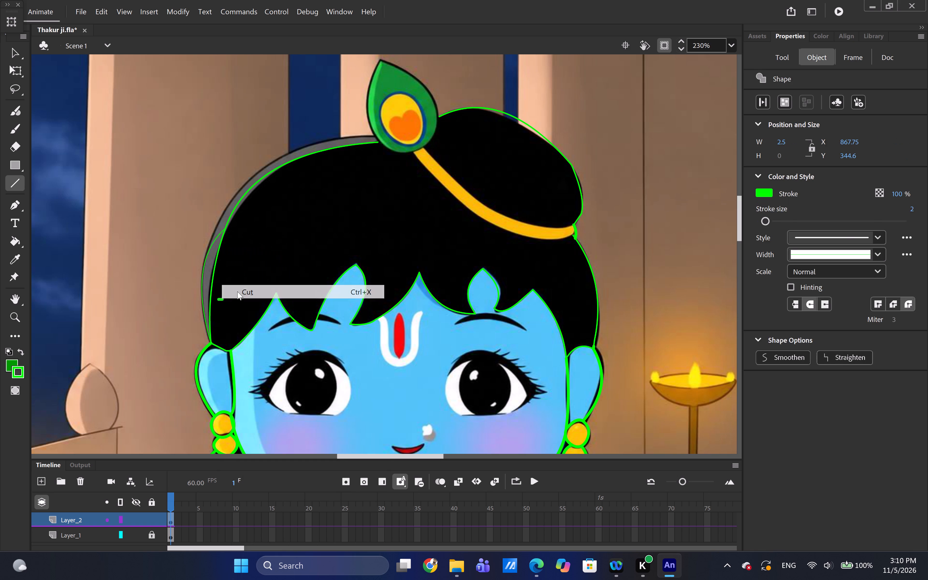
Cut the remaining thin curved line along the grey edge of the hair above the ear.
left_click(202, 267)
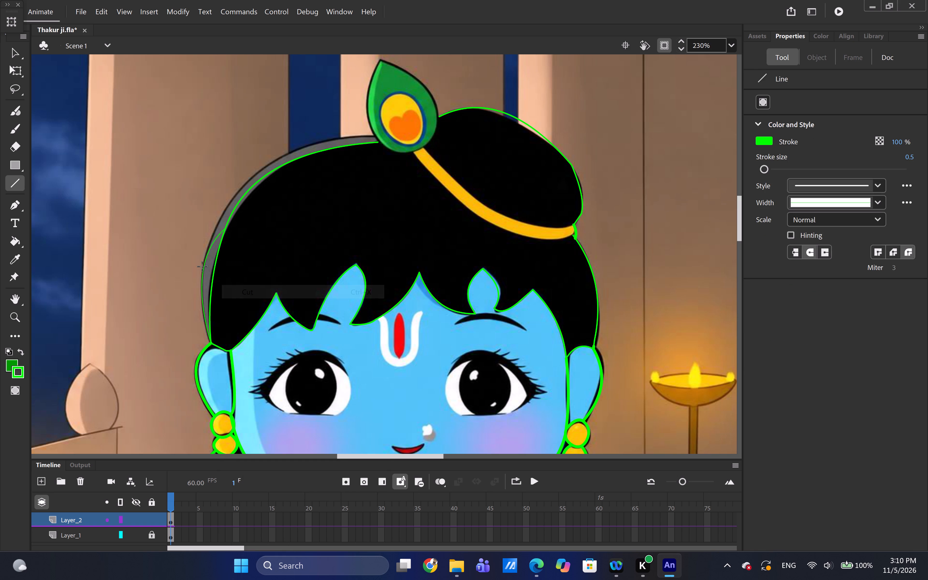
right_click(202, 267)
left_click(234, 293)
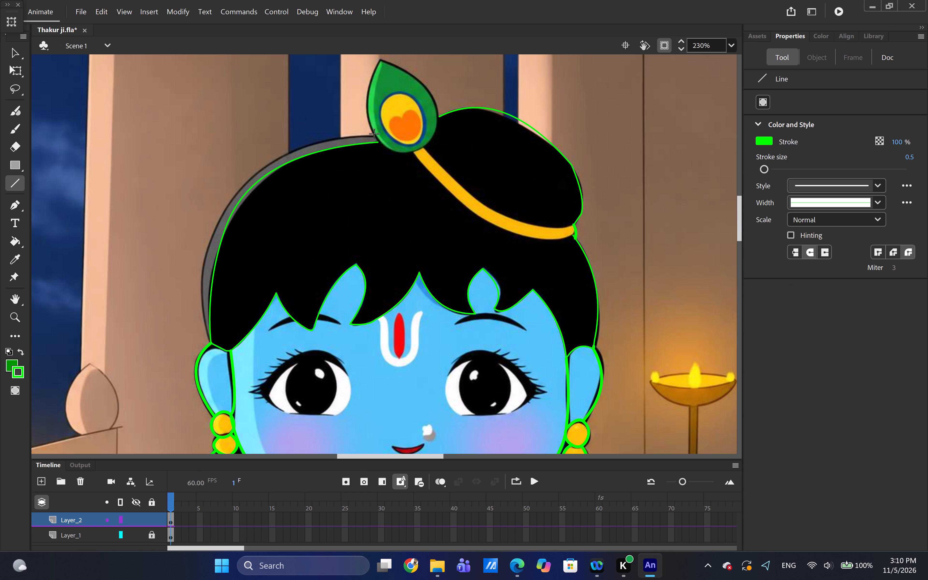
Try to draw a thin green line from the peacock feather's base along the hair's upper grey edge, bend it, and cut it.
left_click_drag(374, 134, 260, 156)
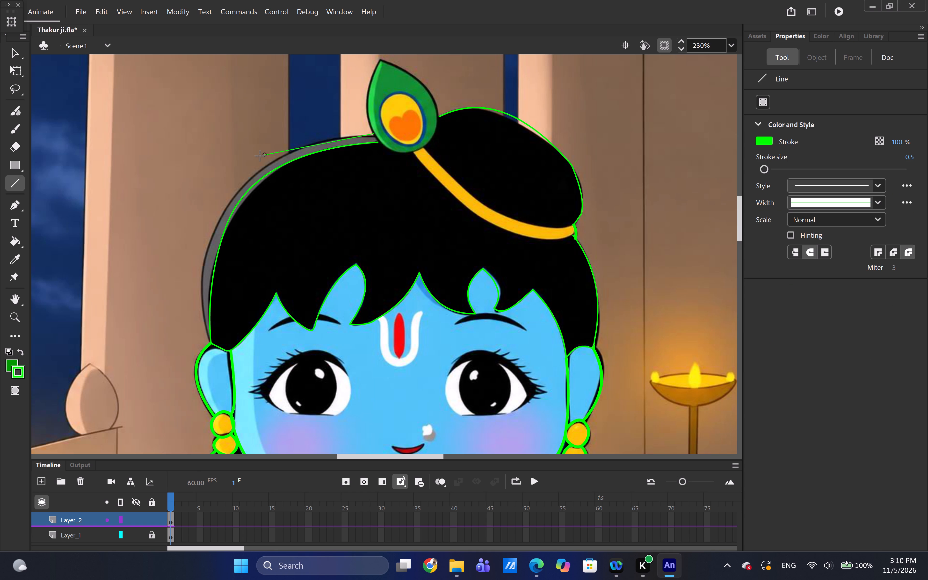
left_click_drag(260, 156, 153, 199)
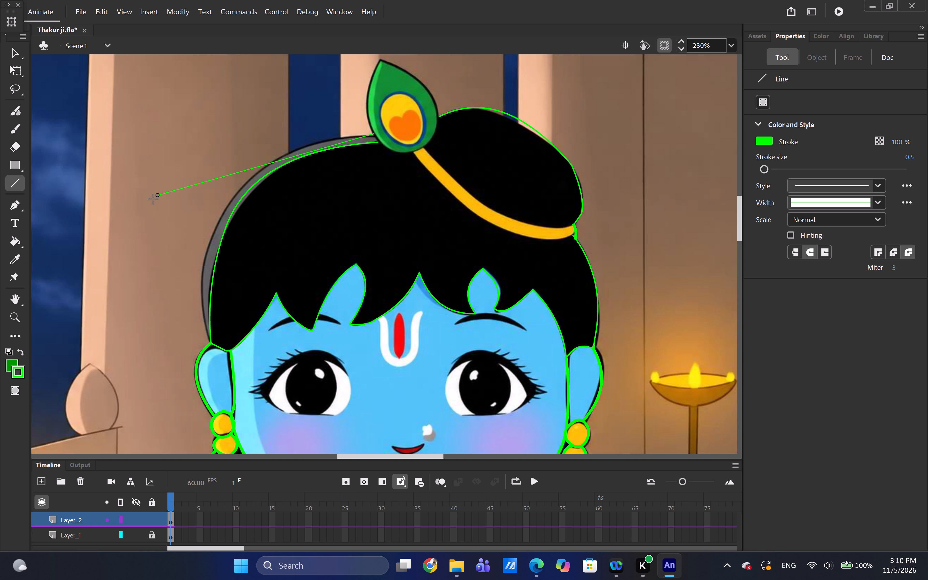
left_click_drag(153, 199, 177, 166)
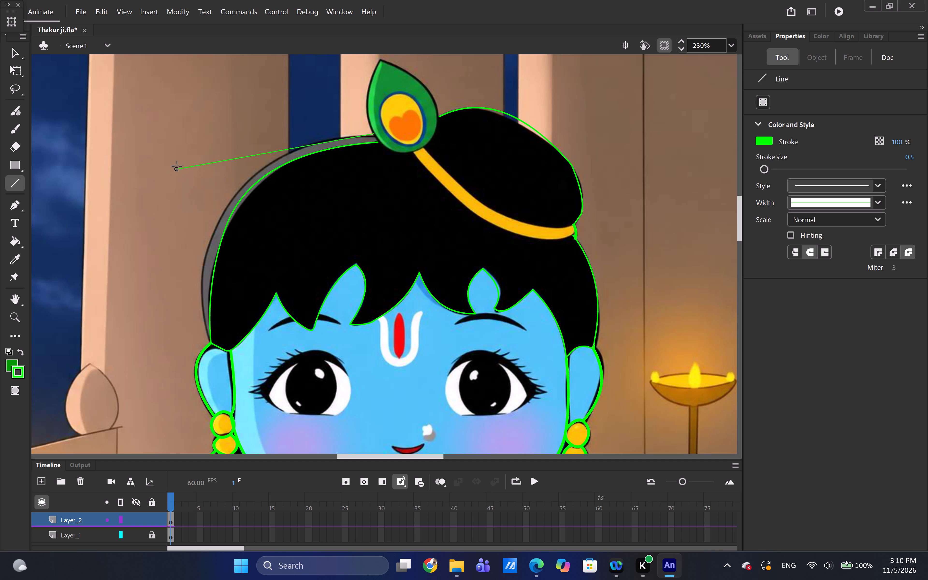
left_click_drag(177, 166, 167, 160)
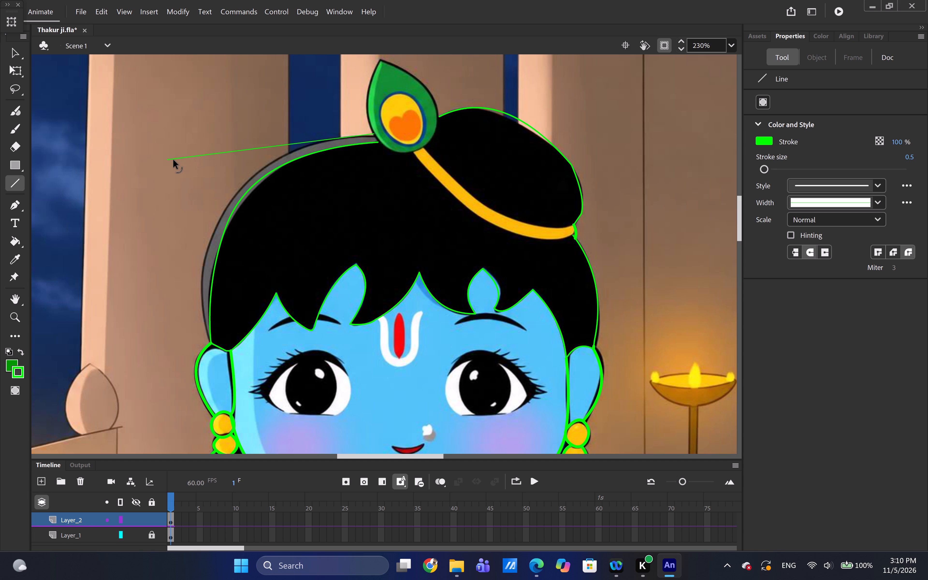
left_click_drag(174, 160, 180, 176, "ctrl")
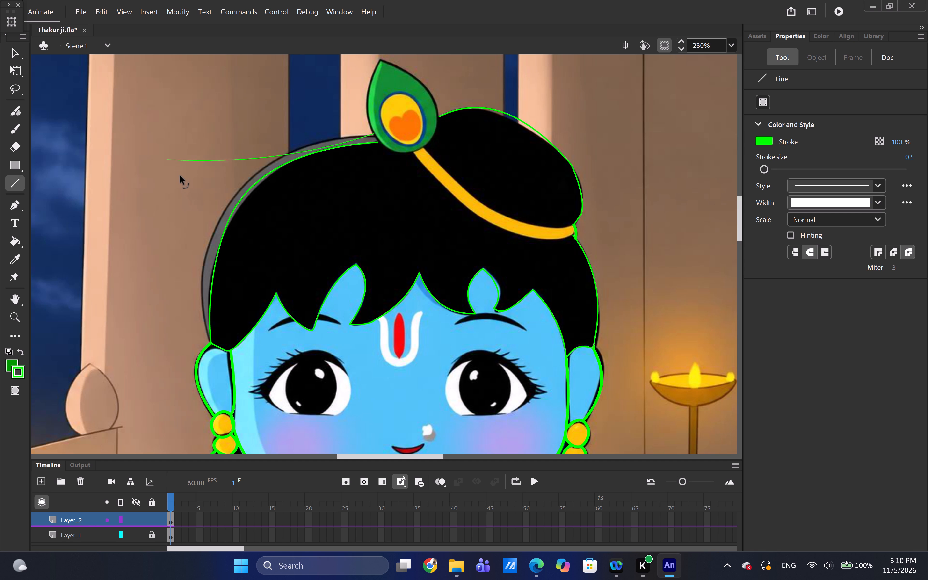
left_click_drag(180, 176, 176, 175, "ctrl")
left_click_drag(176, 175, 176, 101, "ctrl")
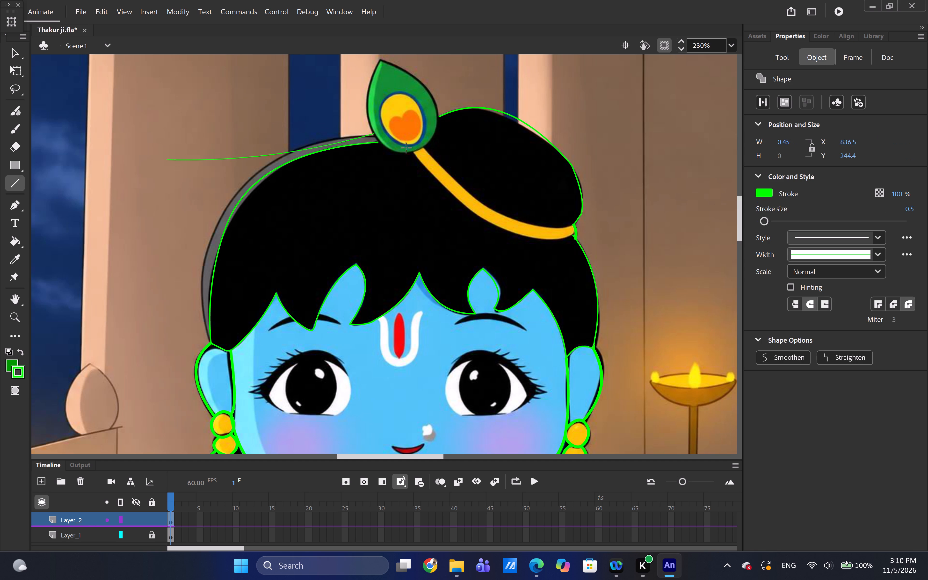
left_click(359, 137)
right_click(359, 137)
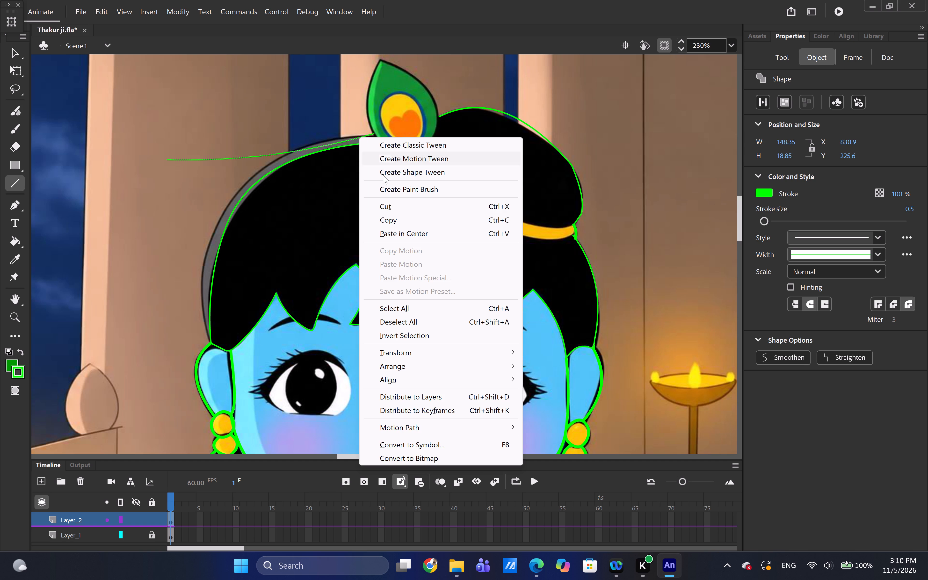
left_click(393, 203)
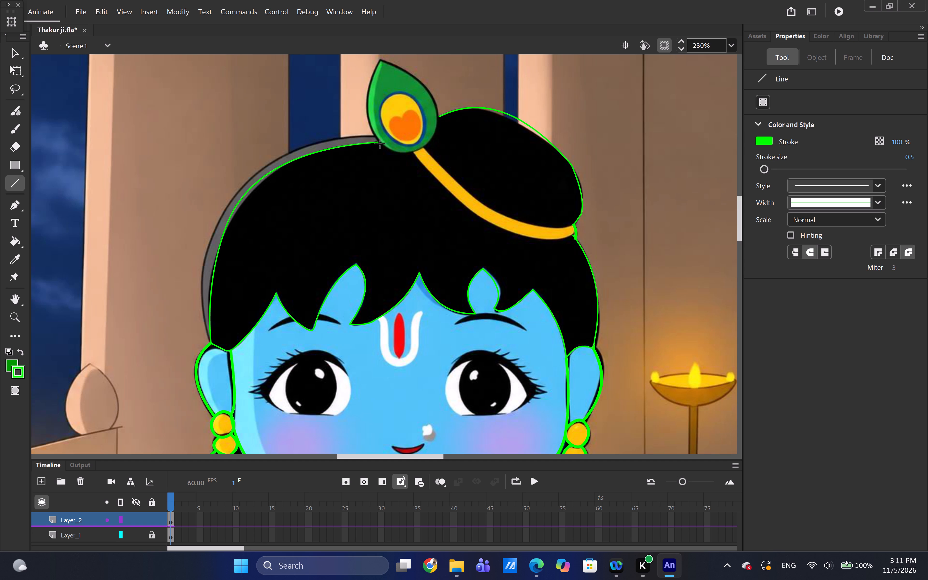
Draw four straight thin green lines around the peacock feather, joining its tip, both sides at the hair outline, and its bottom.
left_click_drag(380, 141, 396, 141)
left_click_drag(396, 141, 402, 153)
left_click_drag(404, 153, 440, 119)
left_click_drag(440, 119, 441, 119)
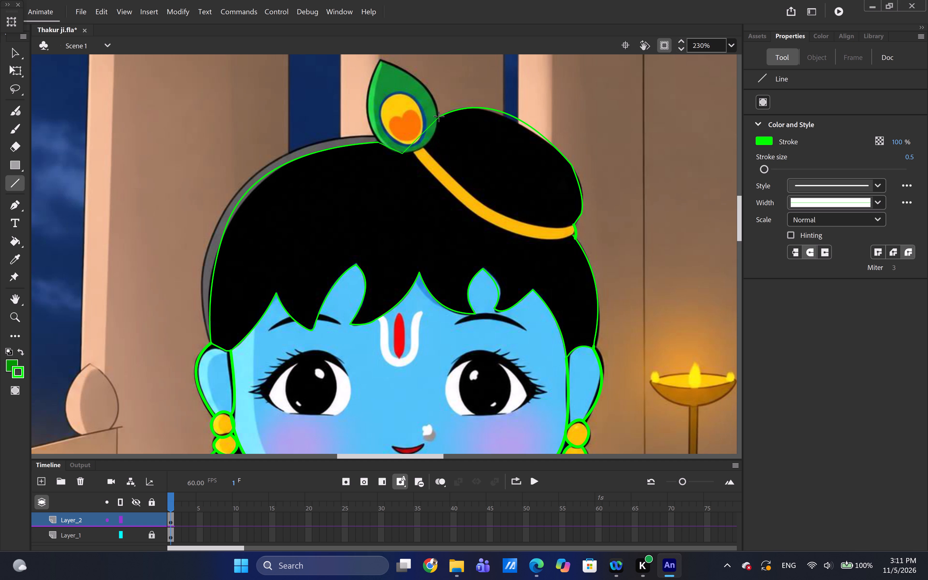
left_click_drag(439, 116, 381, 61)
left_click_drag(381, 61, 381, 61)
left_click_drag(377, 141, 383, 65)
Bend the four straight green lines around the peacock feather into curves following its outer outline, and refine its lower and side edges.
left_click_drag(380, 97, 379, 97, "ctrl")
left_click_drag(379, 97, 369, 88, "ctrl")
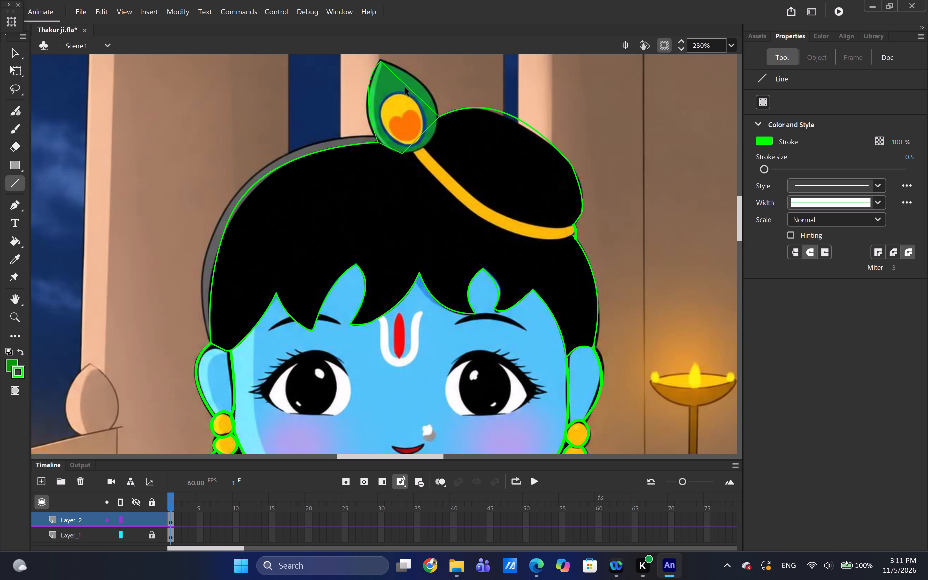
left_click_drag(406, 87, 414, 77, "ctrl")
left_click_drag(423, 134, 429, 144, "ctrl")
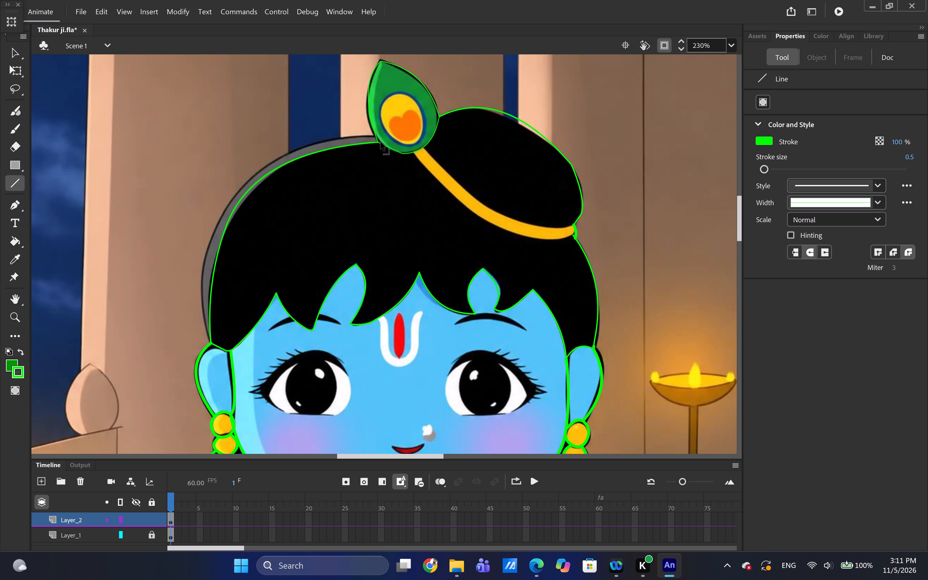
left_click(378, 142, "ctrl")
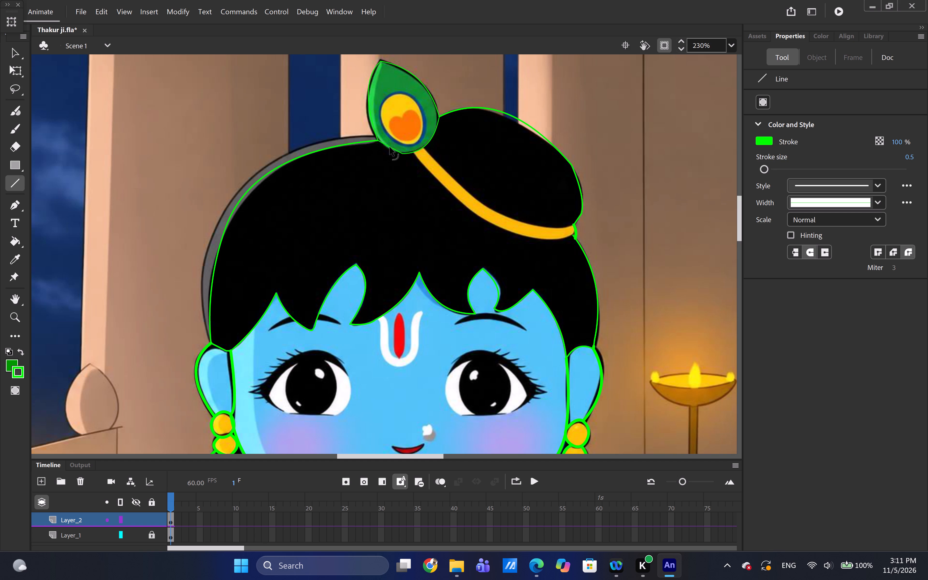
left_click_drag(390, 147, 389, 150, "ctrl")
left_click_drag(389, 150, 388, 150, "ctrl")
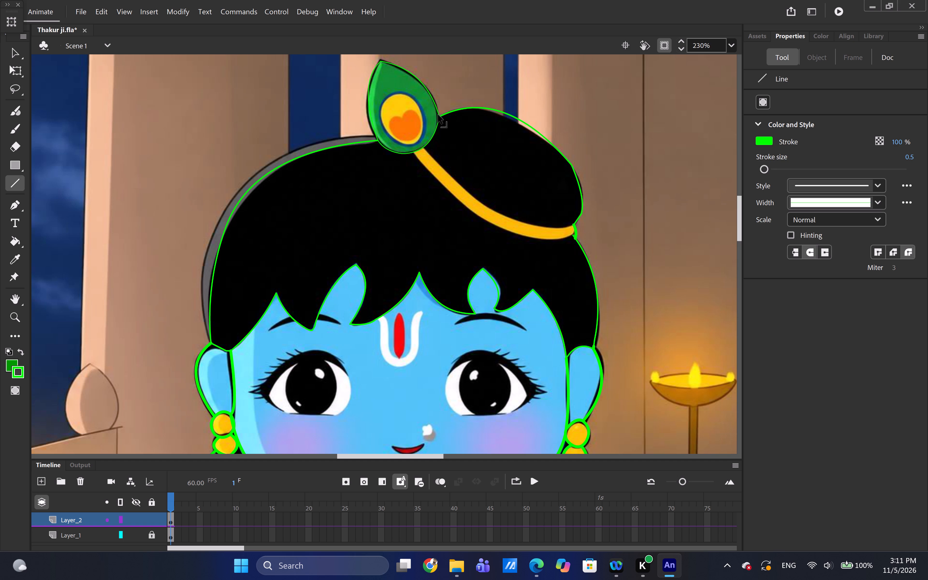
left_click(439, 114, "ctrl")
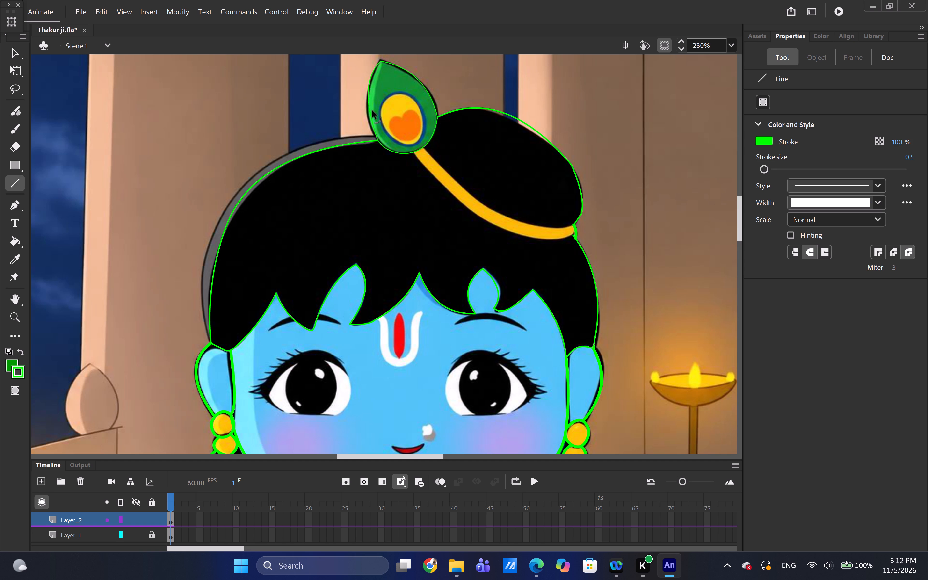
left_click_drag(370, 111, 370, 112, "ctrl")
left_click_drag(370, 112, 370, 116, "ctrl")
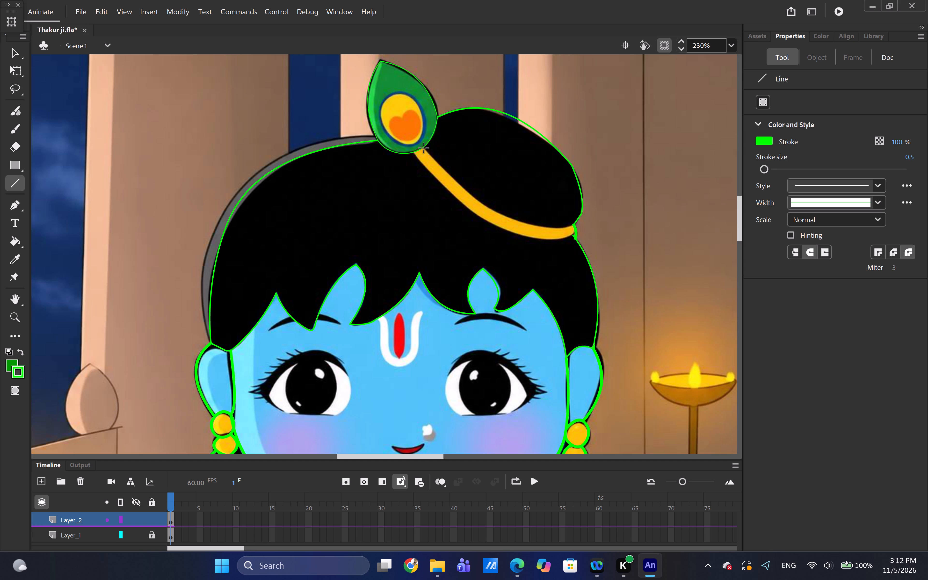
Draw two straight thin green lines for the yellow hair band, from the peacock feather's base to the band's far end below the bun.
left_click_drag(424, 148, 454, 165)
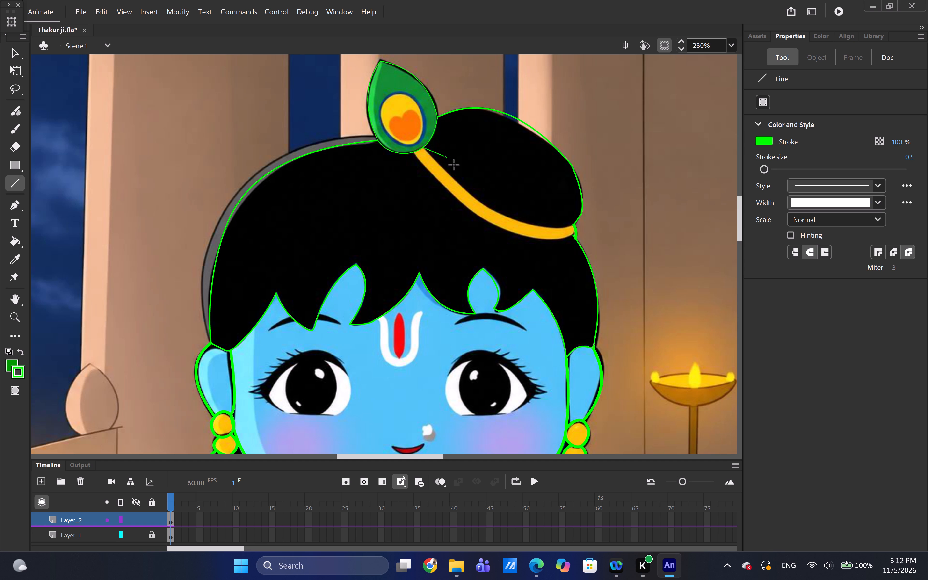
left_click_drag(454, 165, 559, 211)
left_click_drag(559, 211, 572, 226)
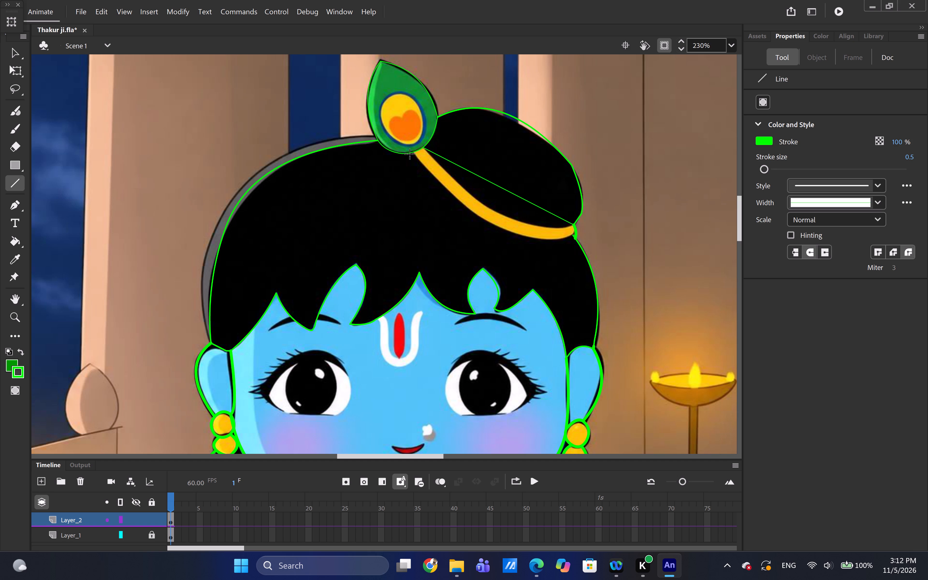
left_click_drag(412, 154, 465, 205)
left_click_drag(465, 205, 567, 239)
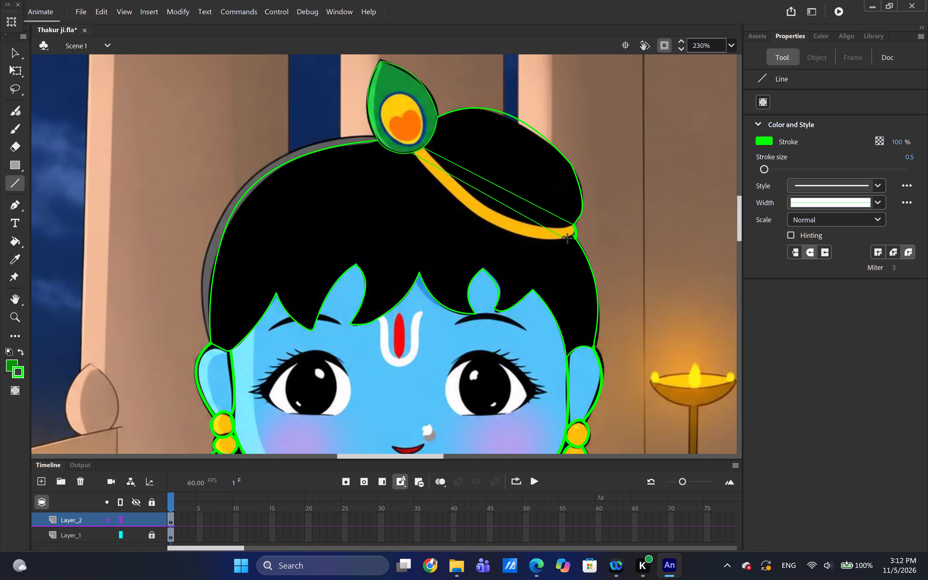
left_click_drag(567, 239, 568, 239)
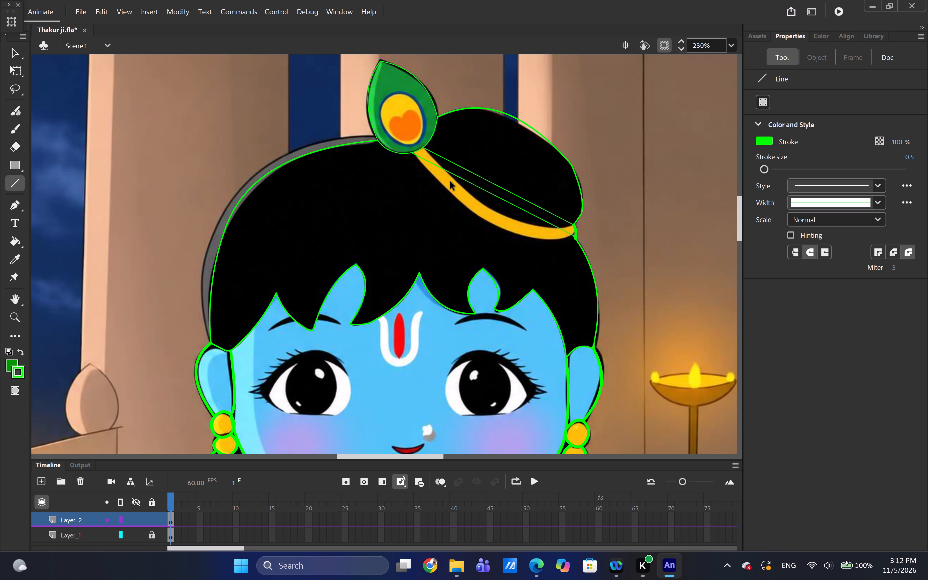
Bend the two straight green lines downward into curves following the lower and upper edges of the yellow hair band.
left_click_drag(475, 182, 465, 200, "ctrl")
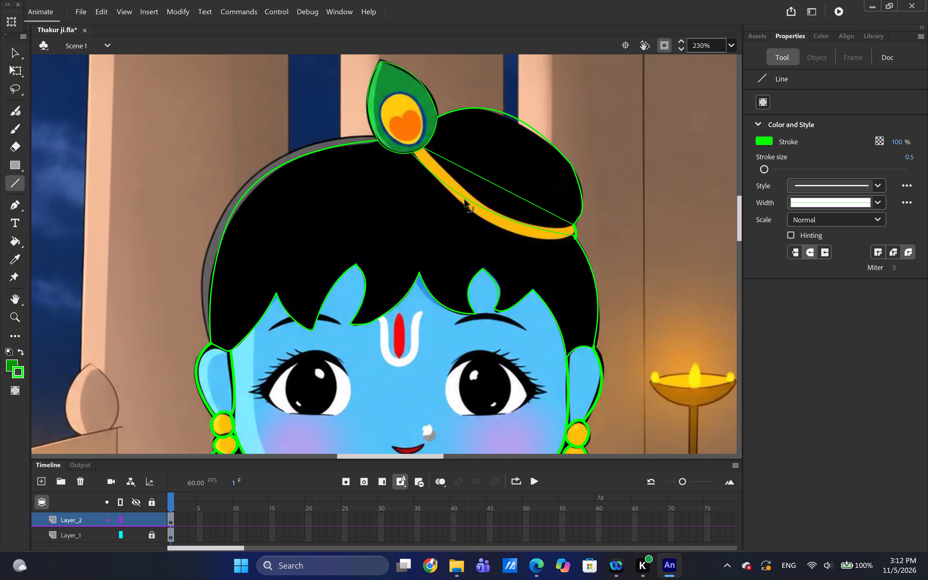
left_click_drag(465, 200, 459, 203, "ctrl")
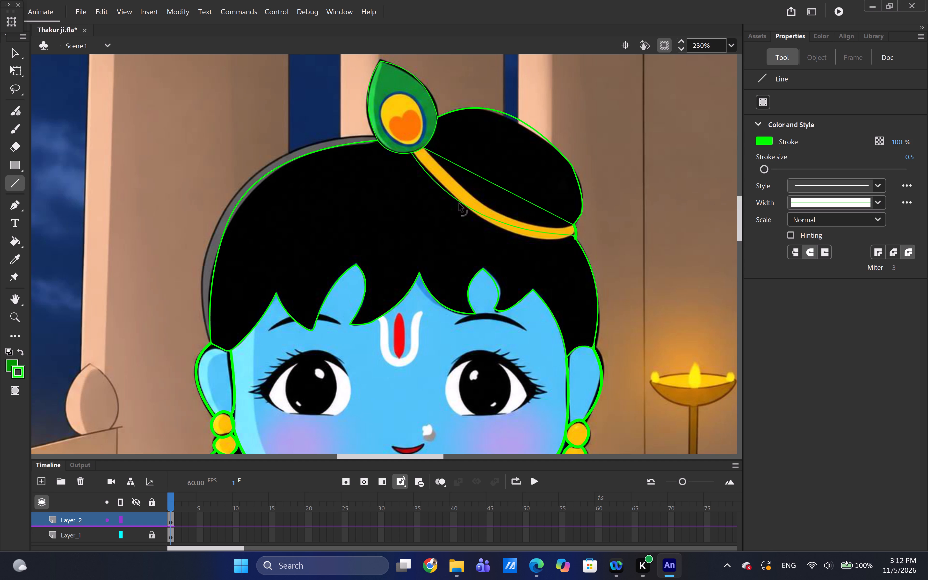
left_click_drag(459, 203, 456, 205, "ctrl")
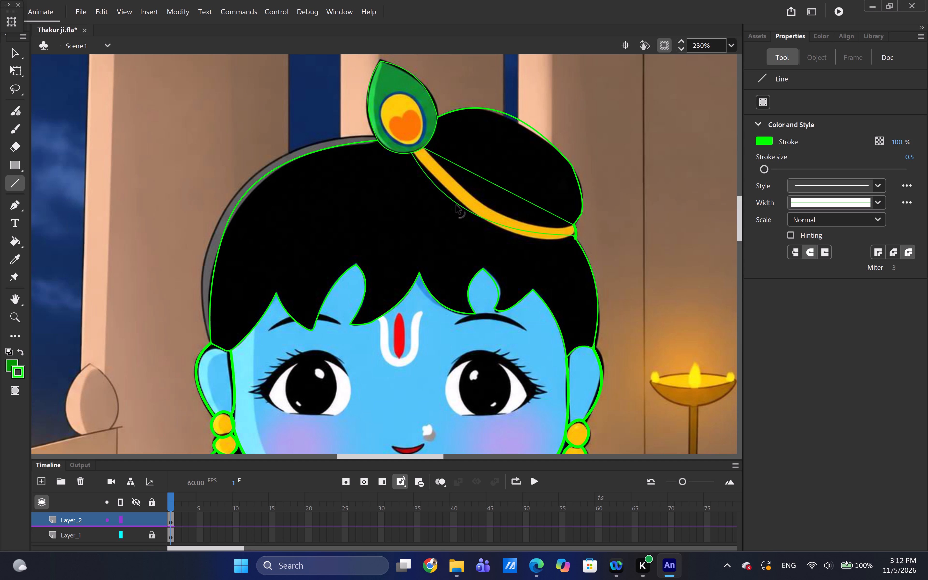
left_click_drag(456, 205, 461, 203, "ctrl")
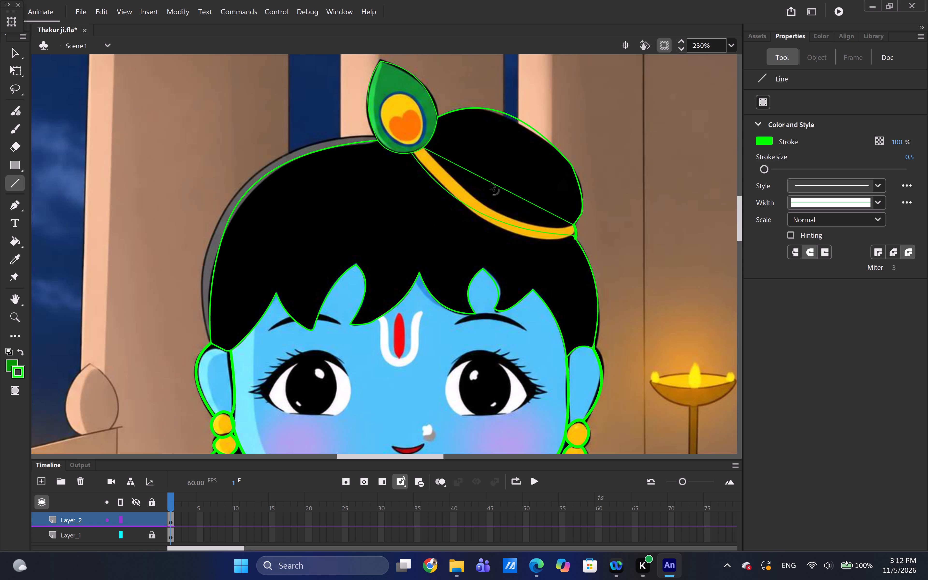
left_click_drag(490, 182, 472, 197, "ctrl")
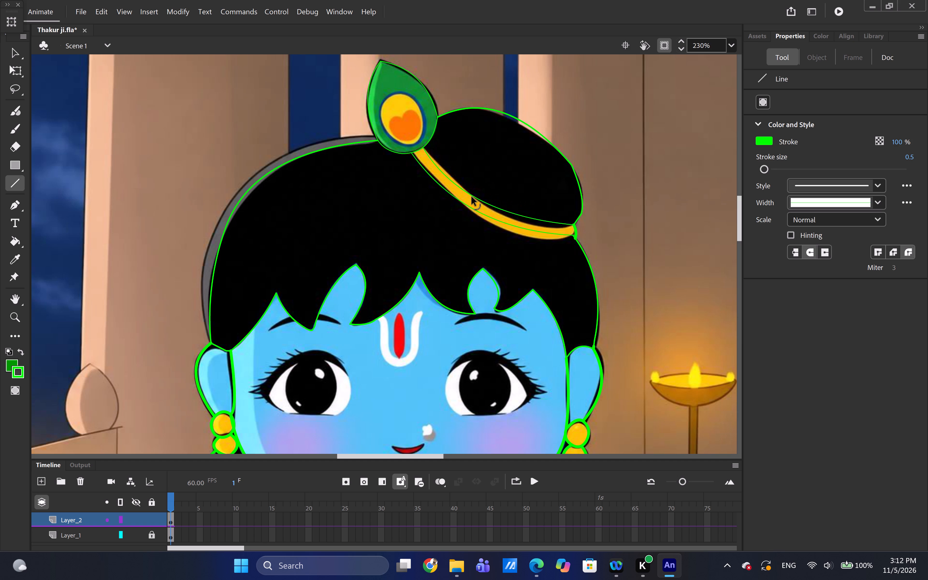
left_click_drag(472, 197, 471, 197, "ctrl")
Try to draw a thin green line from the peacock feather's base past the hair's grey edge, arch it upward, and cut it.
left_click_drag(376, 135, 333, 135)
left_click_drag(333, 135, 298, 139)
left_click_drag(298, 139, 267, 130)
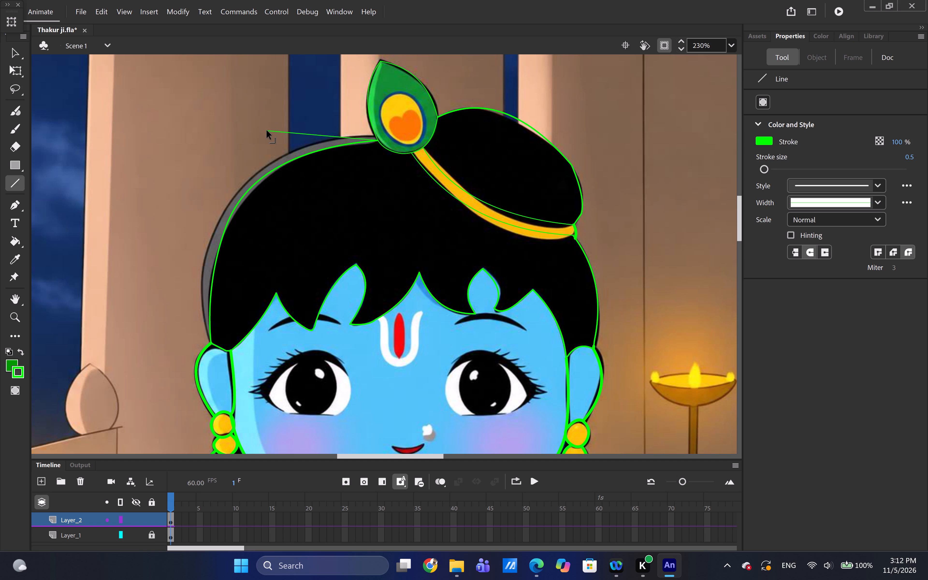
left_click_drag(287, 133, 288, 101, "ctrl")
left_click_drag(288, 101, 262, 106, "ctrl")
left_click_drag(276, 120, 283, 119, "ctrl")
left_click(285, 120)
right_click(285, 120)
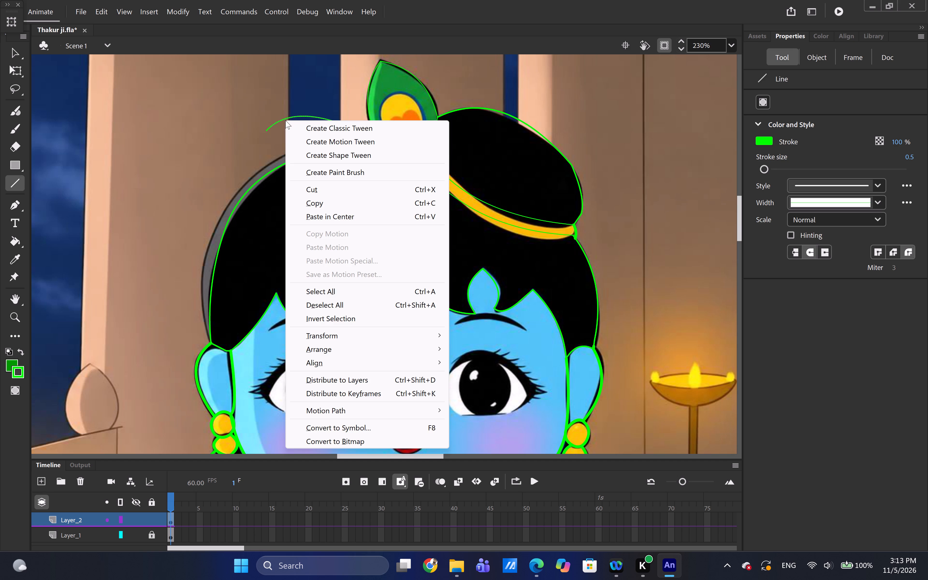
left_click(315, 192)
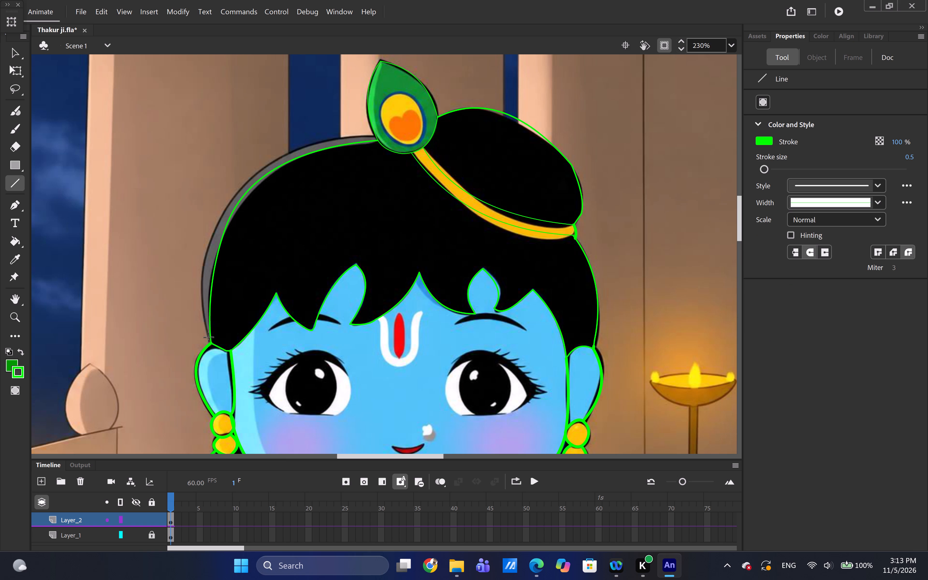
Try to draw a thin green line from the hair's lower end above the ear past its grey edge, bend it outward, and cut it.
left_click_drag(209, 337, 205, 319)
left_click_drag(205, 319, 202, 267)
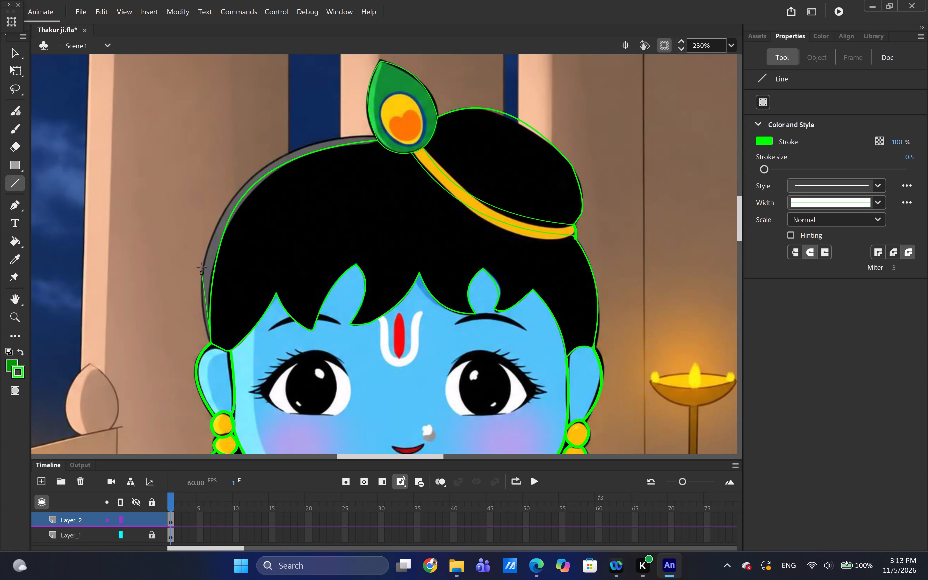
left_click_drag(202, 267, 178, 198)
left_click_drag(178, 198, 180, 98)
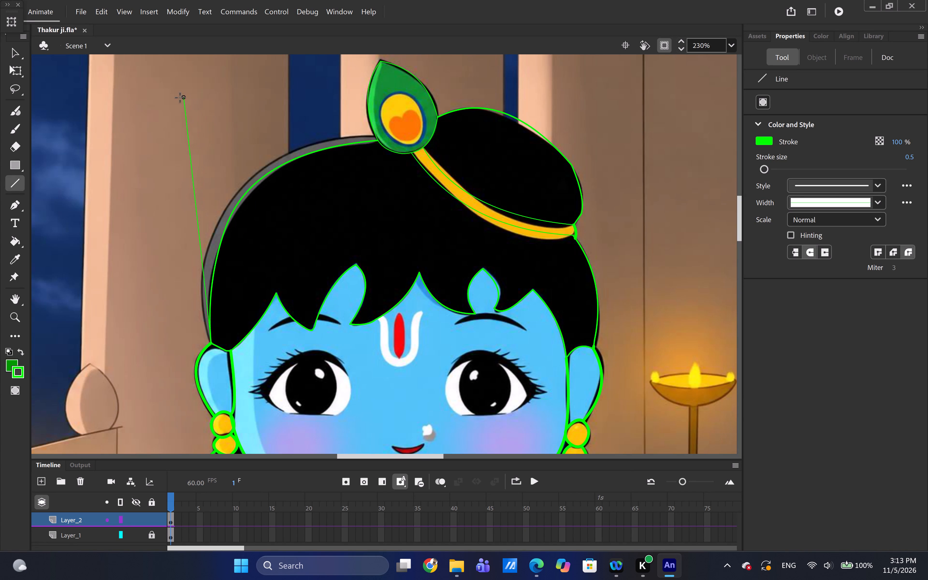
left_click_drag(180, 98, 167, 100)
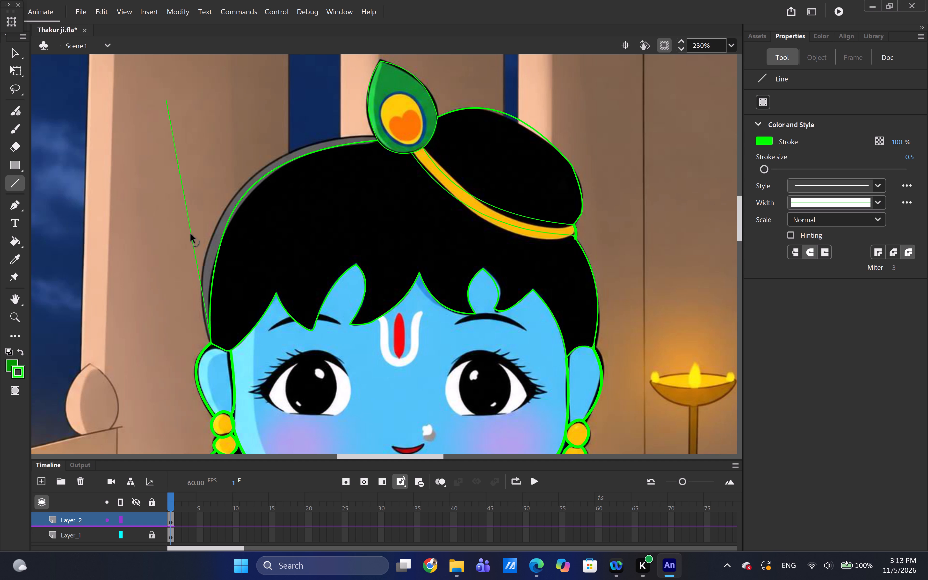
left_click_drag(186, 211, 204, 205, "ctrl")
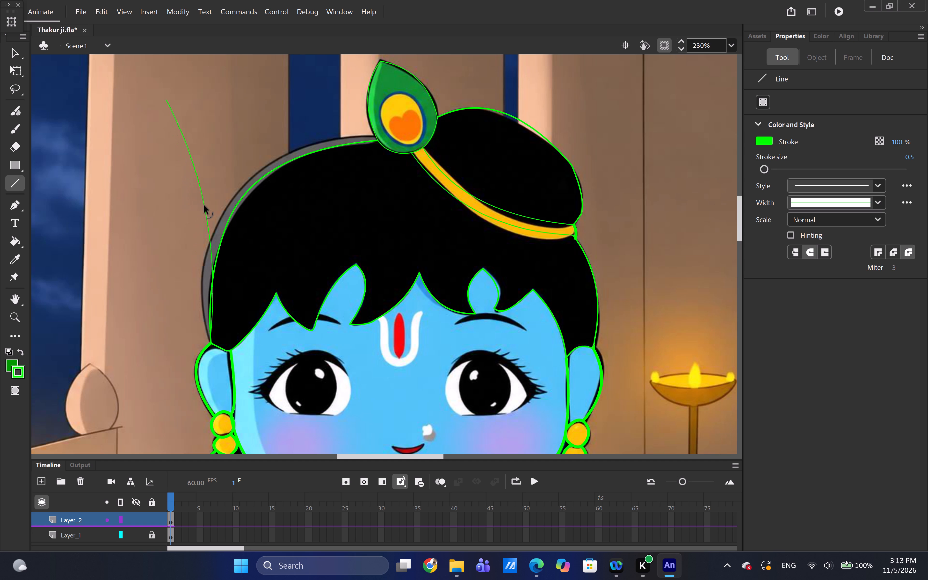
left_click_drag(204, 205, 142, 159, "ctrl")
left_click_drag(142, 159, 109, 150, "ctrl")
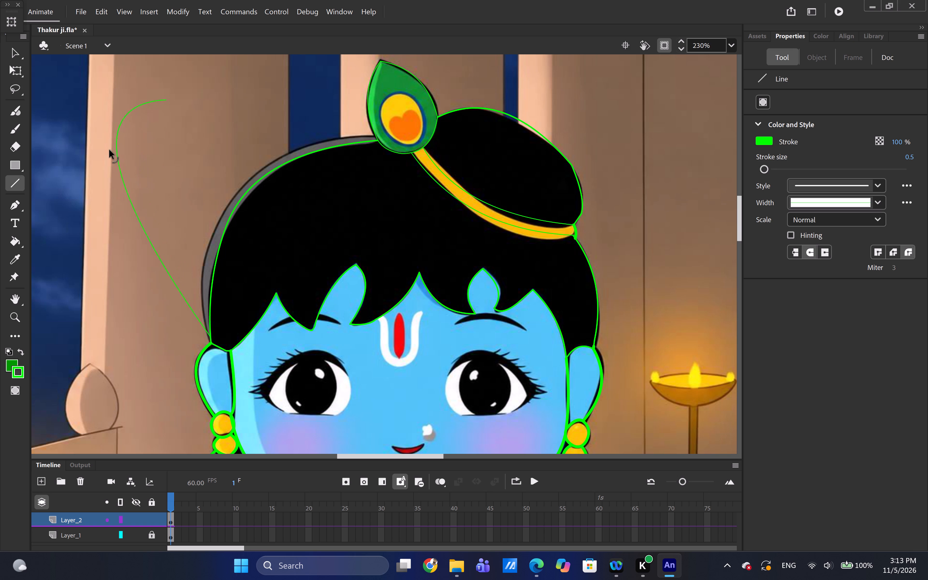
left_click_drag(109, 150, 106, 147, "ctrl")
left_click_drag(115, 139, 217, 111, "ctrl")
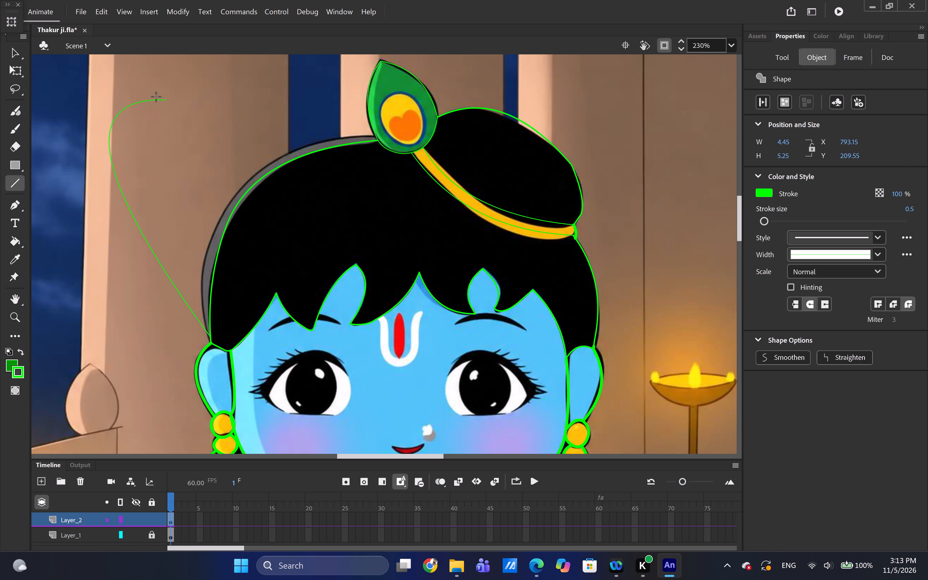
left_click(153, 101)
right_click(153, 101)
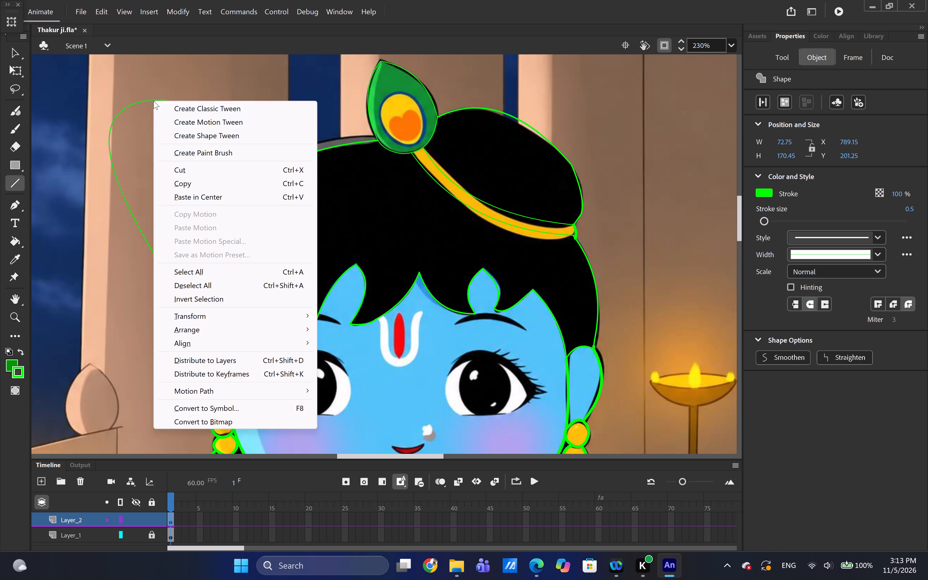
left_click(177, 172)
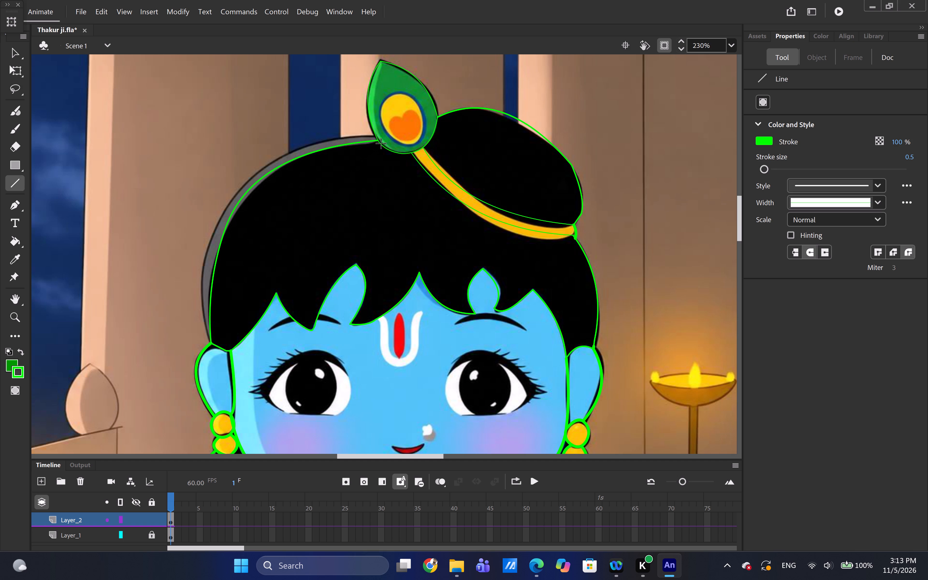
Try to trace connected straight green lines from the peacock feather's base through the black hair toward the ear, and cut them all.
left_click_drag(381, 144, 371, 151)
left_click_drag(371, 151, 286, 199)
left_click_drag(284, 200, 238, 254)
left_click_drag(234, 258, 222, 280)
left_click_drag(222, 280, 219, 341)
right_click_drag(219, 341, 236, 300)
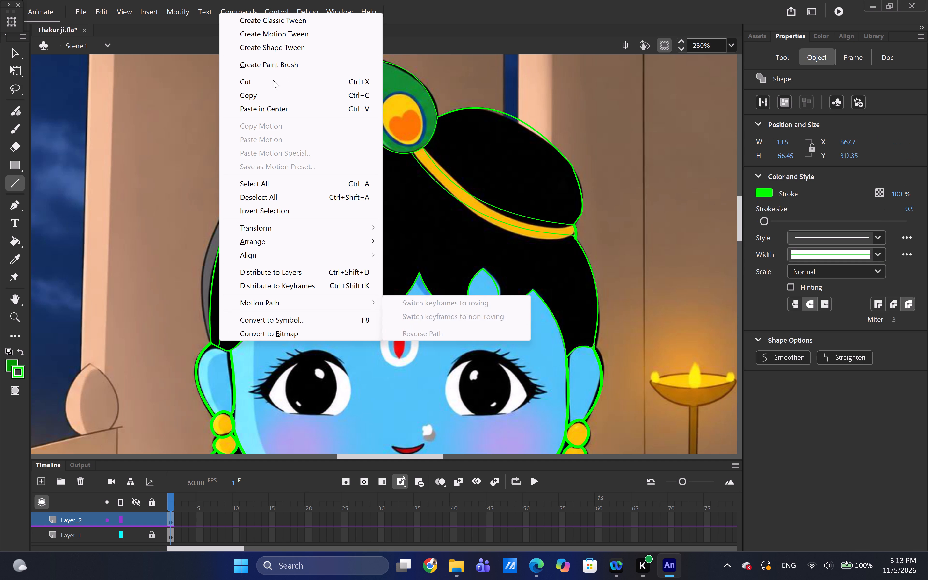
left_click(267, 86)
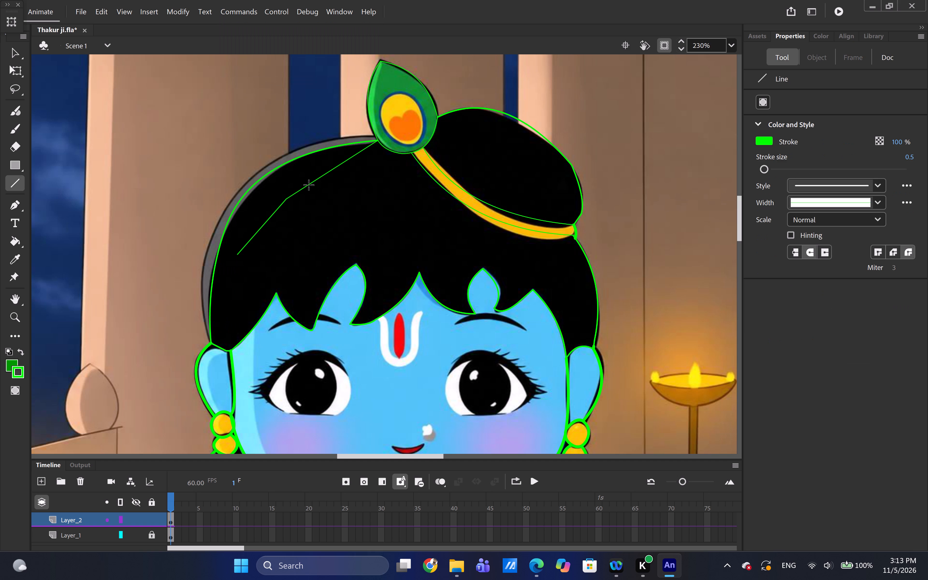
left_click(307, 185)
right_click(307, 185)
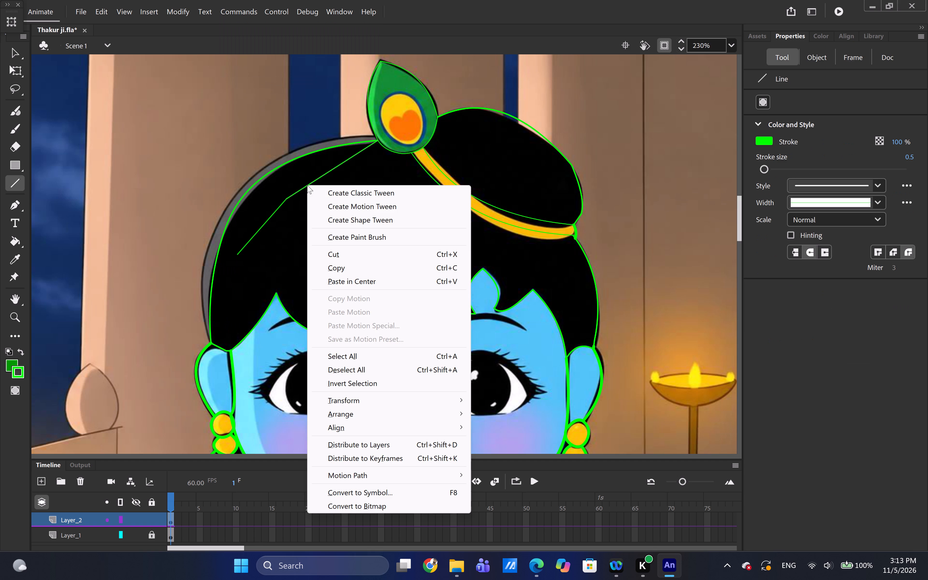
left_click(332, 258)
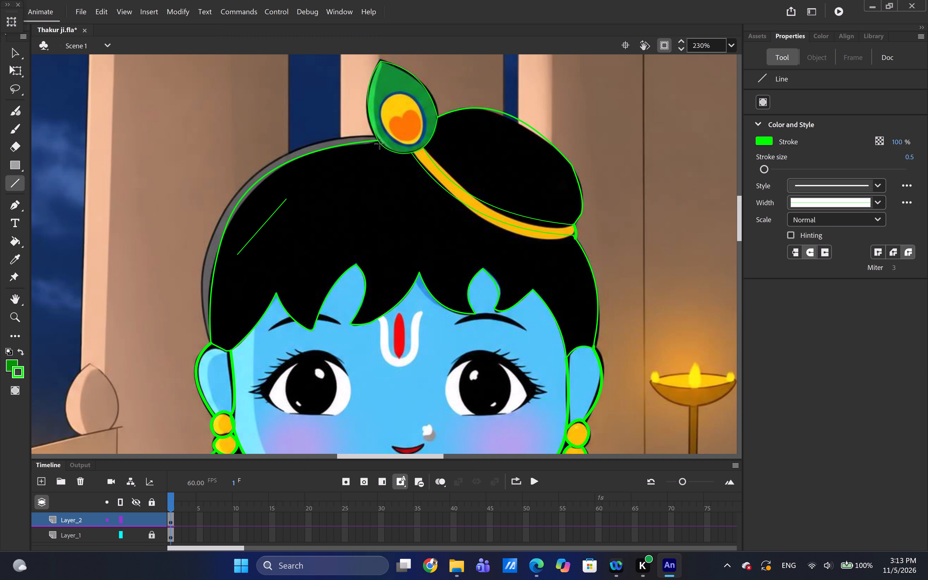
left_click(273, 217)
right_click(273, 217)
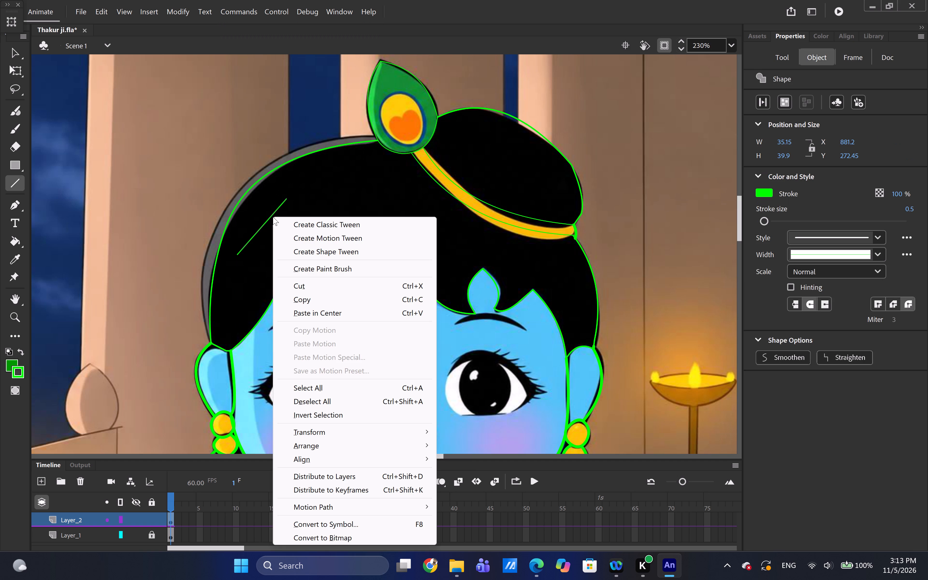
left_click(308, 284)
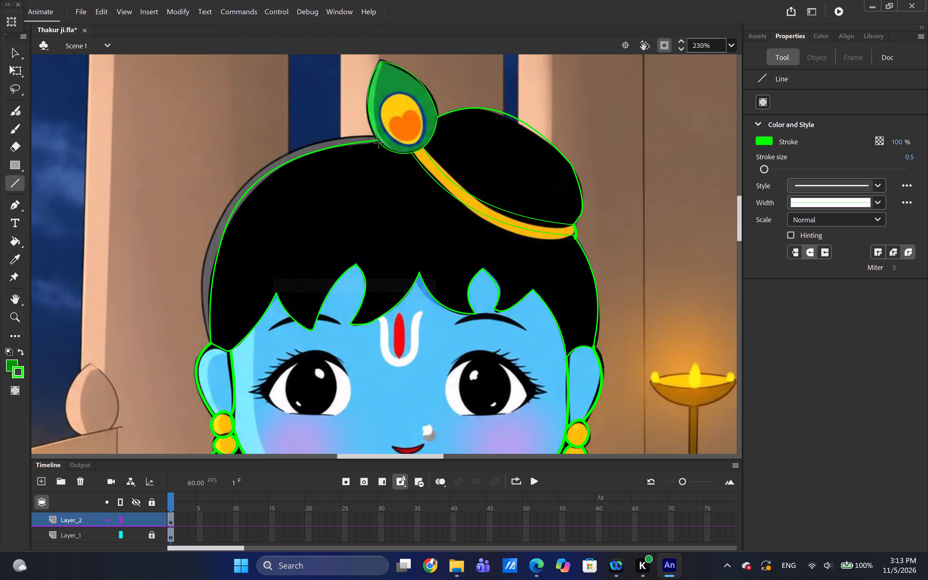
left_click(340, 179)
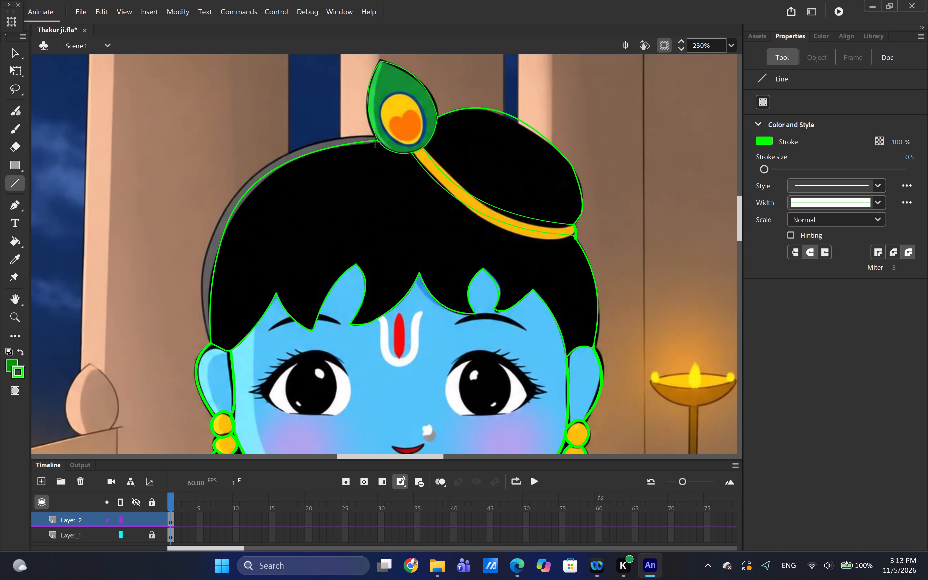
Draw one straight thin green line from the peacock feather's base diagonally down across the black hair, ending inside the hair above the fringe.
left_click_drag(375, 142, 243, 263)
left_click(243, 263)
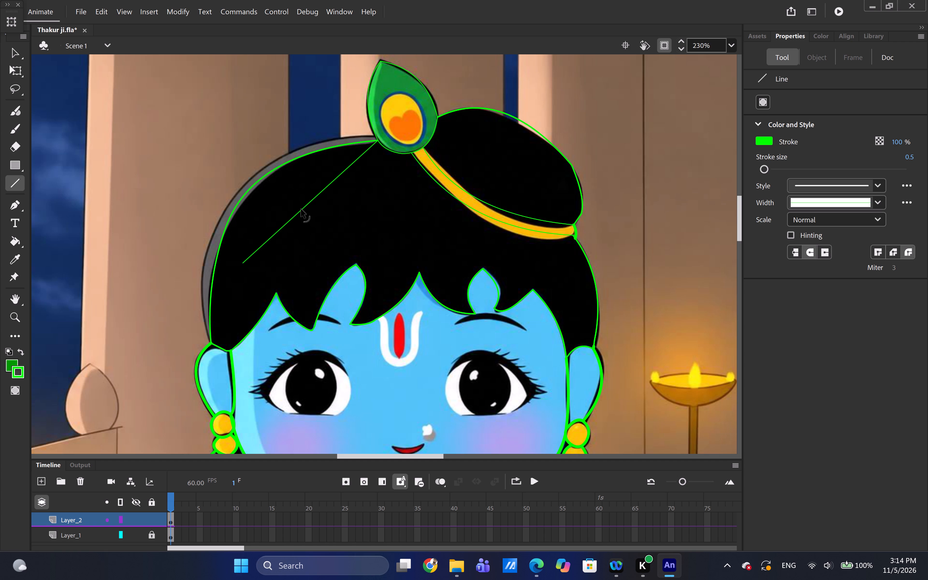
right_click_drag(301, 209, 295, 198, "ctrl")
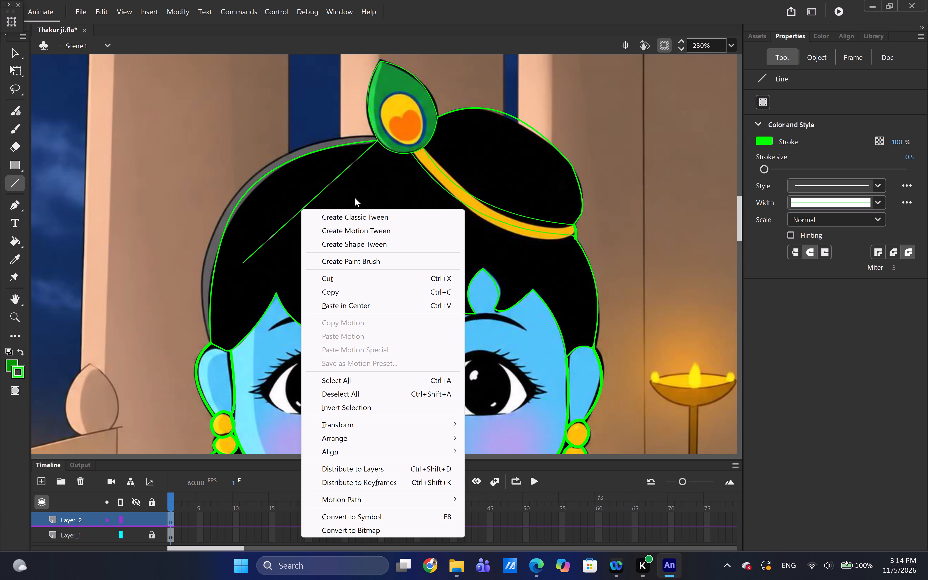
left_click(355, 198)
key("ctrl+z")
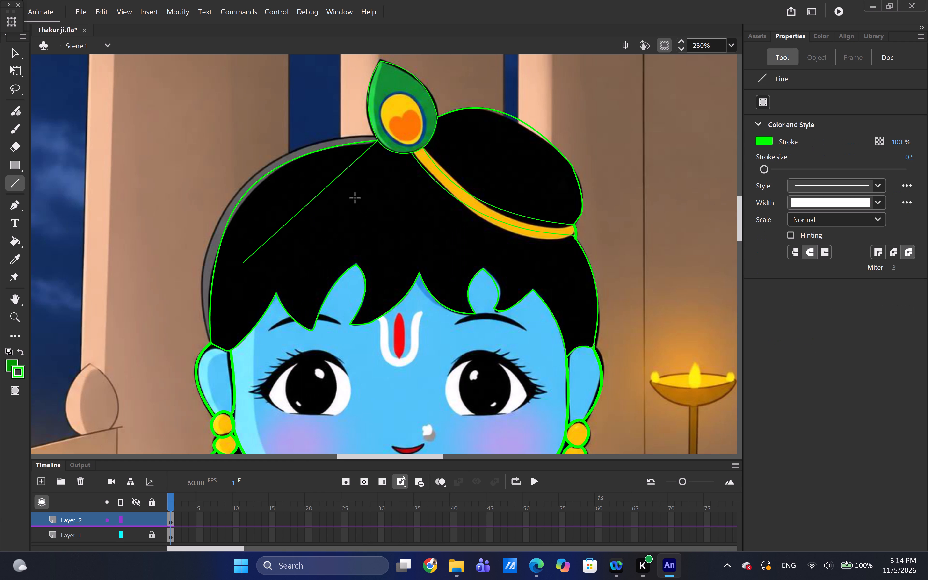
left_click(317, 182, "ctrl")
left_click_drag(318, 186, 320, 200, "ctrl")
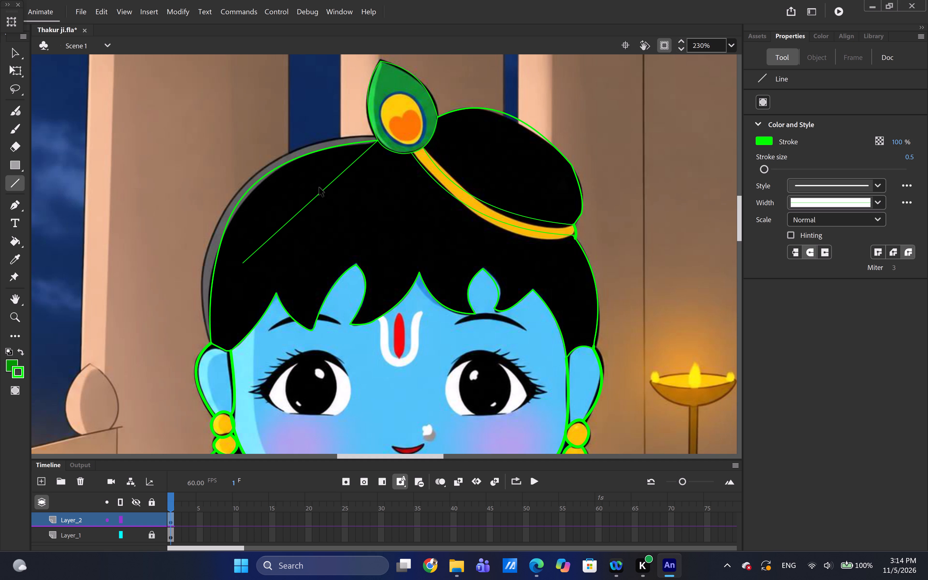
left_click(319, 188, "ctrl")
left_click(316, 198)
Bend the straight green line upward into an arc toward the hair's grey outer edge, and adjust its section near the feather.
scroll(316, 198, "up", 2, "ctrl")
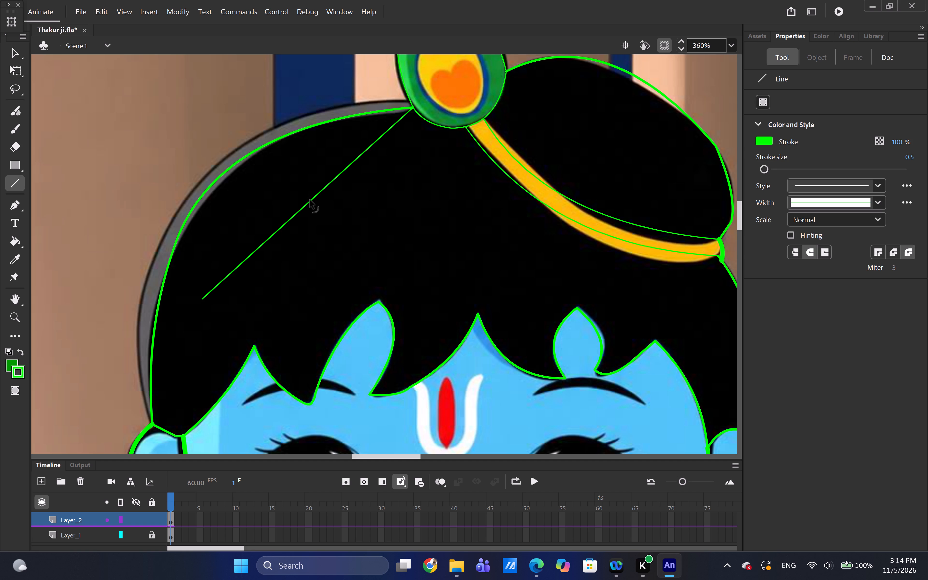
left_click_drag(310, 200, 260, 136, "ctrl")
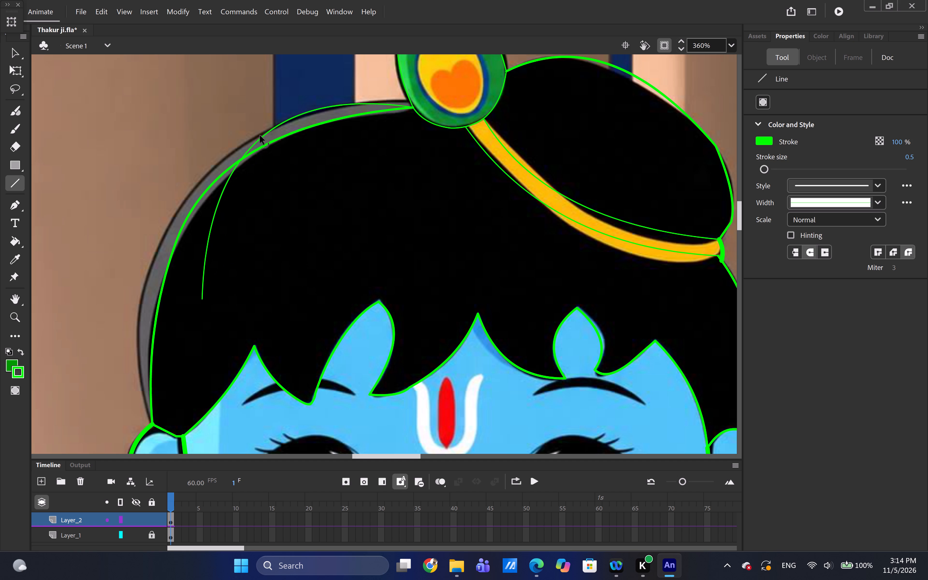
left_click_drag(260, 136, 253, 139, "ctrl")
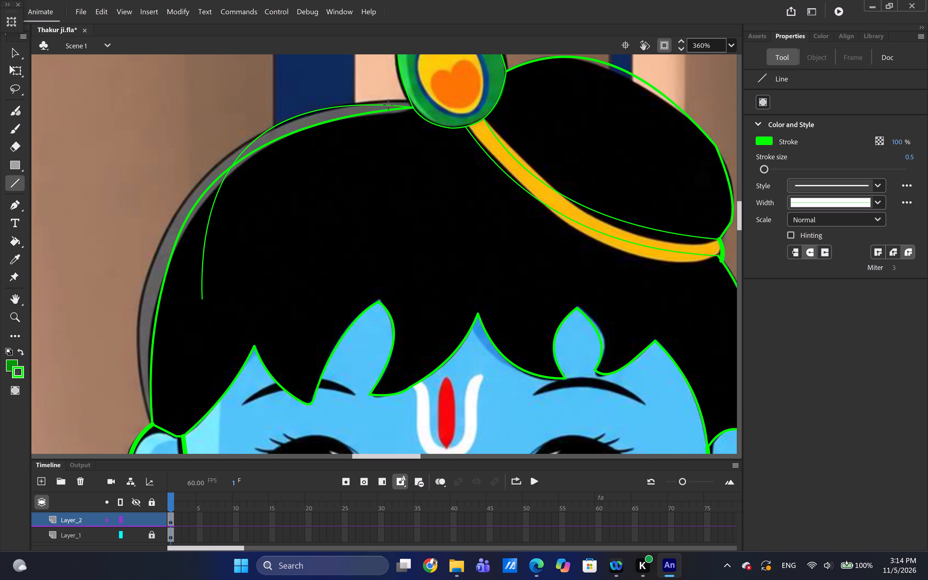
left_click_drag(388, 104, 387, 99, "ctrl")
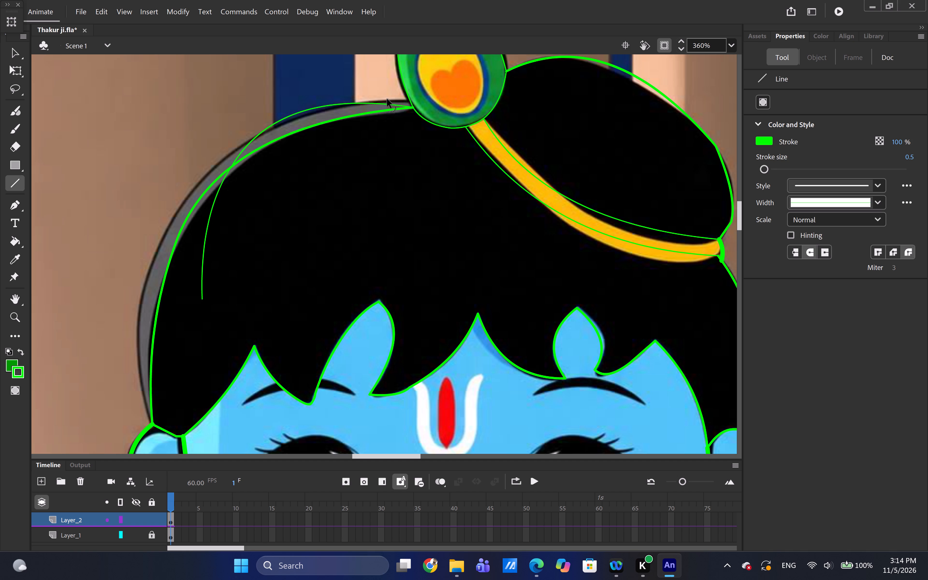
left_click_drag(387, 99, 368, 109, "ctrl")
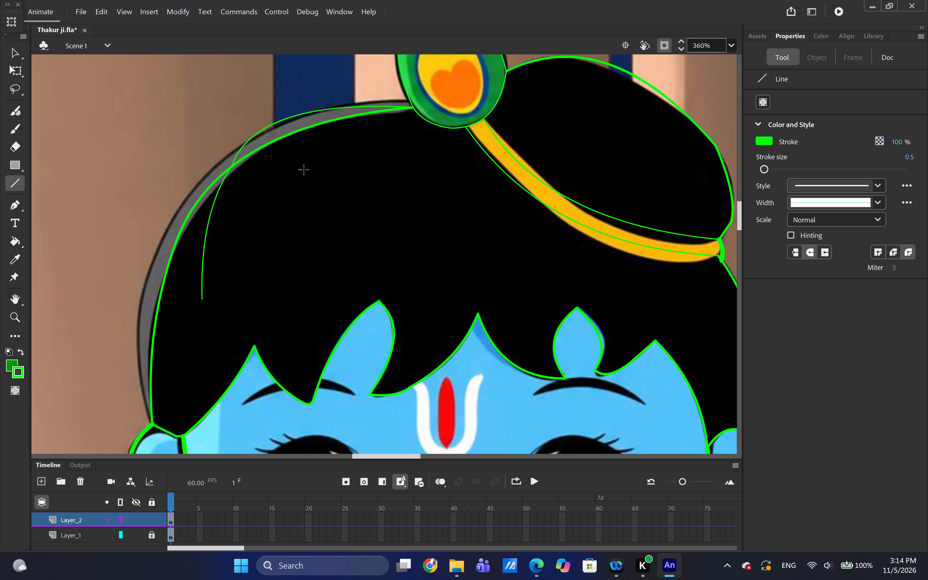
Bend the arc's lower section outward across the existing hair outline toward the grey outer edge.
left_click_drag(205, 255, 185, 251, "ctrl")
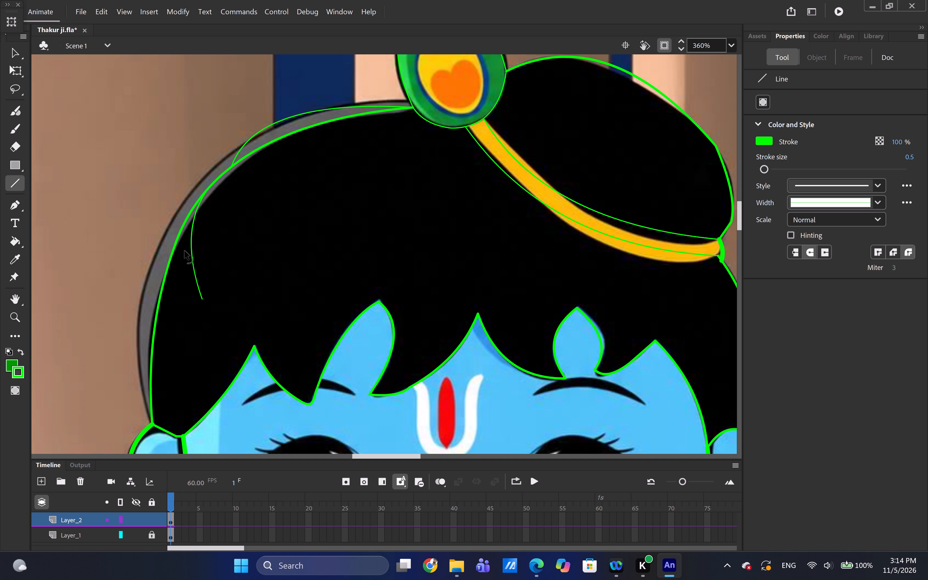
left_click_drag(185, 251, 146, 270, "ctrl")
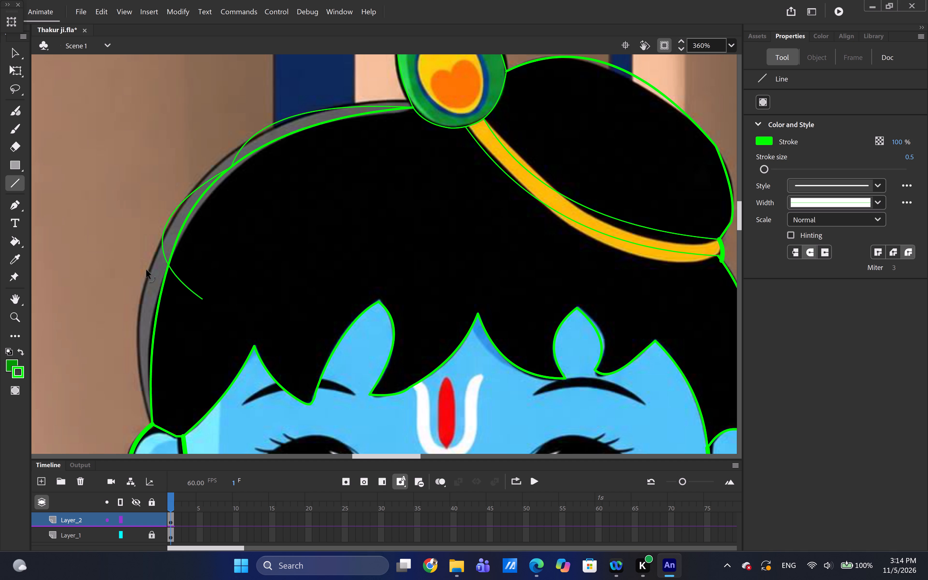
left_click_drag(146, 270, 164, 300, "ctrl")
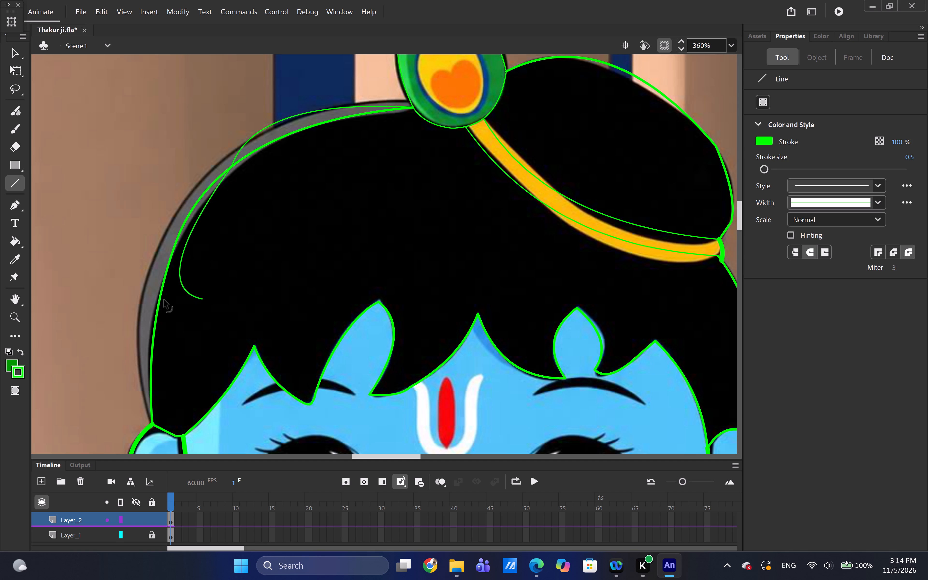
left_click_drag(164, 300, 139, 272, "ctrl")
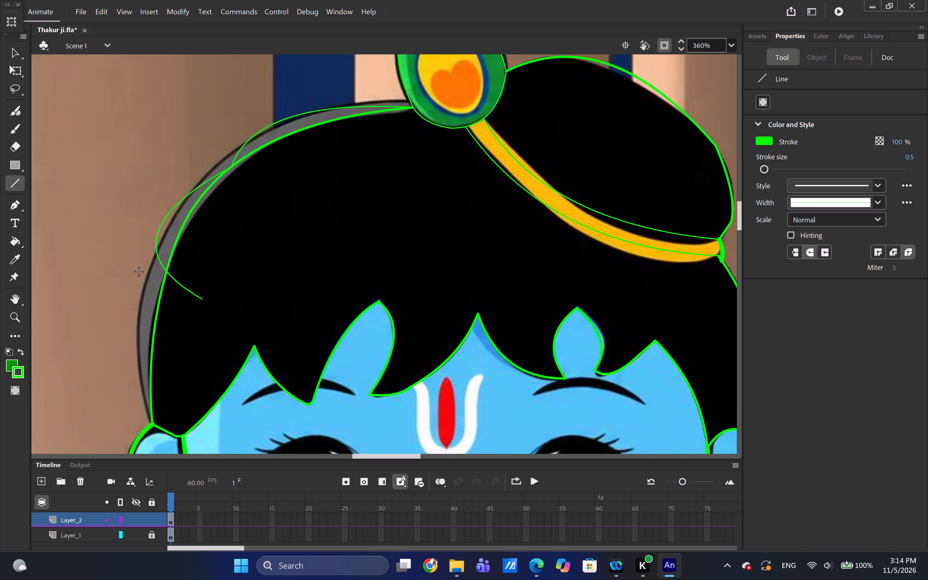
Cut the remaining sections of the misfitting thin green arc, including the stub inside the black hair.
left_click(298, 115)
right_click(298, 115)
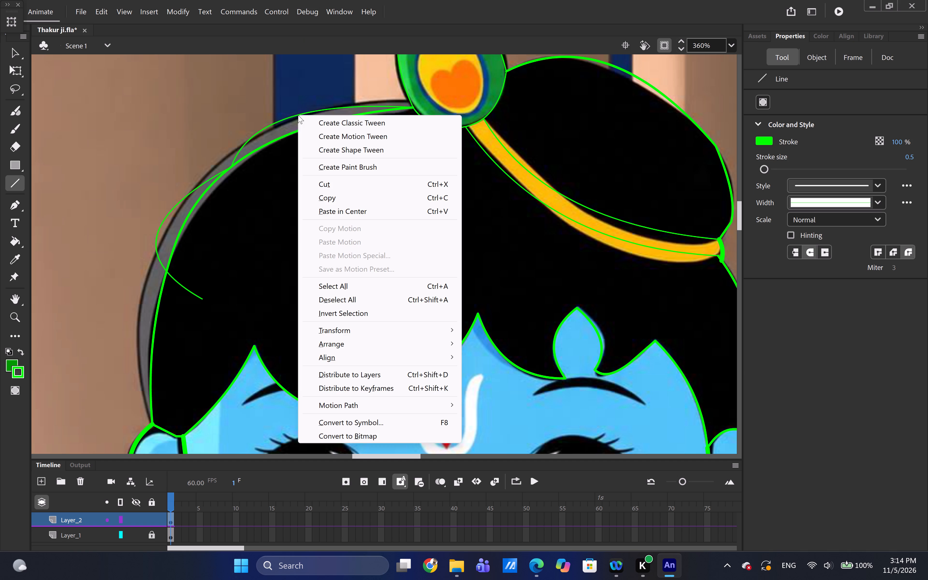
left_click(318, 182)
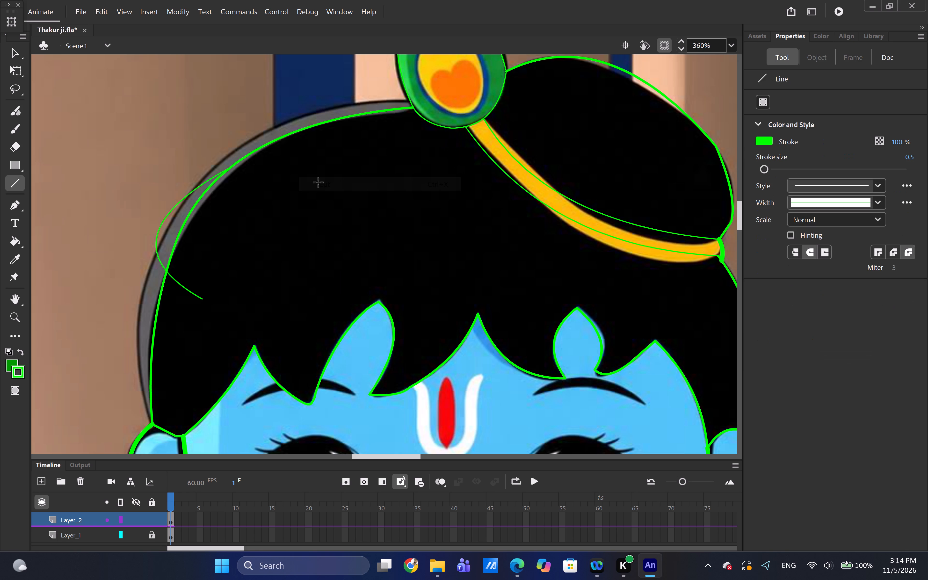
left_click(167, 211)
right_click(167, 211)
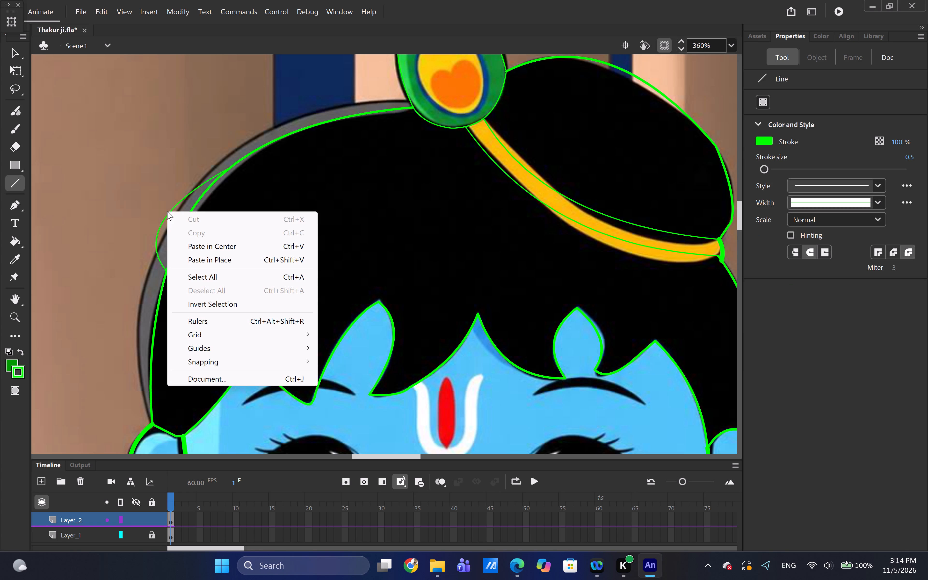
left_click(131, 216)
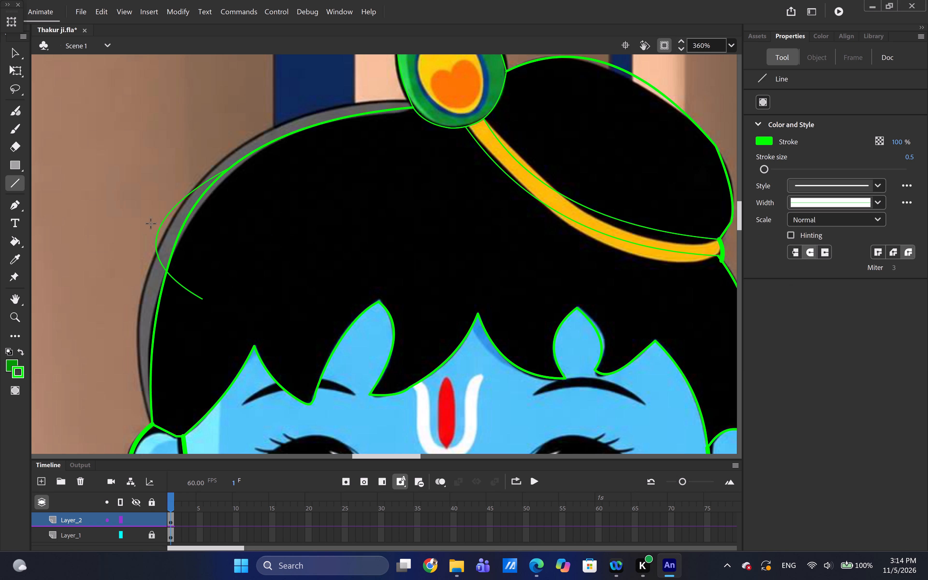
left_click(160, 228)
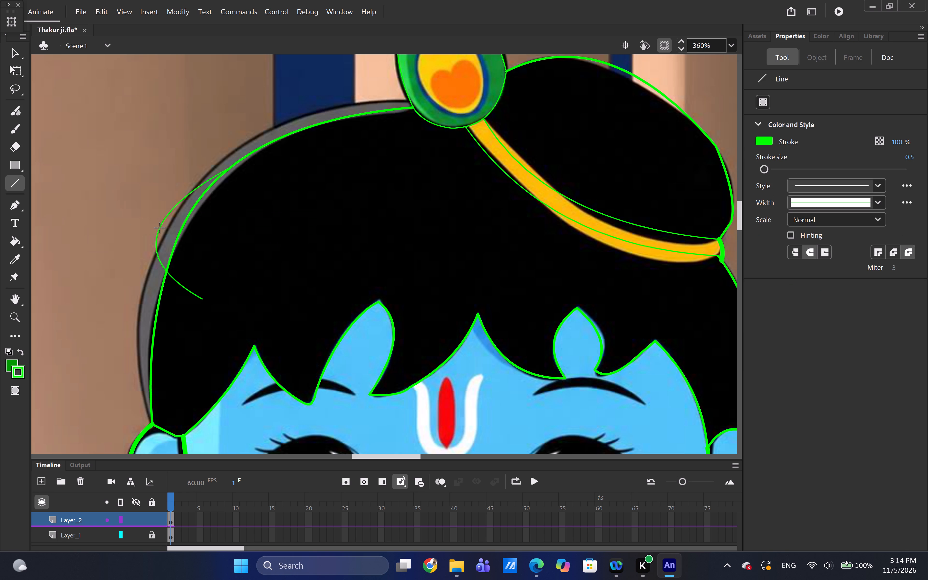
right_click(160, 228)
left_click(187, 287)
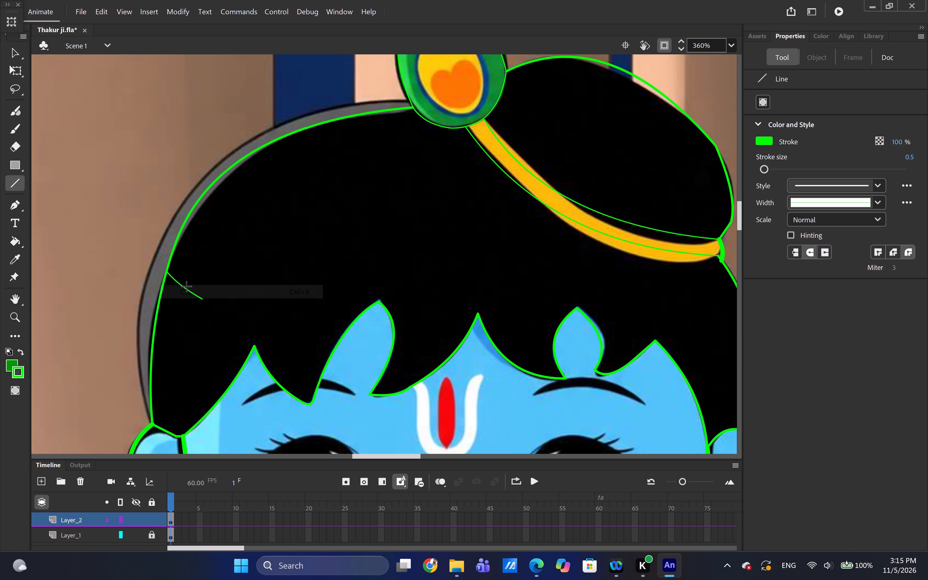
double_click(187, 287)
right_click(187, 287)
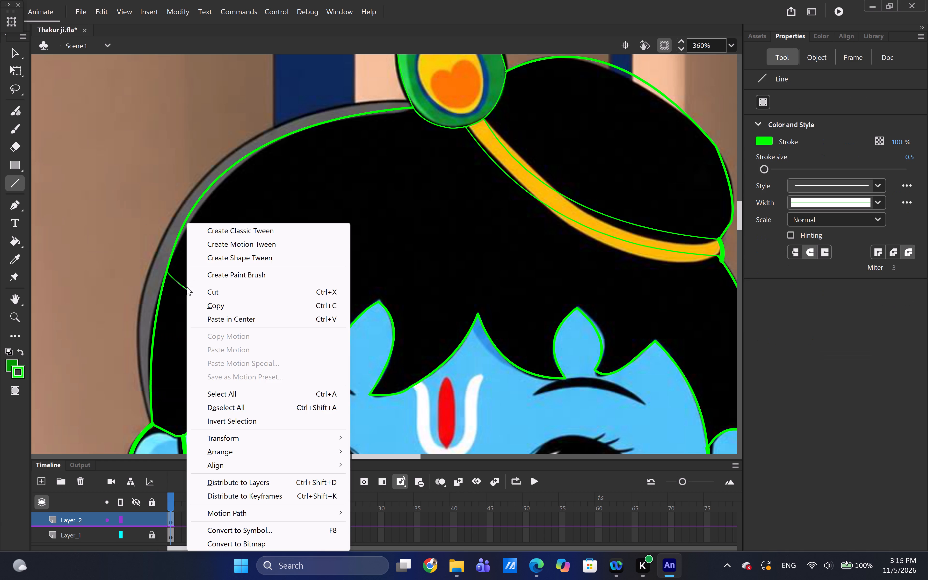
left_click(212, 295)
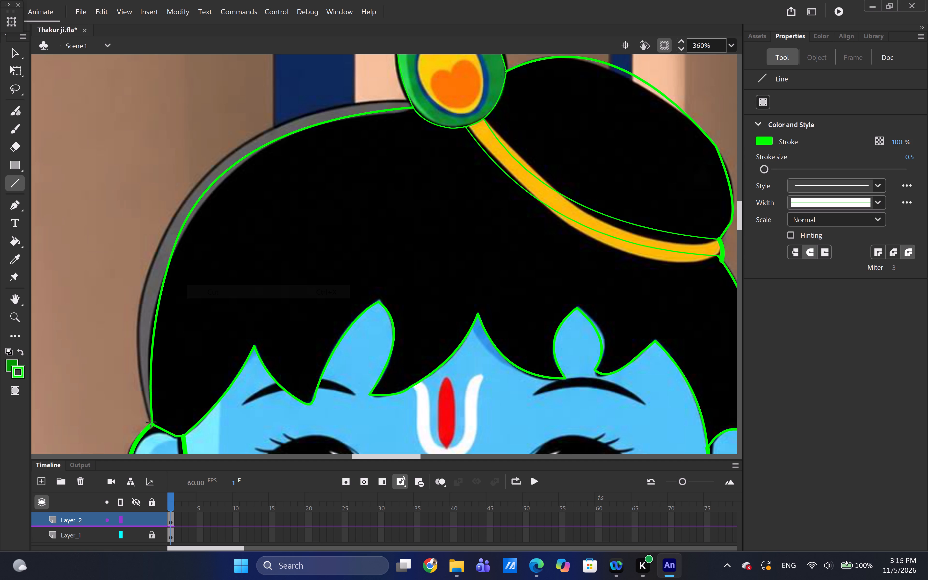
Draw connected straight thin green lines from the top of the ear up along the hair's grey outer edge, about halfway toward the feather.
left_click_drag(151, 422, 142, 369)
left_click_drag(142, 369, 145, 309)
left_click_drag(145, 309, 127, 314)
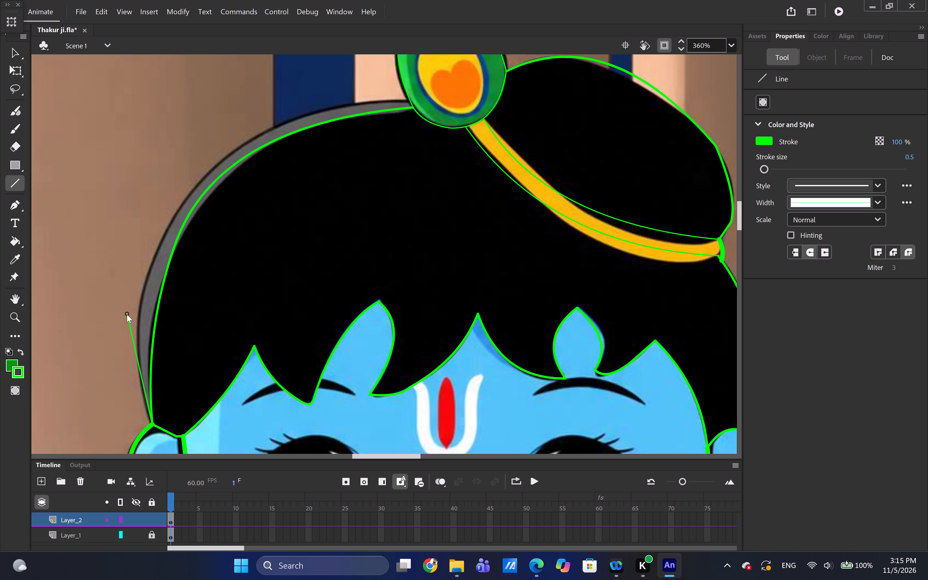
left_click_drag(127, 314, 138, 317)
left_click_drag(138, 317, 171, 223)
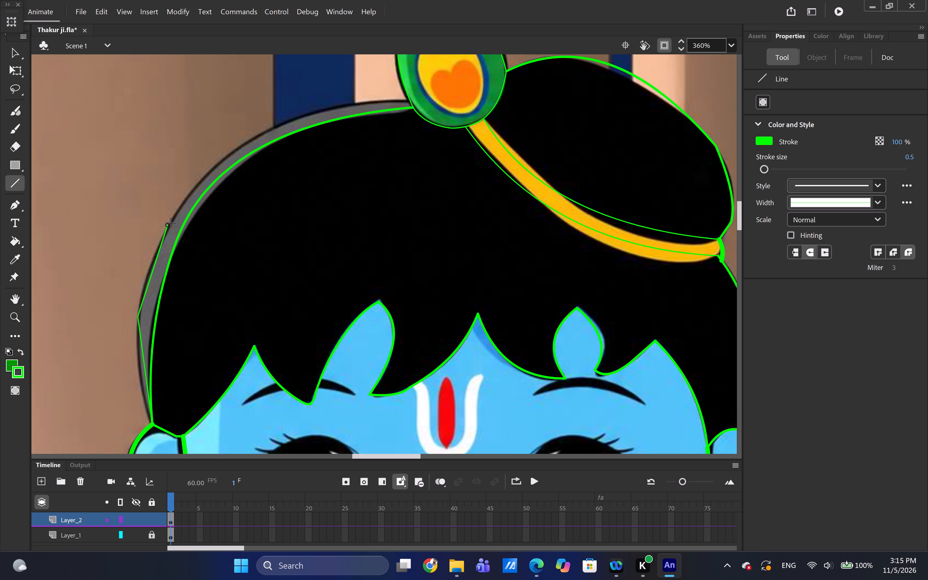
left_click_drag(171, 223, 173, 222)
left_click_drag(173, 219, 222, 164)
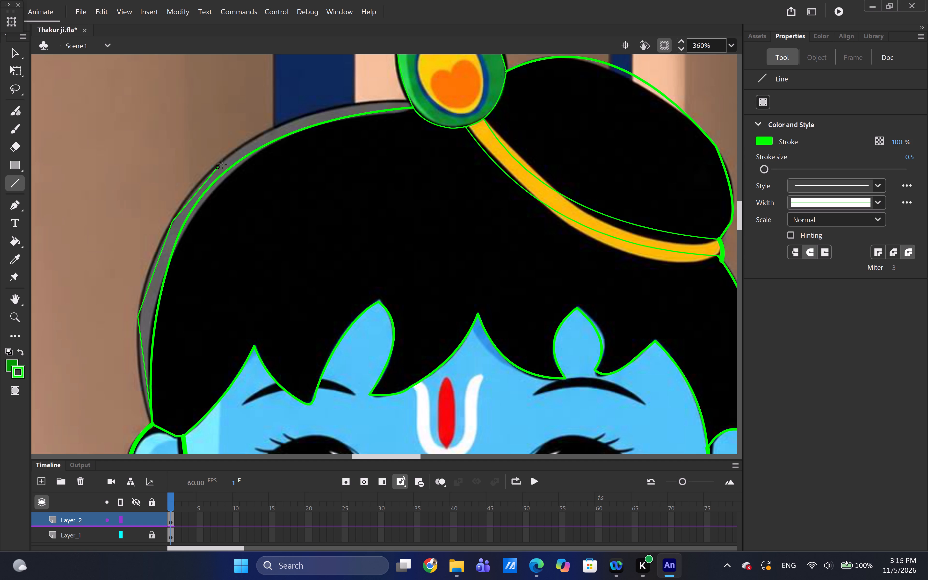
left_click_drag(222, 164, 248, 142)
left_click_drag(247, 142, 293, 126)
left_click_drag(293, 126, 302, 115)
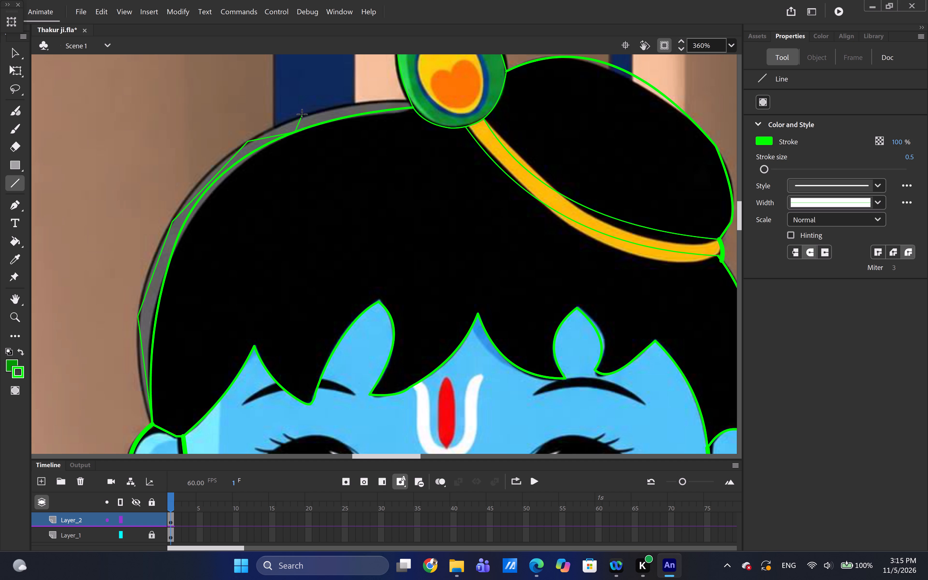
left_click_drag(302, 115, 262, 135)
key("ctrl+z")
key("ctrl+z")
Continue the connected straight lines along the upper grey hair edge to the peacock feather's outline, aligning the last endpoint with the outer edge.
left_click_drag(248, 141, 299, 116)
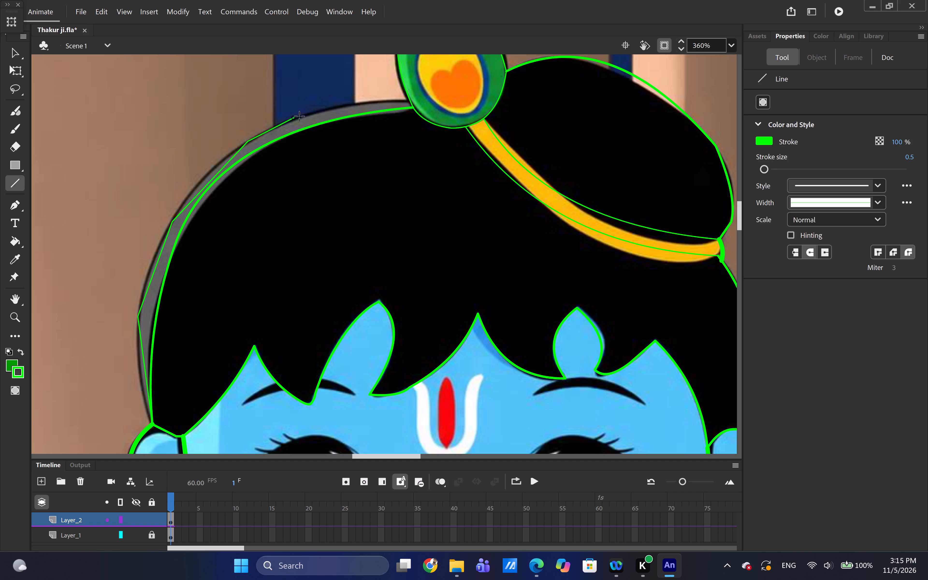
left_click_drag(299, 116, 369, 100)
left_click_drag(370, 100, 399, 100)
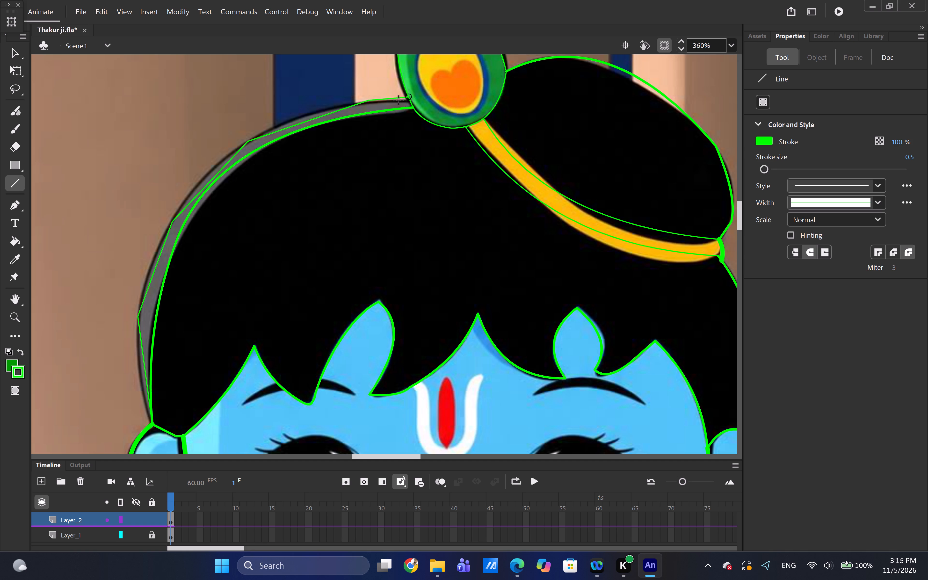
left_click_drag(399, 100, 404, 102)
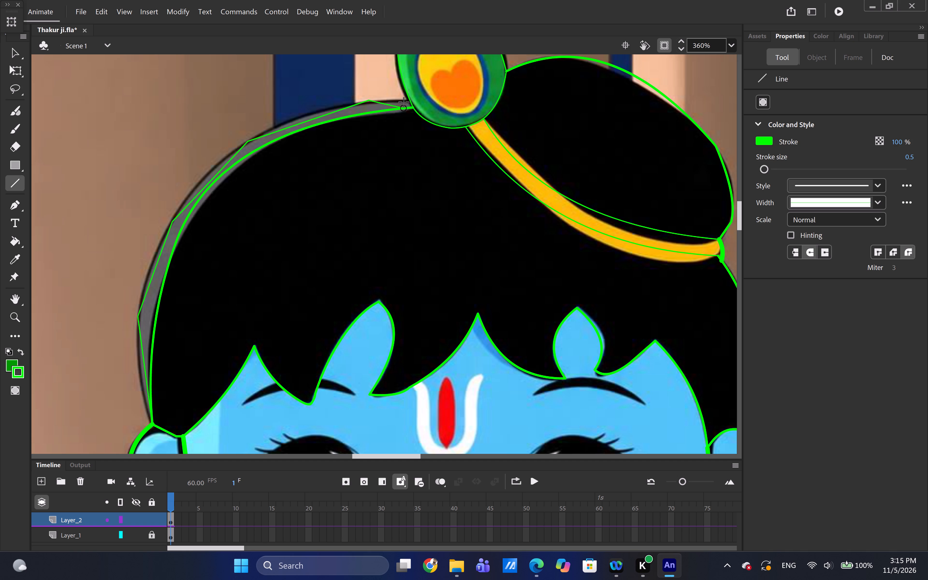
left_click_drag(404, 102, 406, 101)
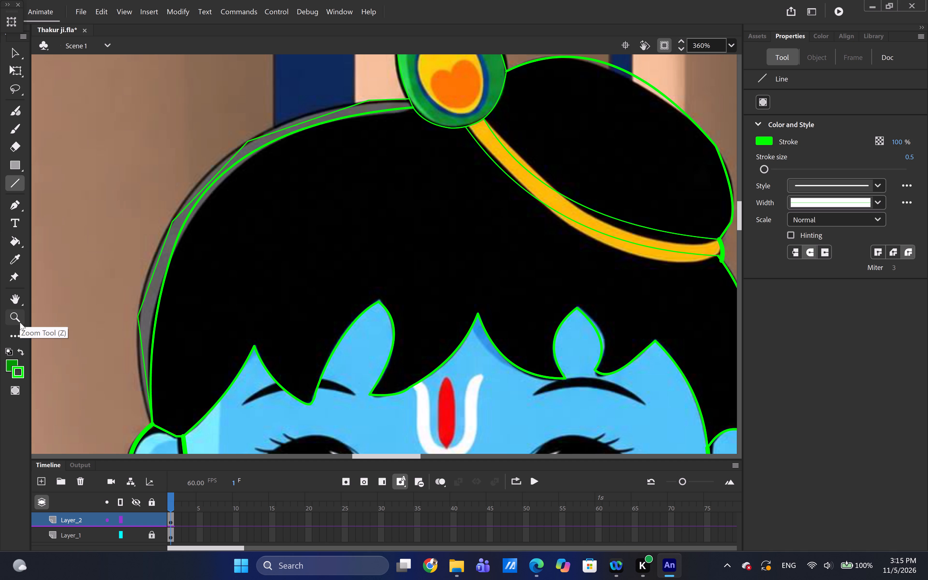
Bend the straight segments between ear and feather outward into curves that follow the hair's grey outer edge.
scroll(118, 337, "up", 1, "ctrl")
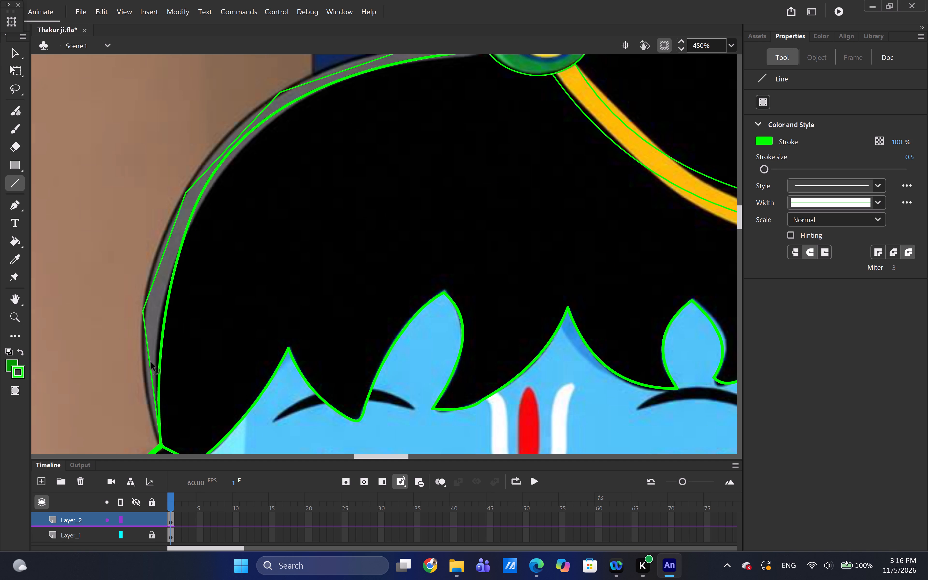
left_click_drag(151, 362, 145, 366, "ctrl")
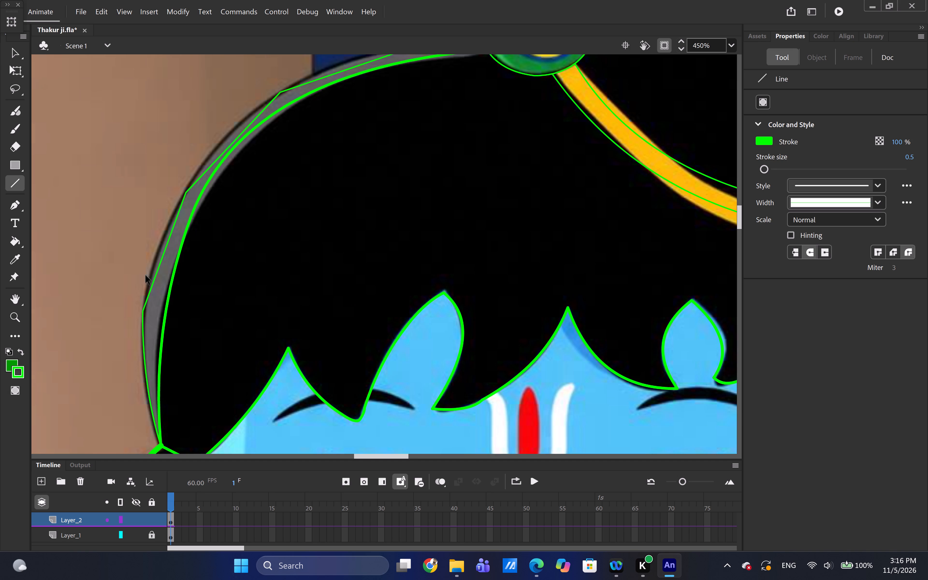
left_click(160, 267, "ctrl")
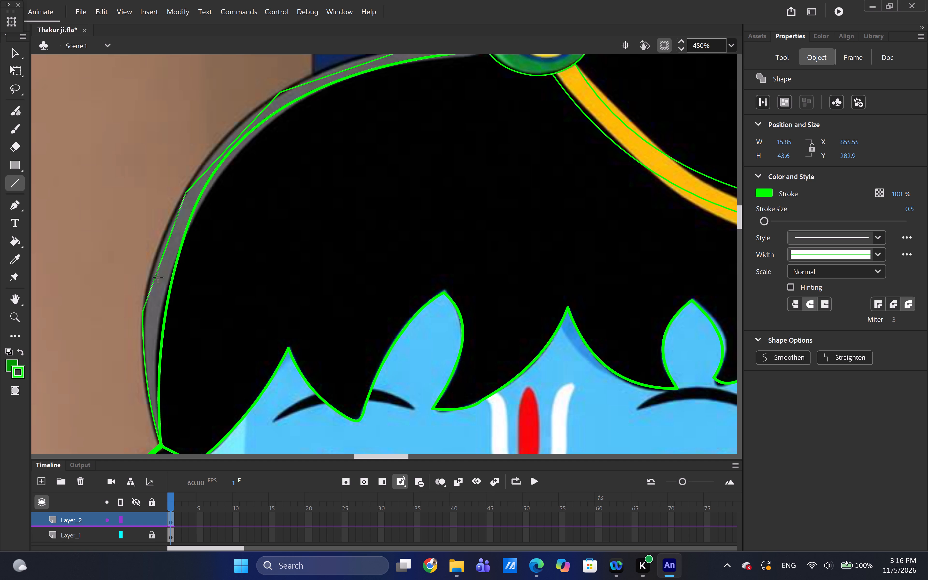
key("ctrl+z")
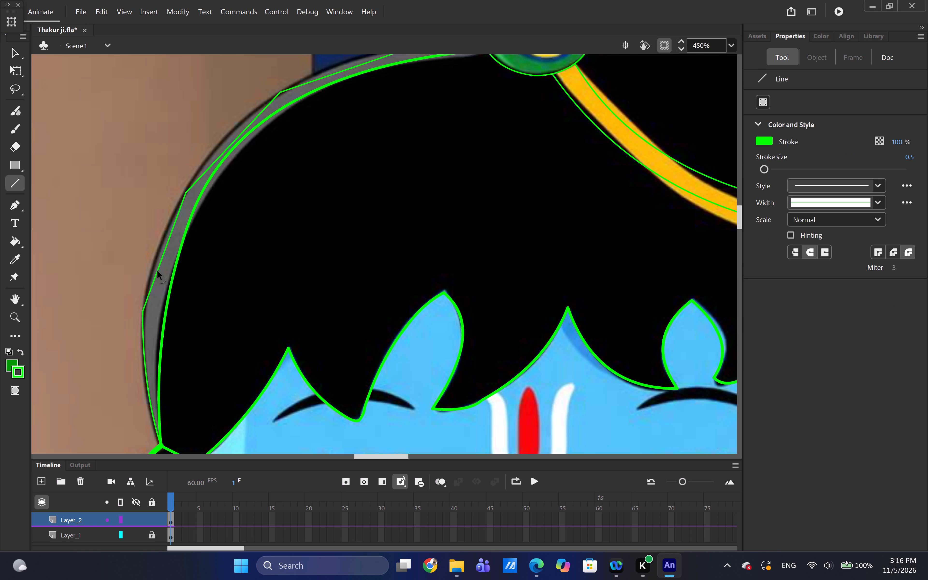
left_click_drag(158, 271, 152, 270, "ctrl")
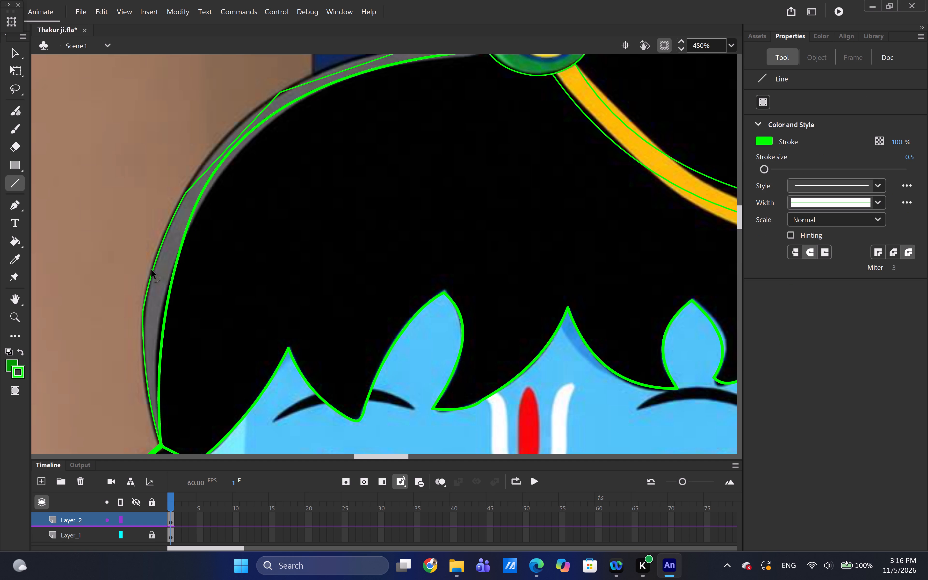
left_click_drag(152, 270, 151, 270, "ctrl")
left_click_drag(225, 149, 217, 144, "ctrl")
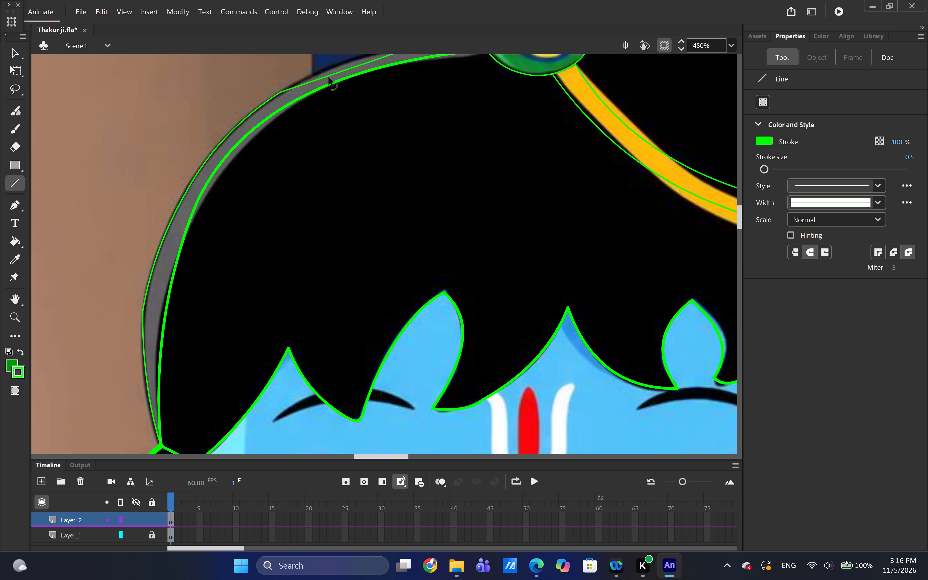
left_click_drag(329, 77, 323, 70, "ctrl")
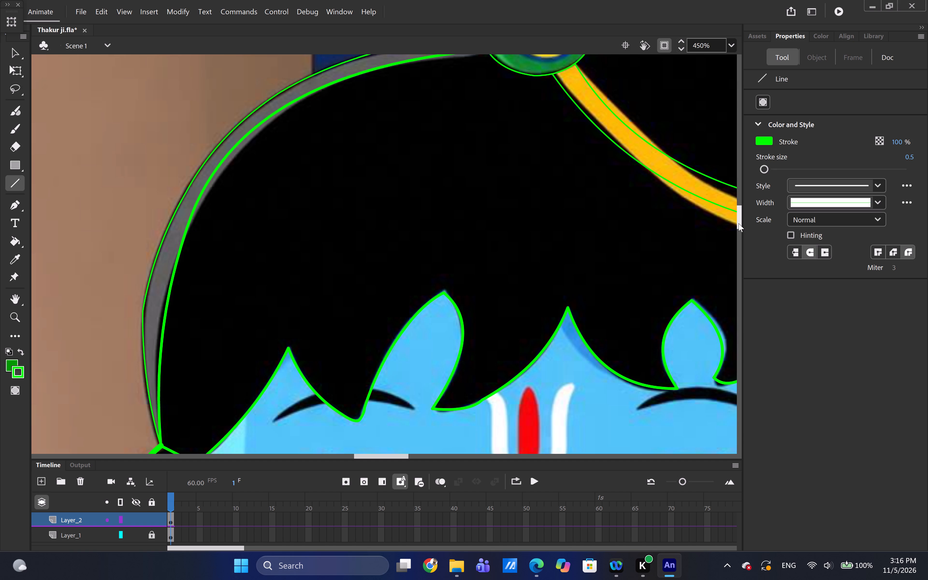
Examine the traced outlines around the hair, ears, earrings, face and neck.
left_click_drag(739, 223, 737, 217)
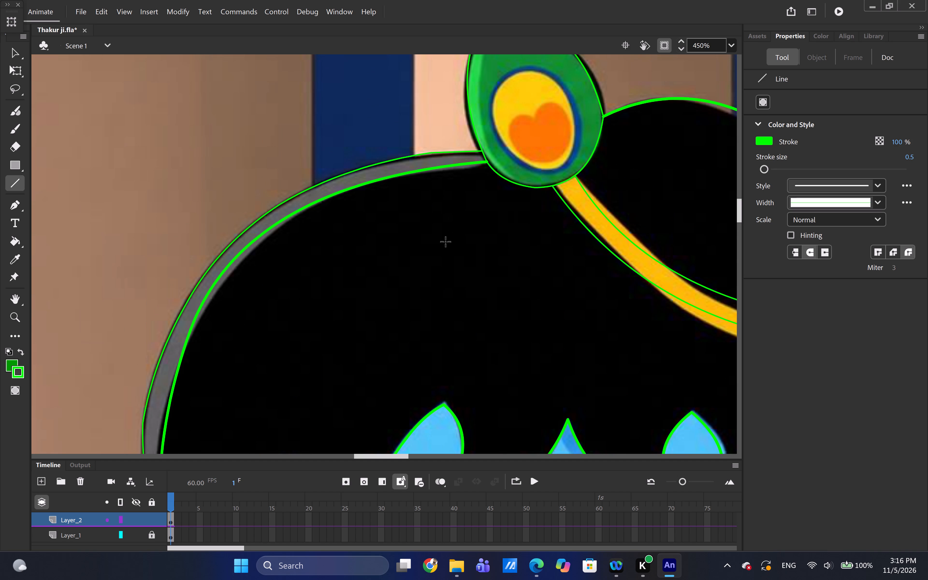
scroll(287, 328, "down", 1)
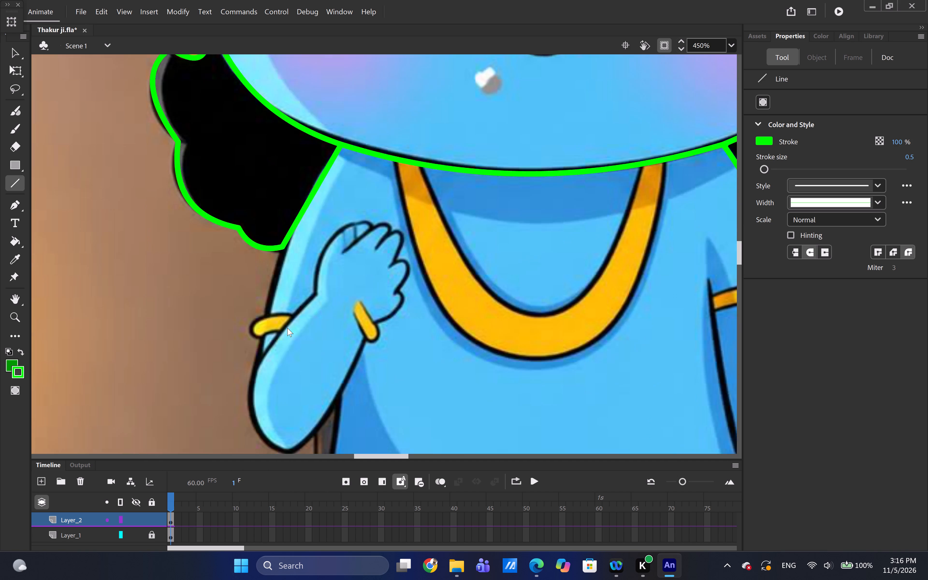
scroll(287, 328, "down", 2)
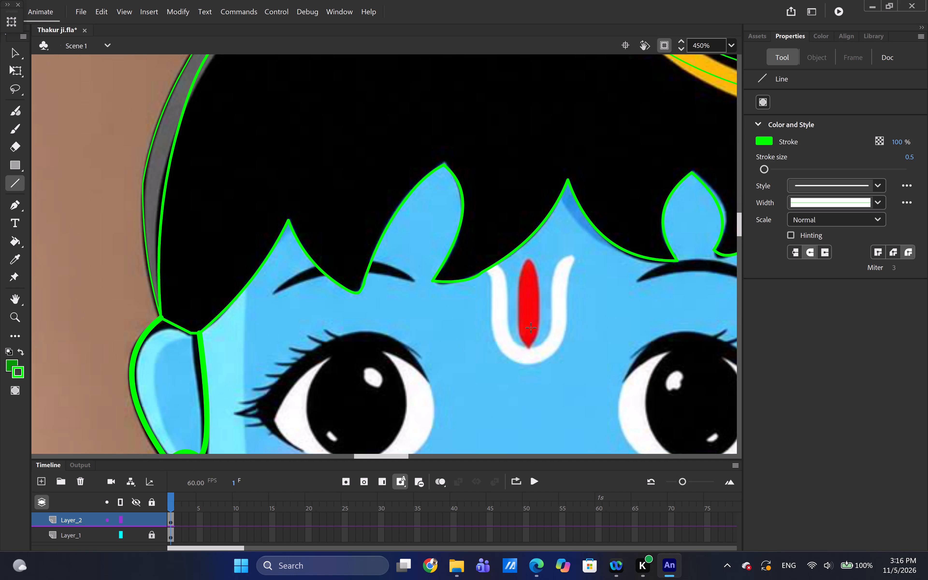
left_click_drag(360, 454, 386, 454)
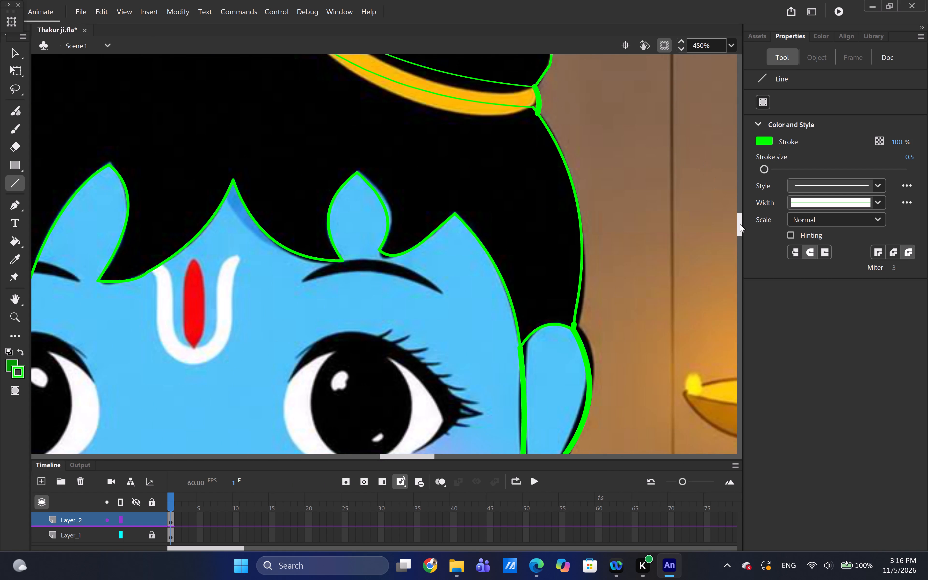
left_click_drag(740, 224, 743, 238)
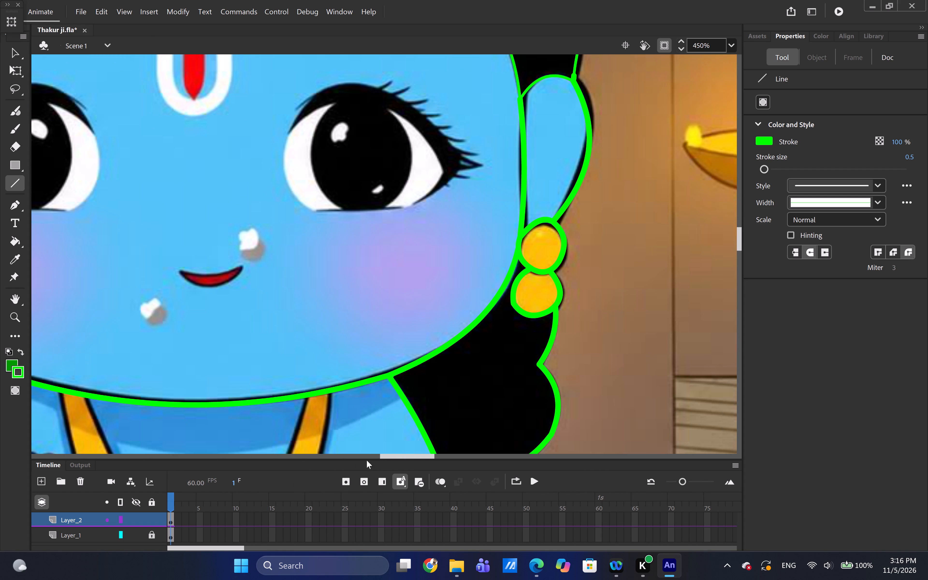
left_click_drag(381, 458, 361, 458)
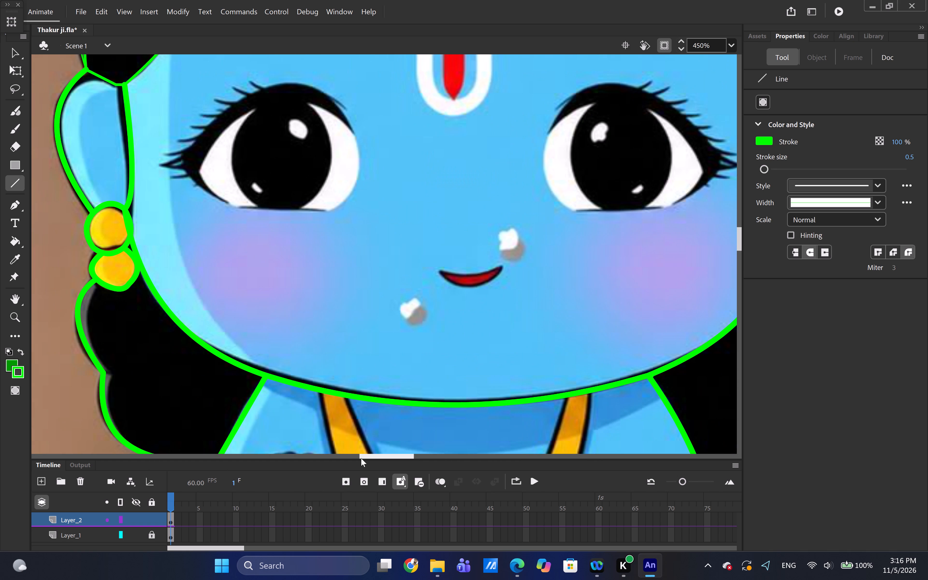
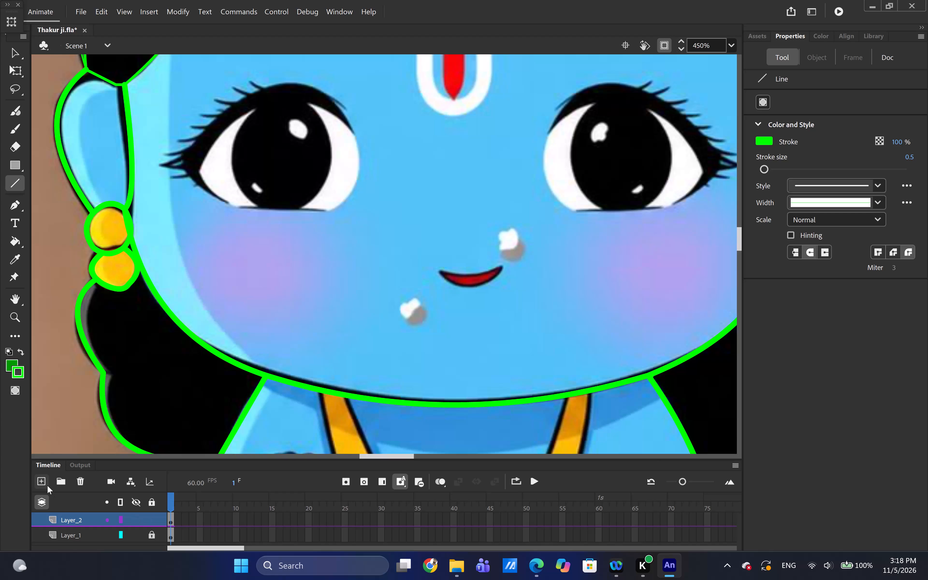
Hide the reference picture on Layer_1 and examine the green outlines around the ear, earrings and jaw on their own.
left_click(84, 536)
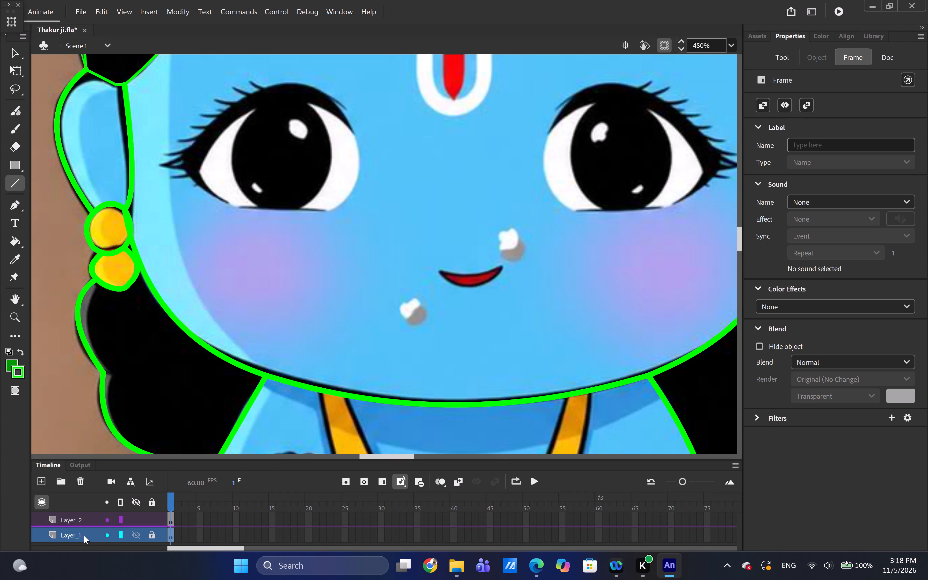
left_click(130, 532)
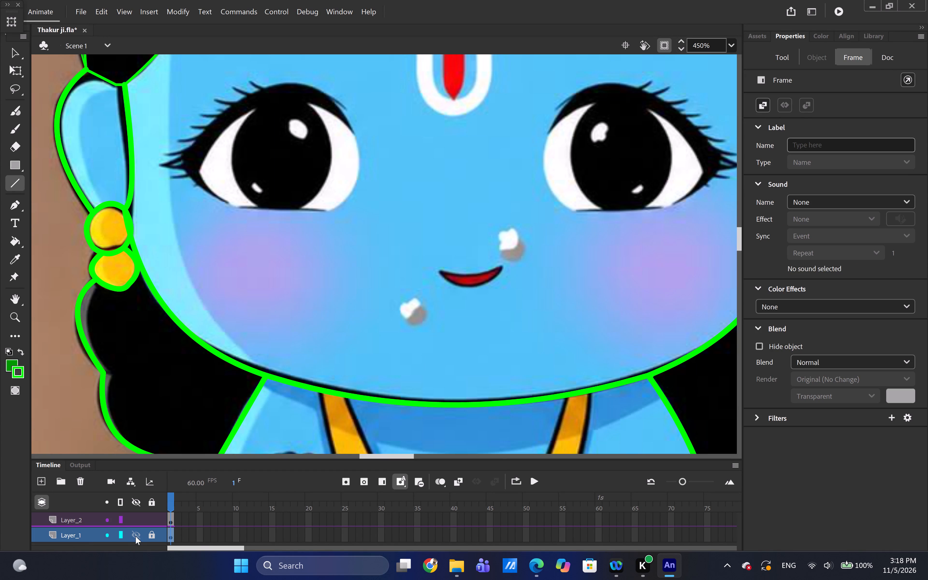
left_click(136, 536)
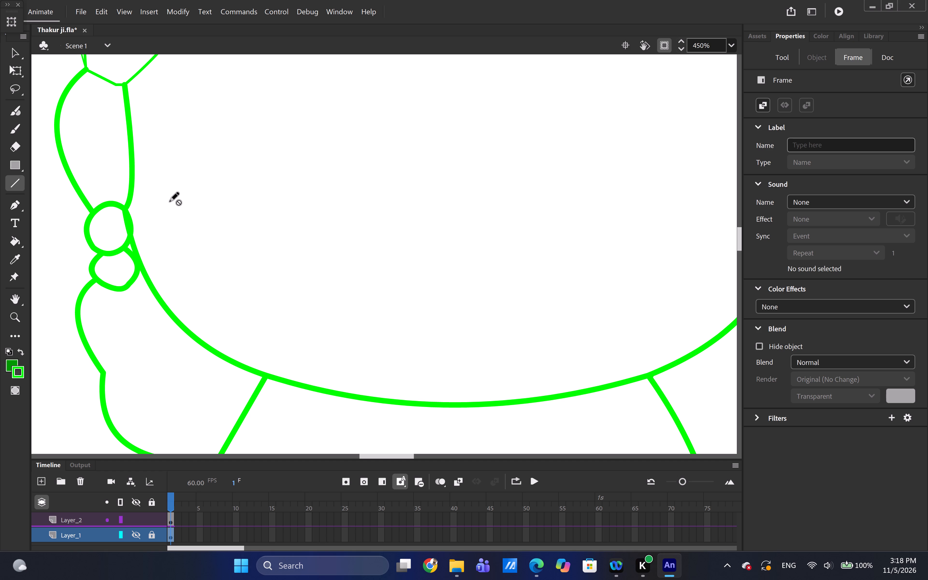
left_click(114, 229)
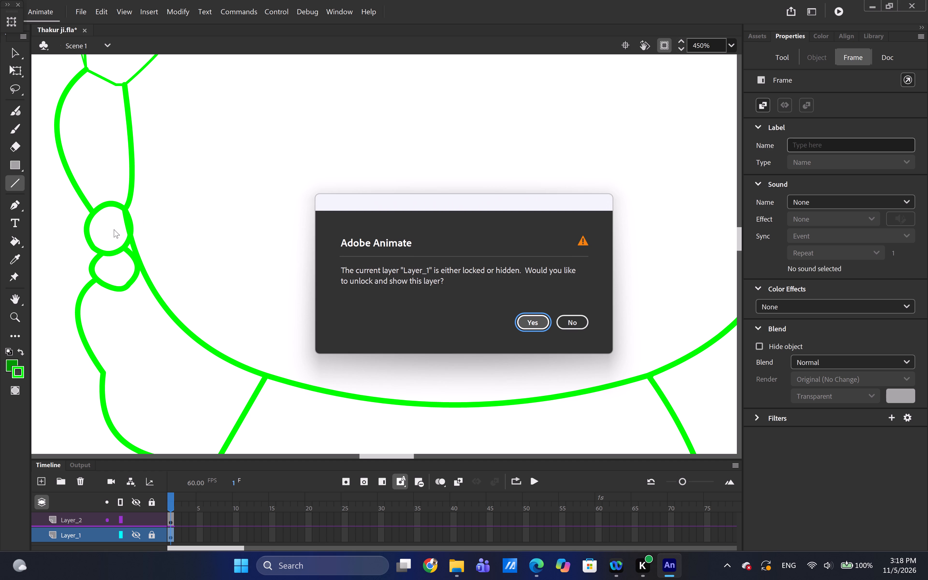
left_click(577, 325)
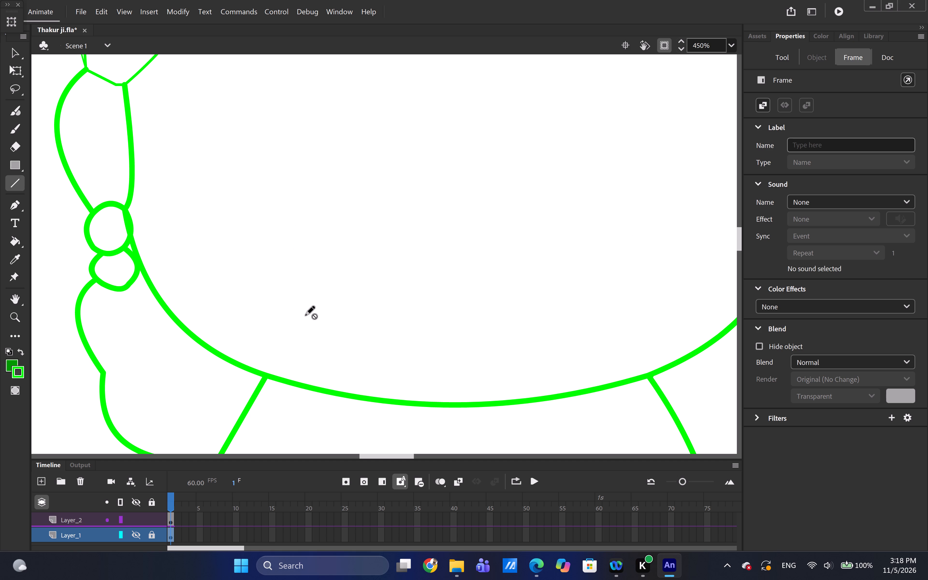
left_click(88, 520)
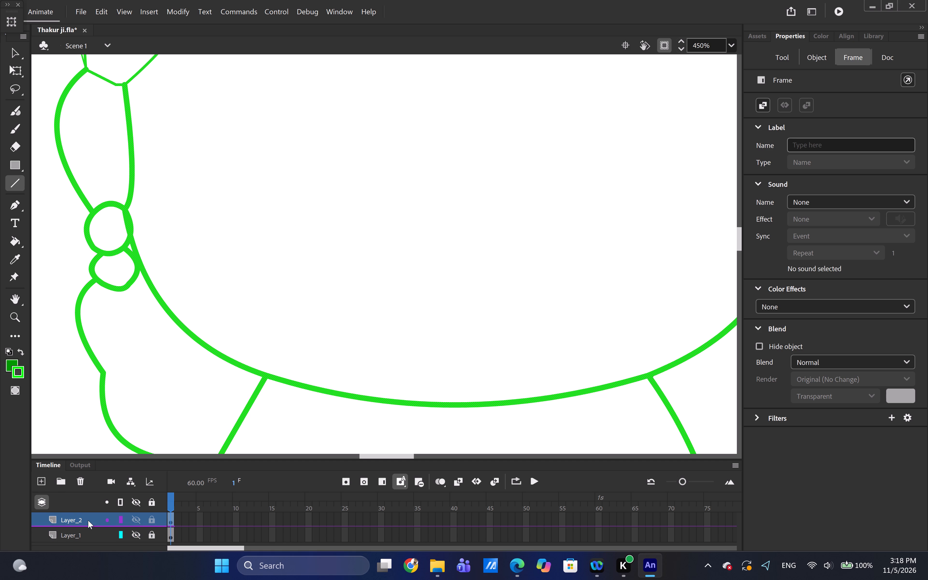
left_click(132, 520)
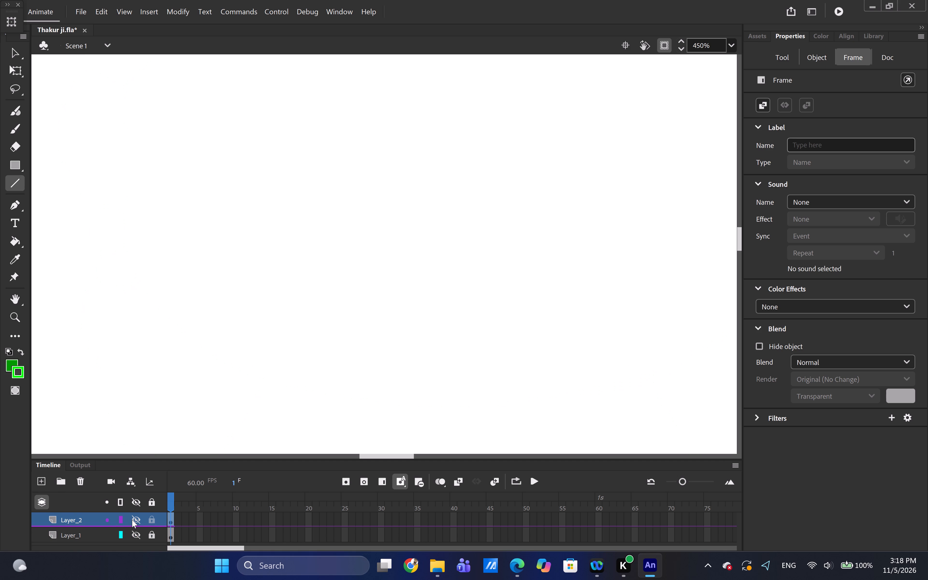
left_click(132, 520)
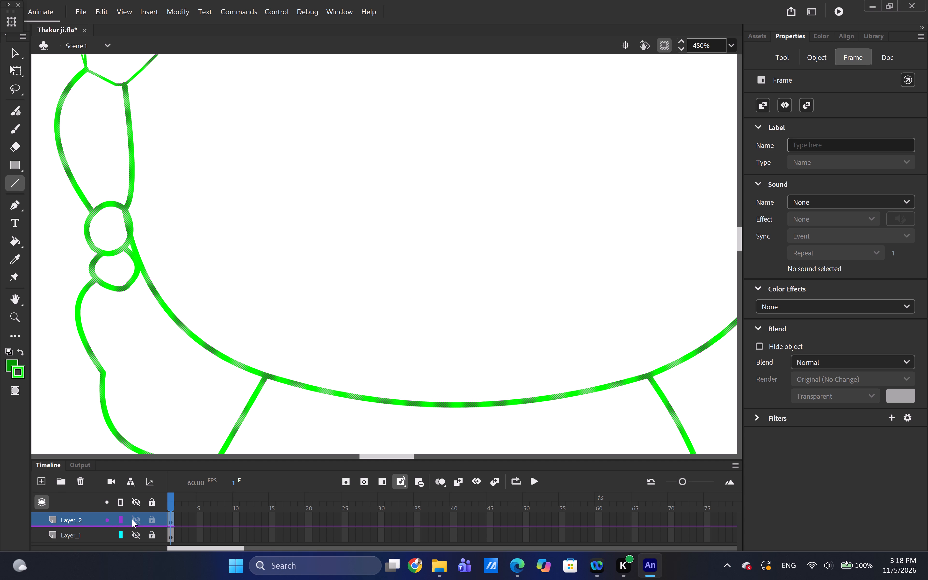
Examine the reference picture's hair, face, necklace and arm with Layer_2 hidden and Layer_1 shown, finishing with both layers visible.
left_click(132, 520)
left_click(136, 537)
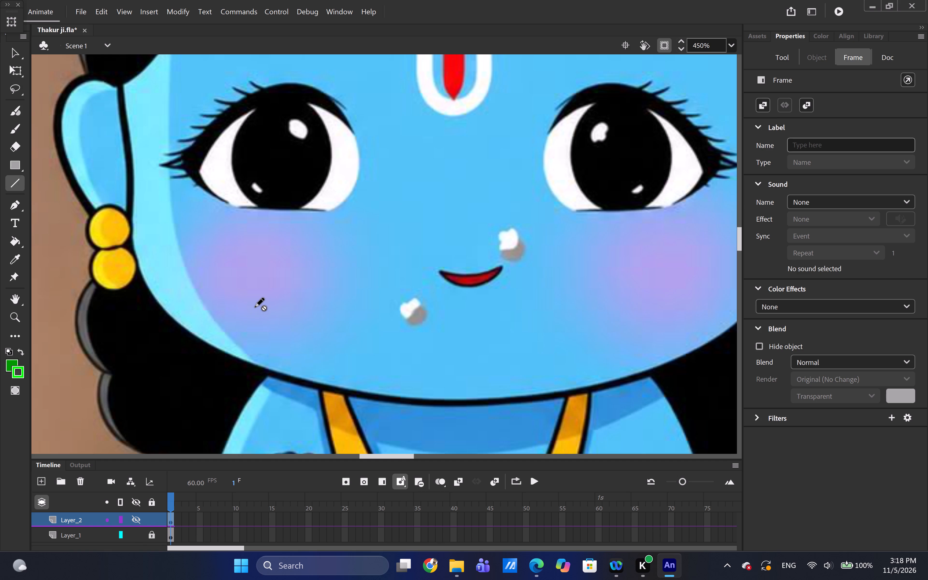
scroll(255, 307, "up", 1)
scroll(255, 307, "down", 1)
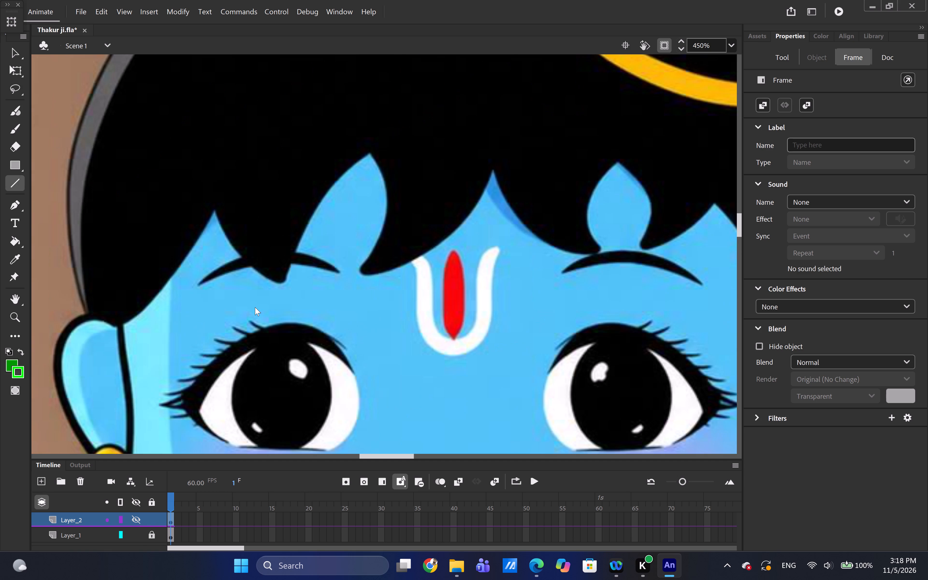
scroll(255, 307, "down", 2)
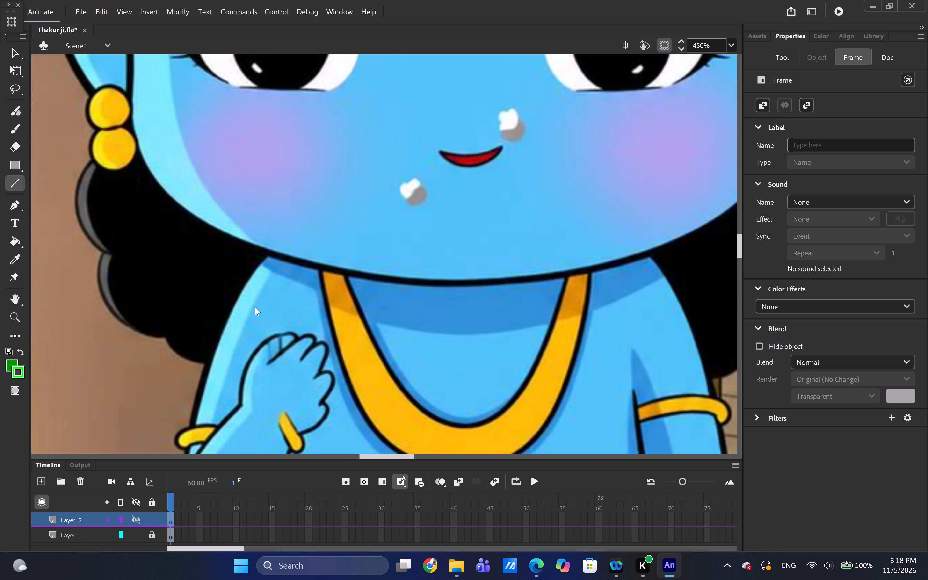
left_click(134, 518)
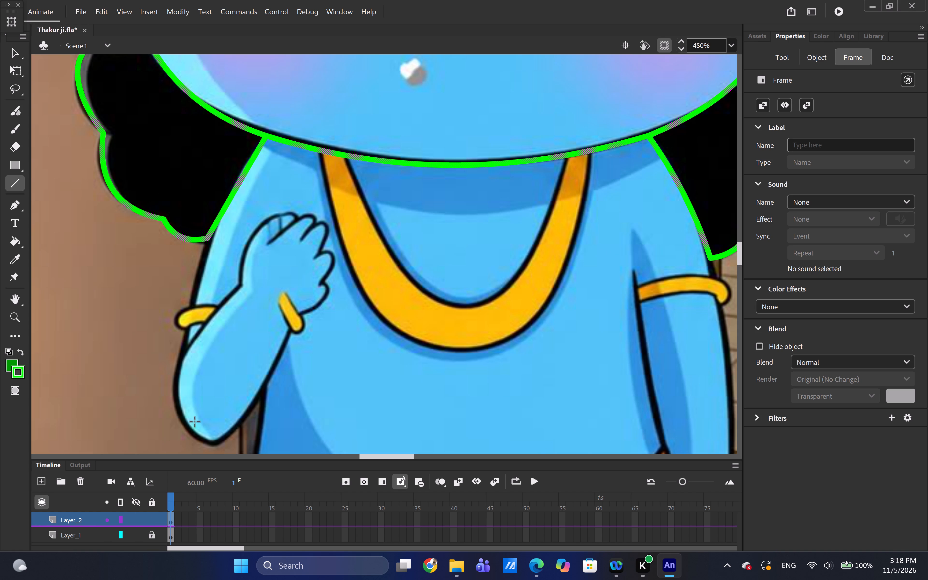
Compare the traced outlines with and without the Layer_1 reference, finishing with both layers shown and the whole character in view.
scroll(196, 420, "up", 1)
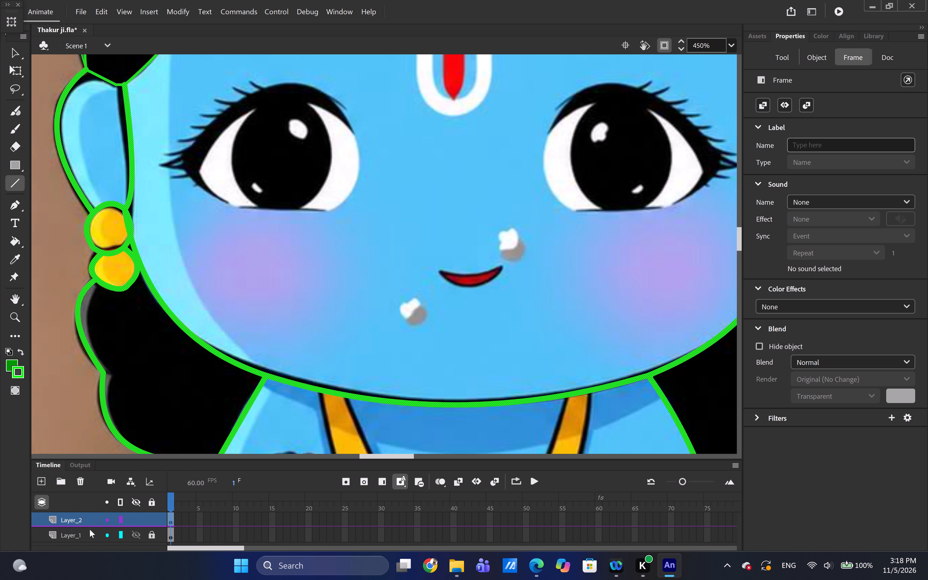
left_click(137, 535)
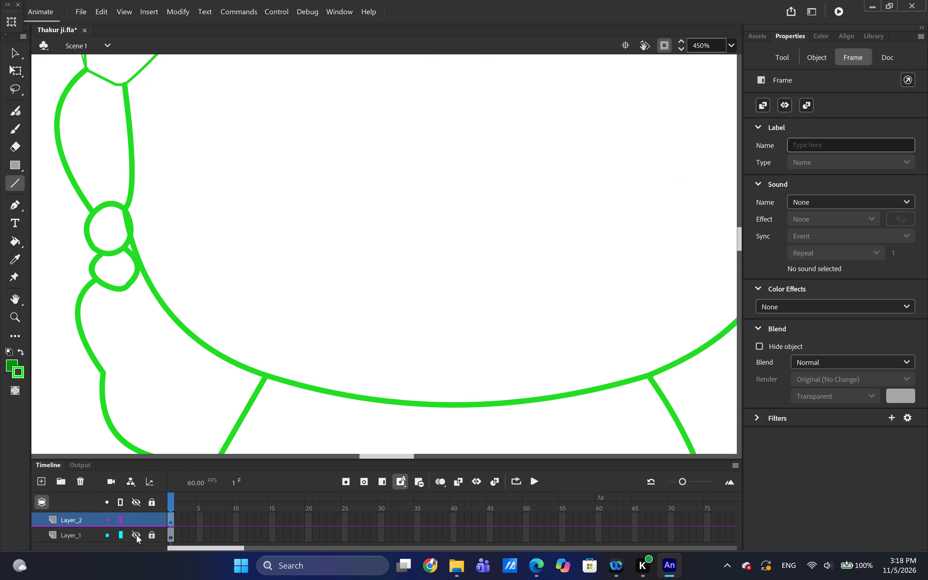
left_click(139, 516)
left_click(139, 516)
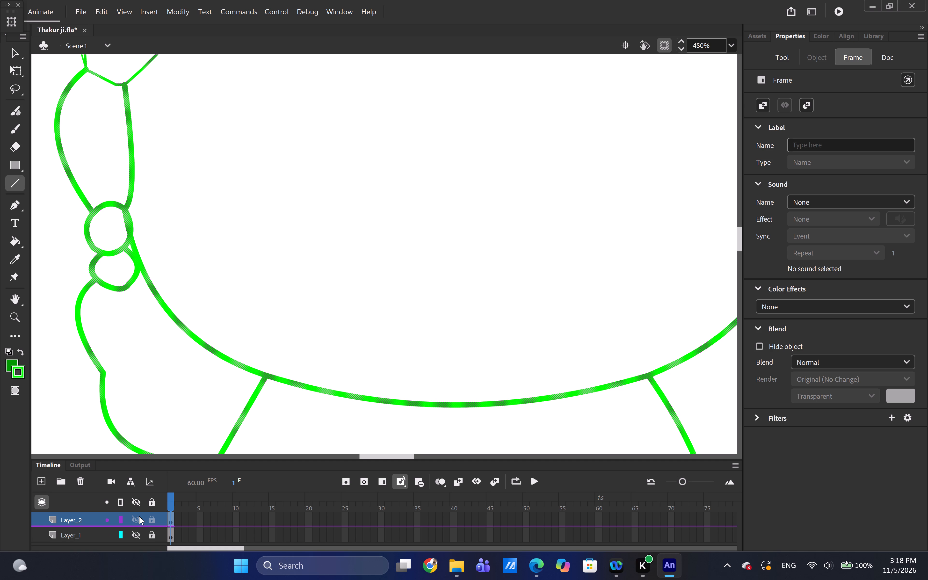
left_click(139, 516)
left_click(139, 516)
left_click(139, 534)
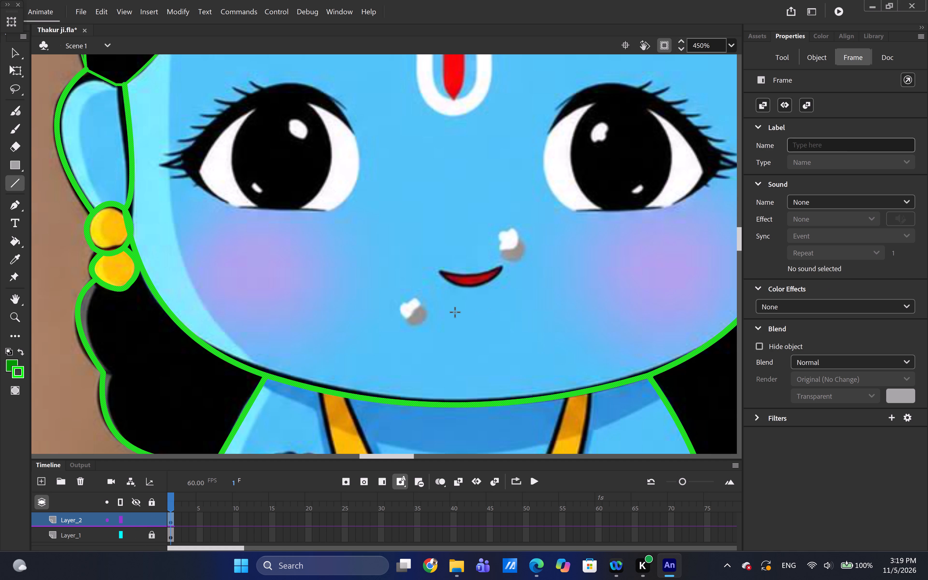
scroll(455, 309, "down", 2, "ctrl")
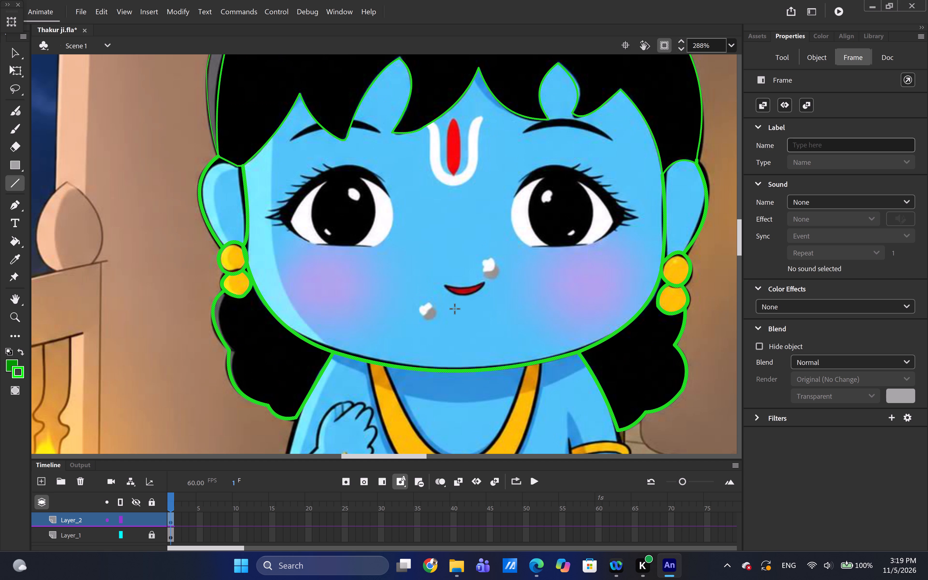
scroll(455, 309, "down", 4, "ctrl")
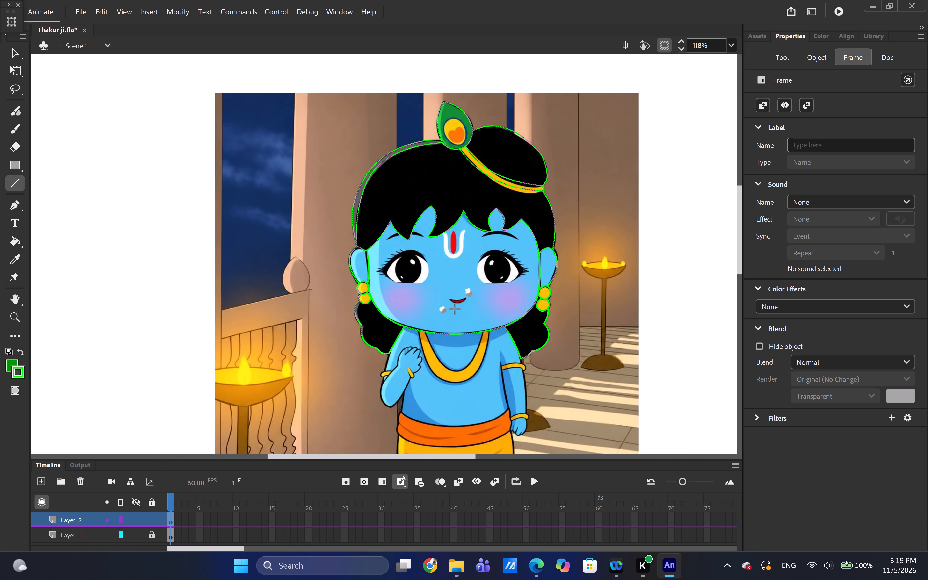
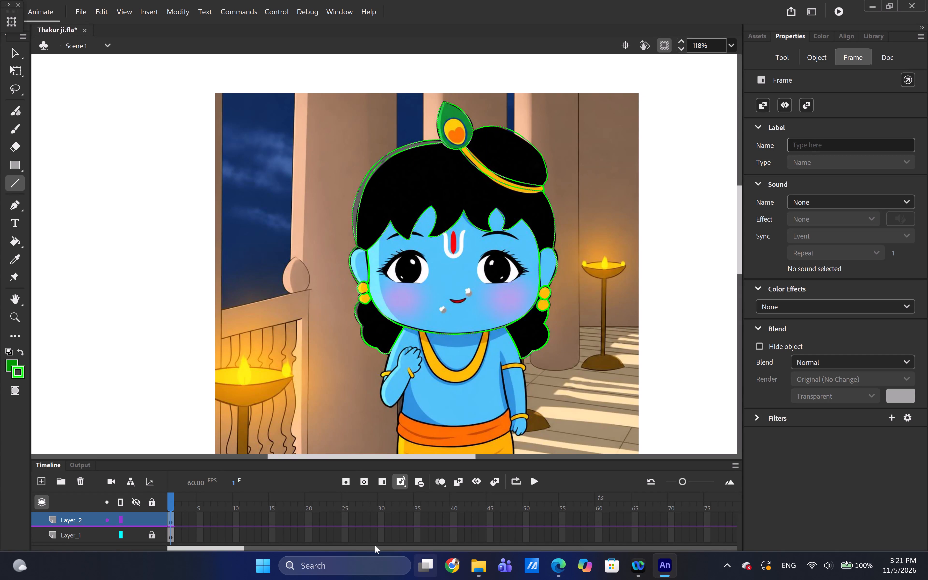
Search Windows for the Kuro app using the letters "ku".
left_click(352, 563)
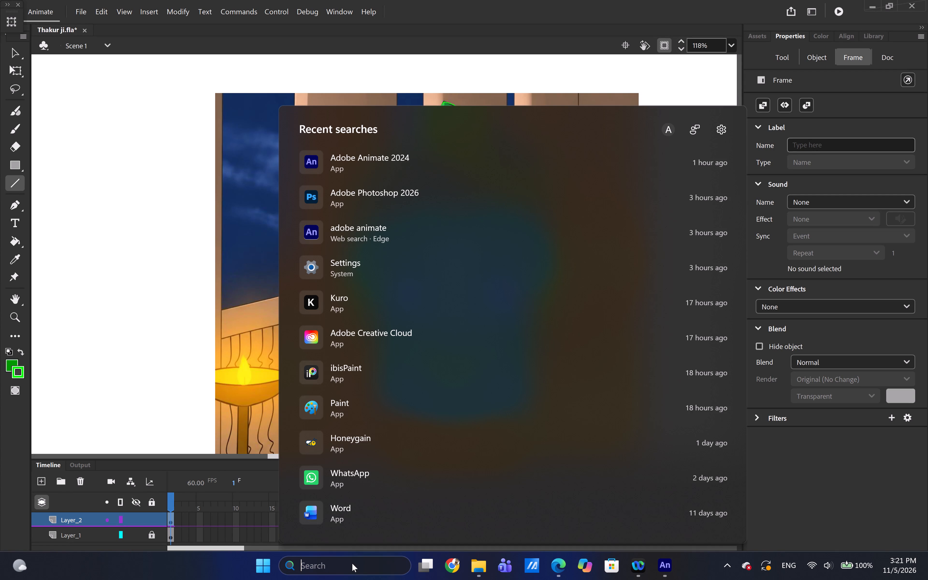
type("ku")
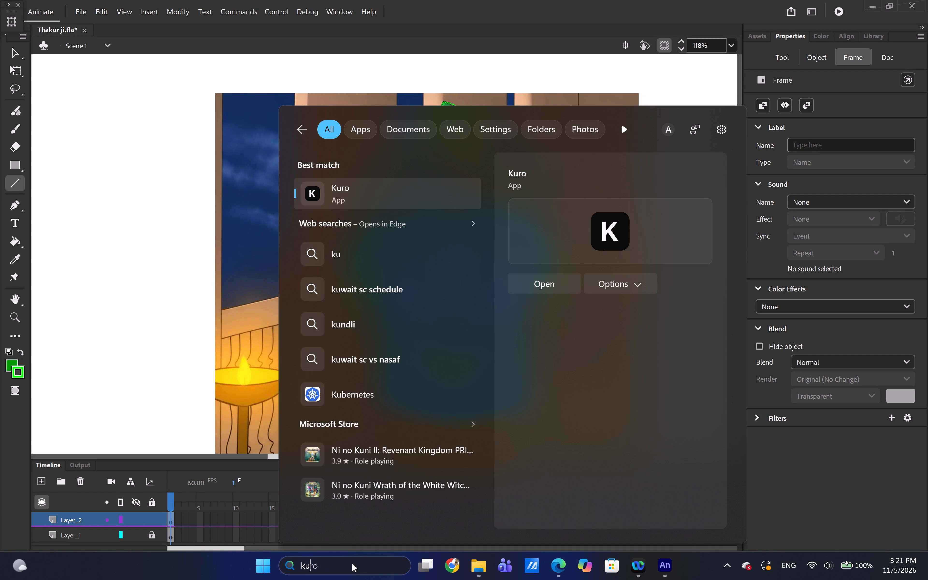
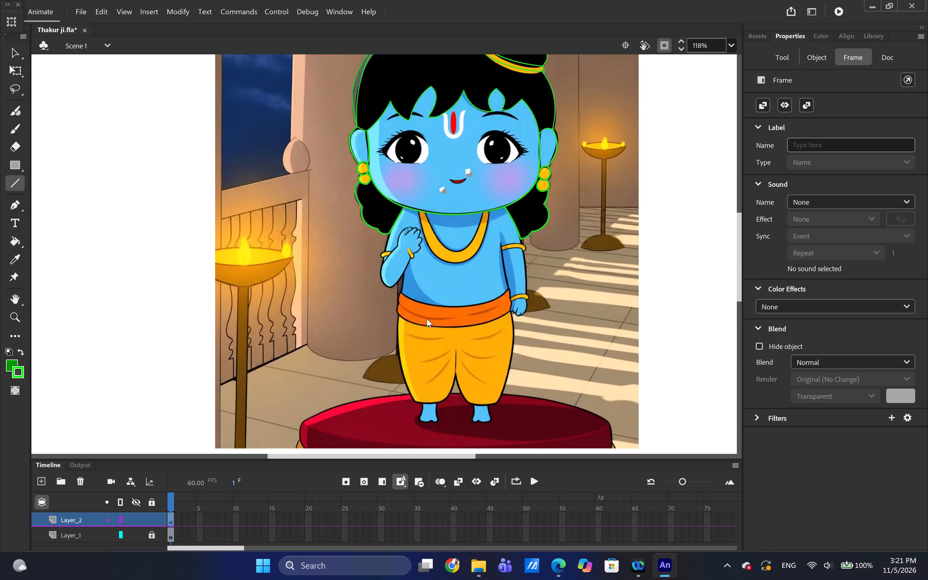
Search Windows for the Kuro app using the letters "kur".
left_click(308, 567)
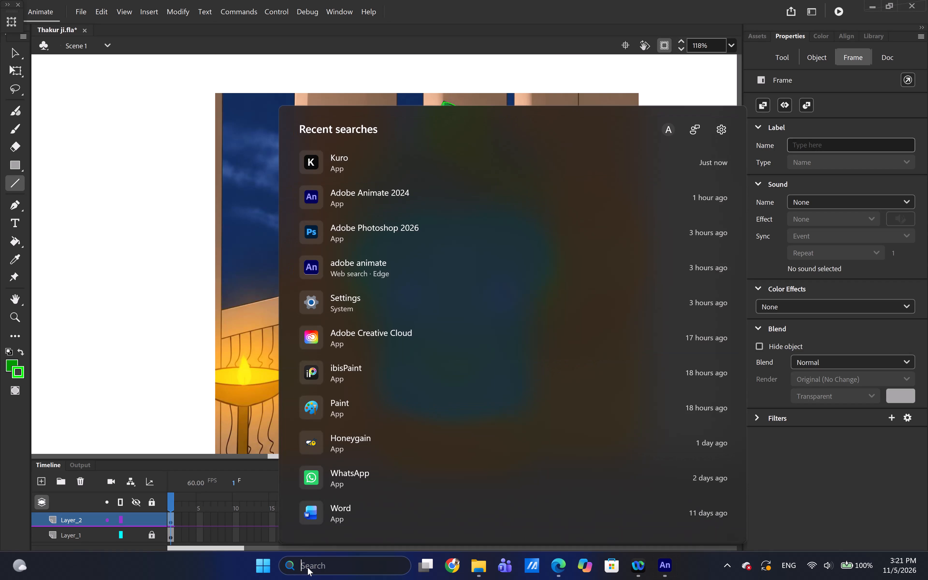
type("kur")
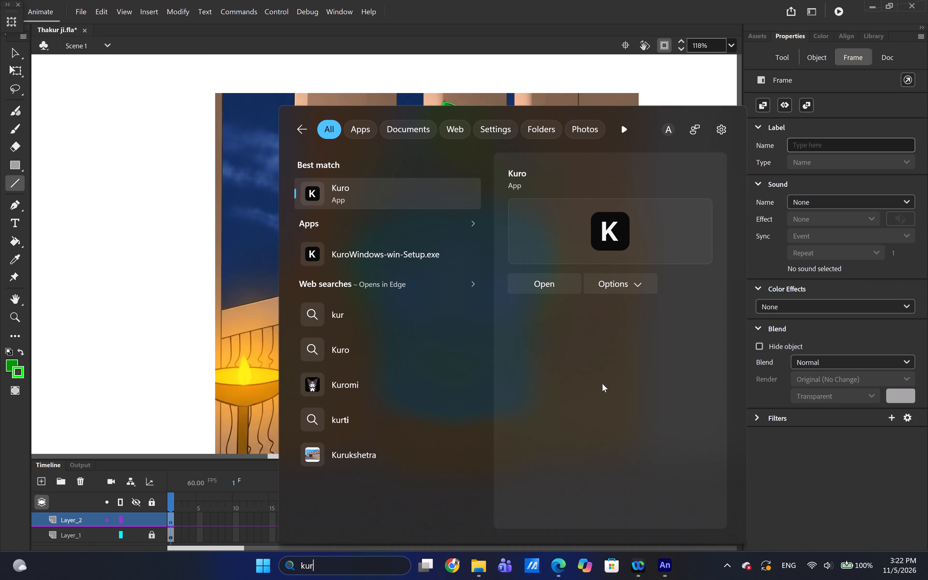
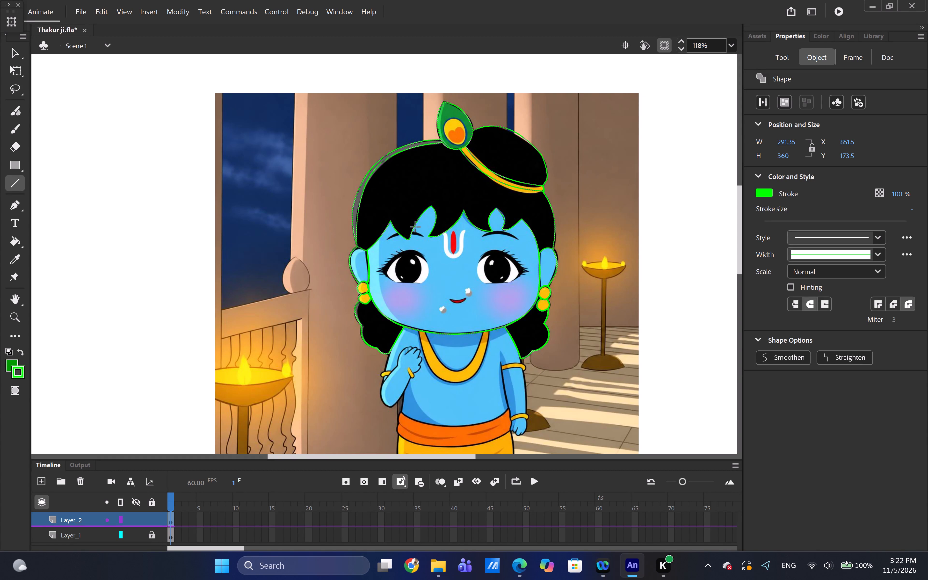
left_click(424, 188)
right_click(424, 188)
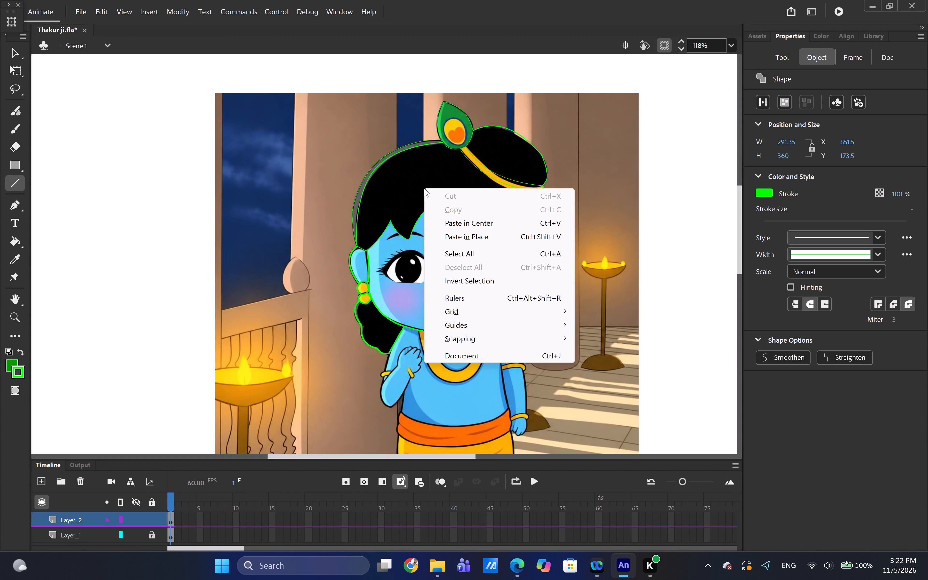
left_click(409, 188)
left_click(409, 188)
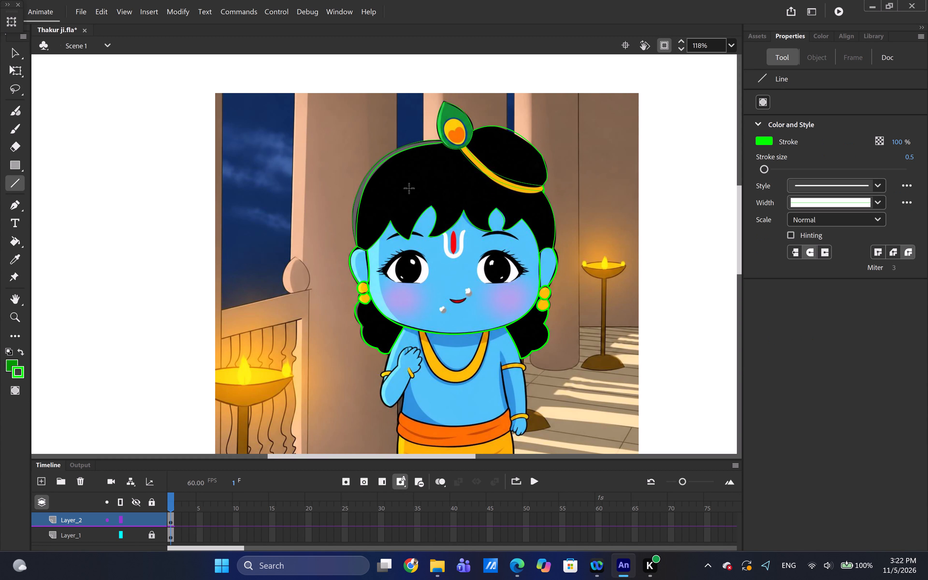